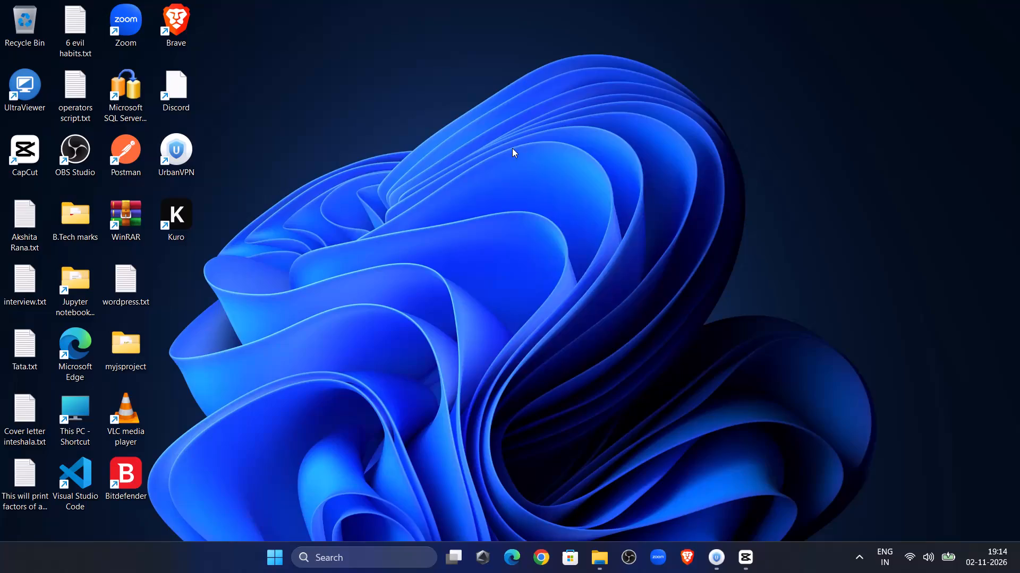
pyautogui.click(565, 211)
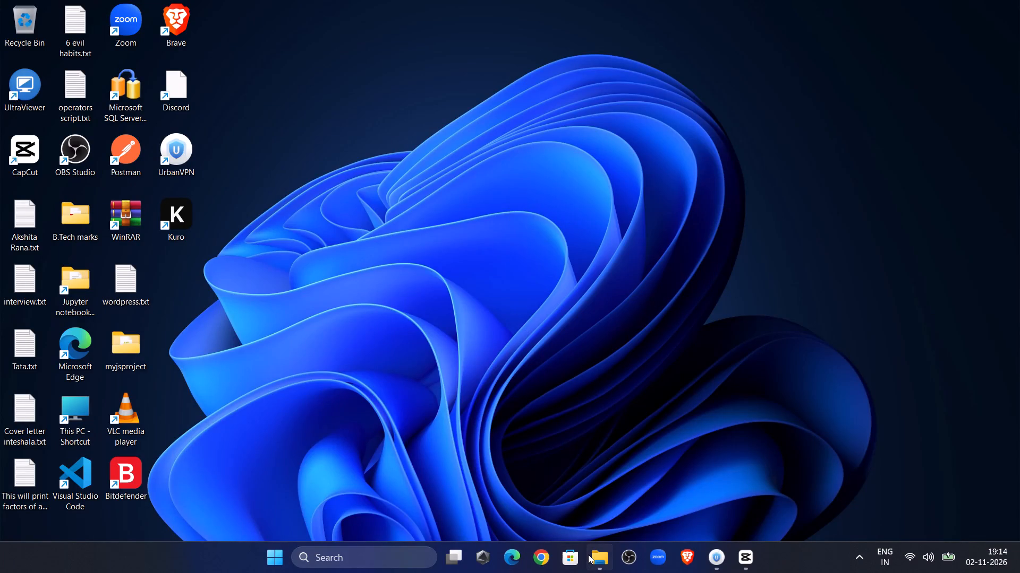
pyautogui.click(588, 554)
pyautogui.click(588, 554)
# Open UrbanVPN, start the connection through the United States server, and minimize its window.
pyautogui.click(721, 554)
pyautogui.click(358, 360)
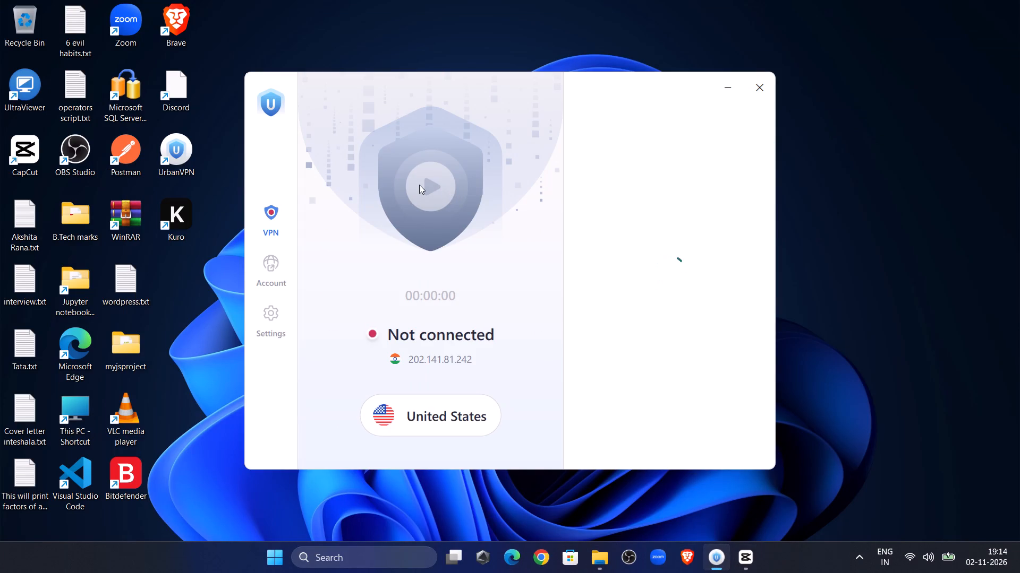
pyautogui.click(444, 192)
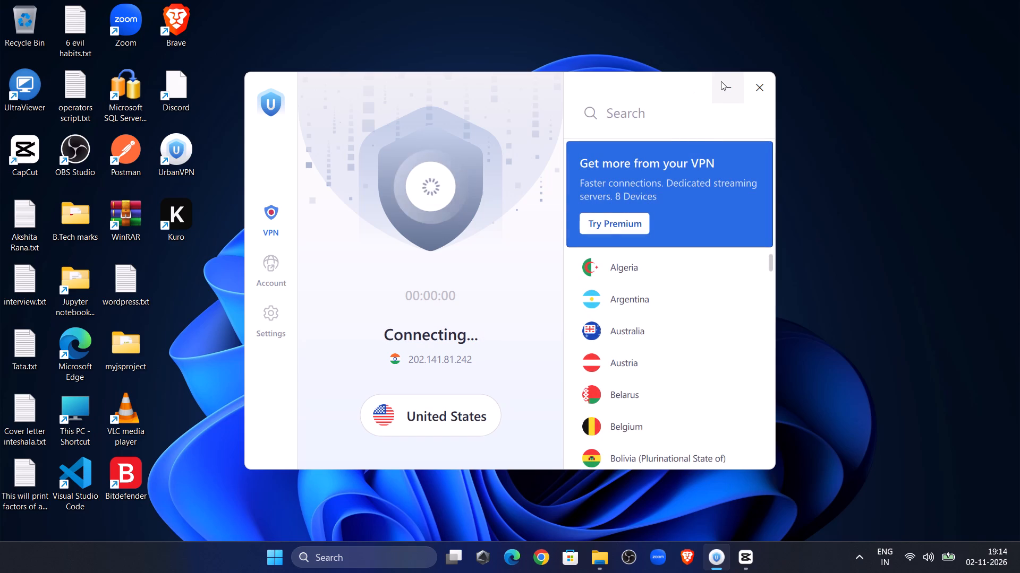
pyautogui.click(721, 81)
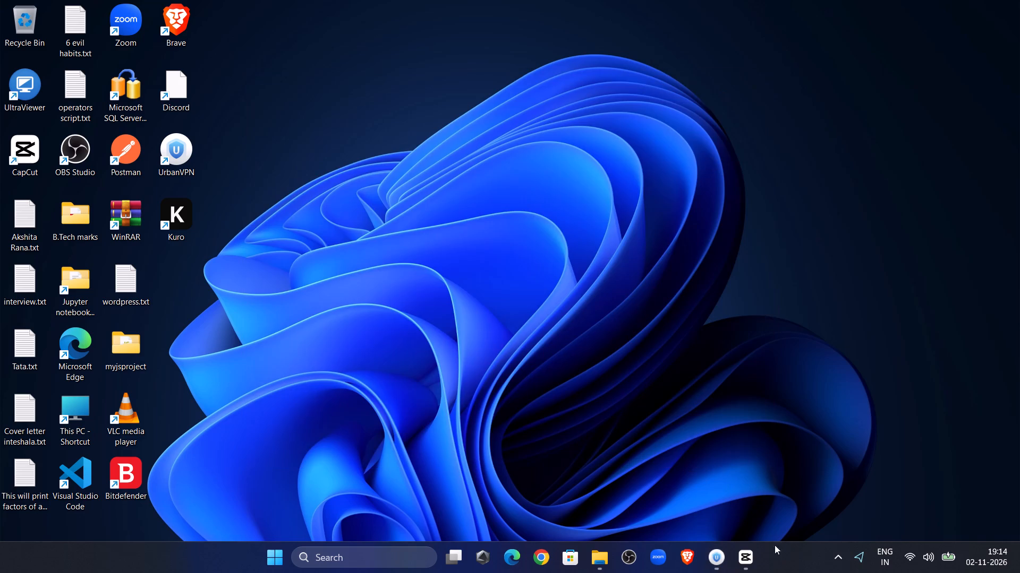
# Switch to CapCut and position the playhead at about 19 seconds, in the quiet gap of the candle diya.wav track.
pyautogui.click(752, 563)
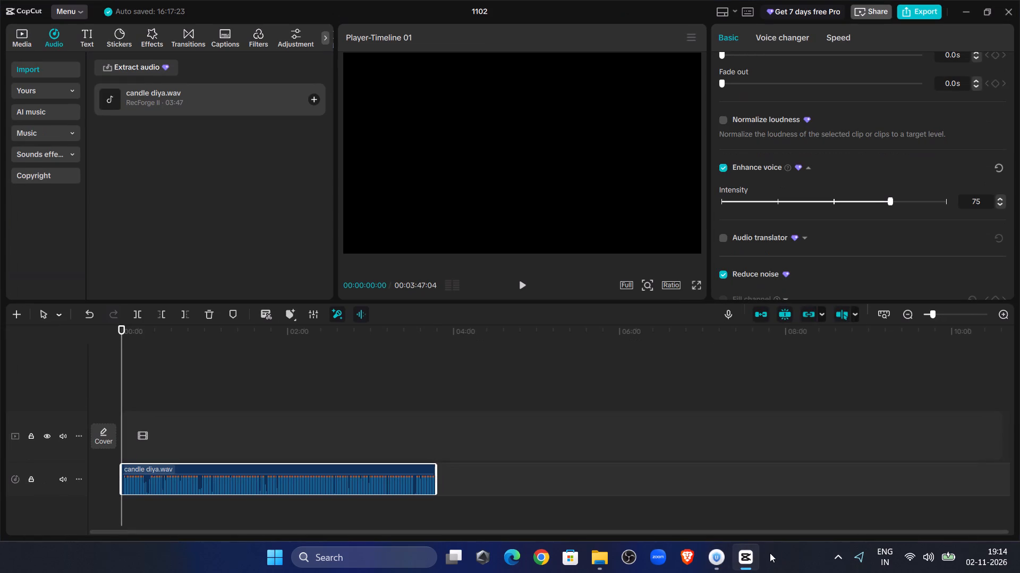
pyautogui.click(937, 311)
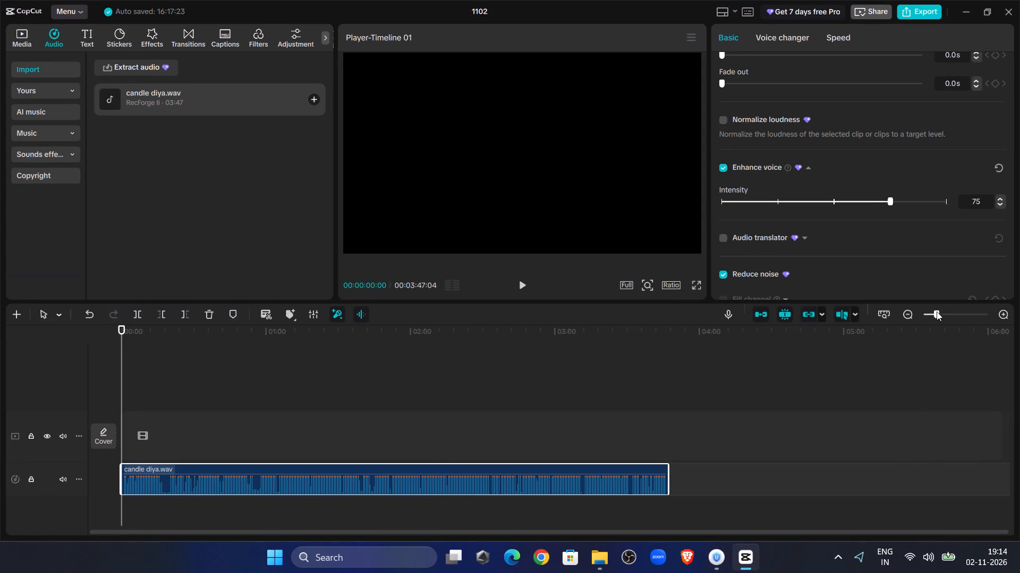
pyautogui.click(945, 311)
pyautogui.click(216, 382)
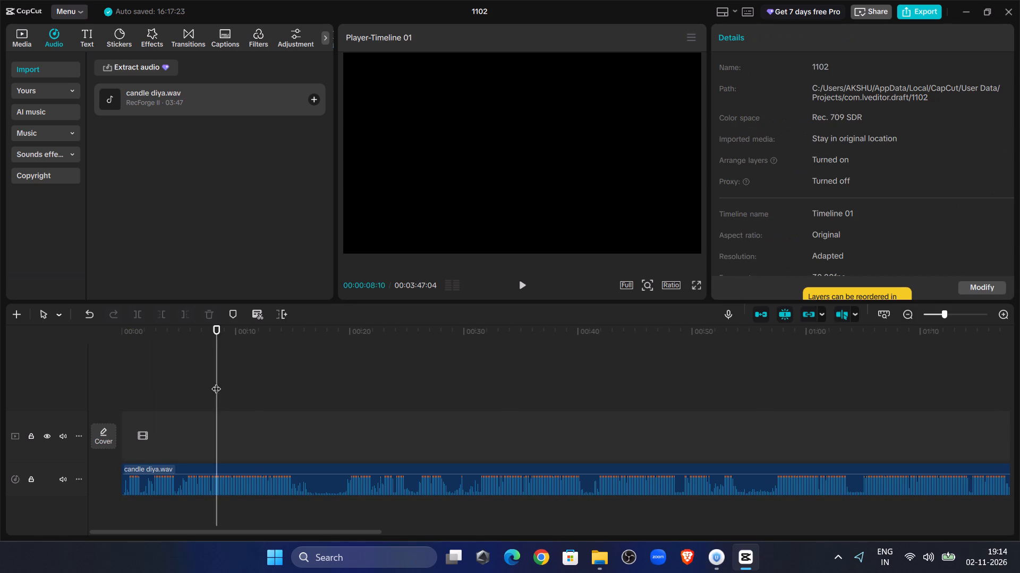
pyautogui.moveTo(216, 382); pyautogui.dragTo(336, 444)
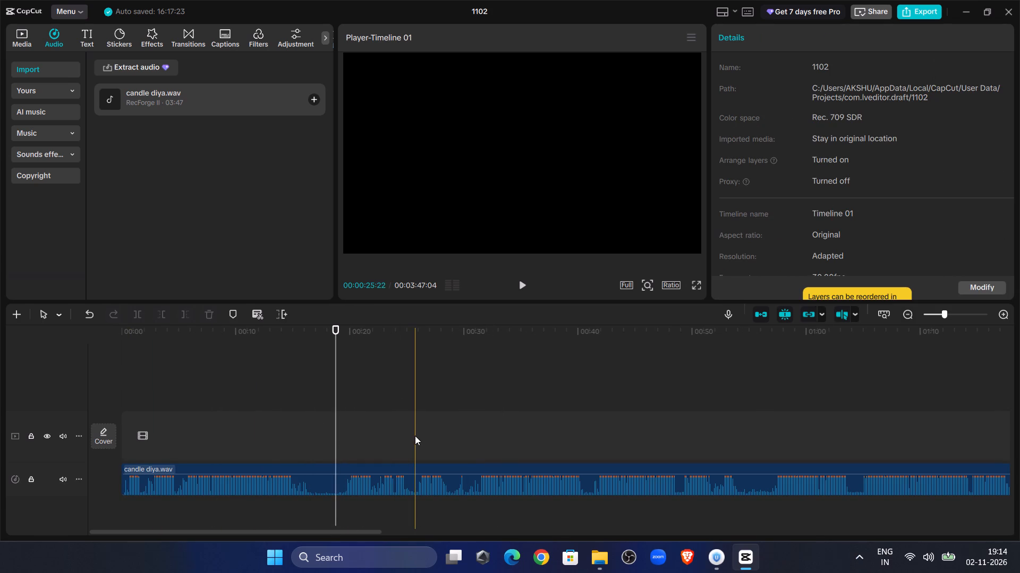
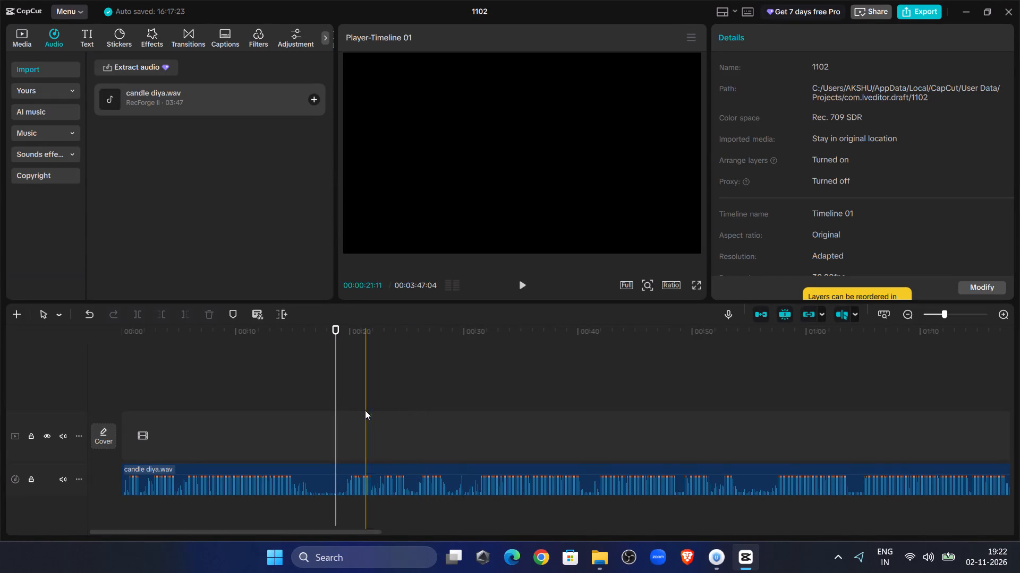
# Trim away everything before about 31 s in the candle diya.wav clip and move the remaining audio to the timeline start.
pyautogui.click(522, 284)
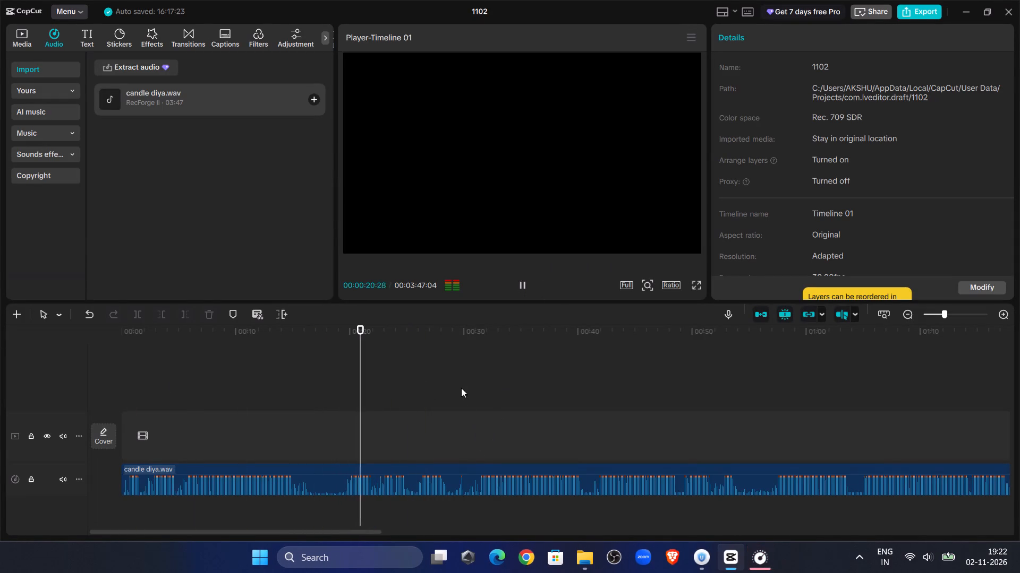
pyautogui.click(452, 359)
pyautogui.click(525, 284)
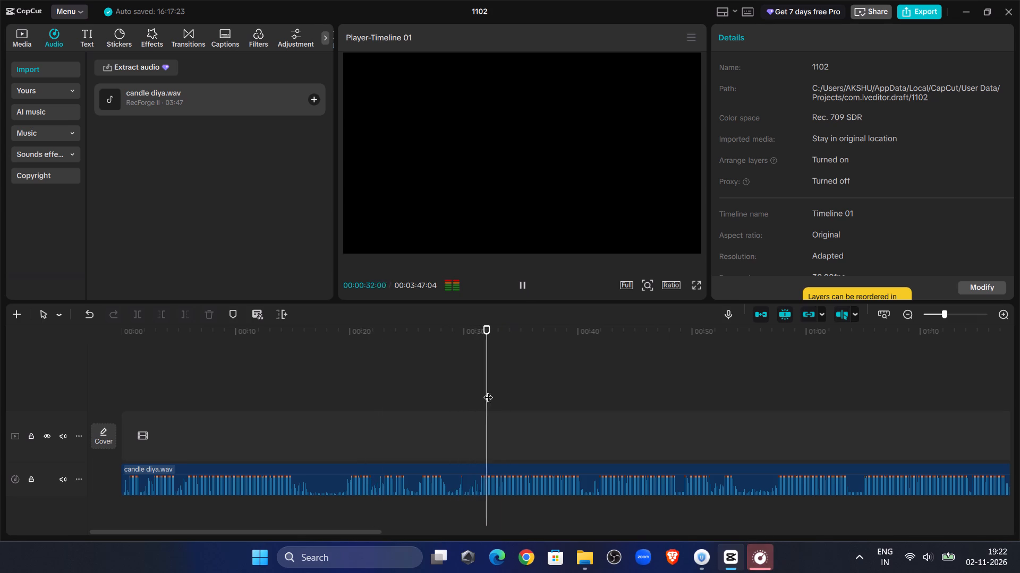
pyautogui.click(473, 375)
pyautogui.moveTo(473, 375); pyautogui.dragTo(477, 387)
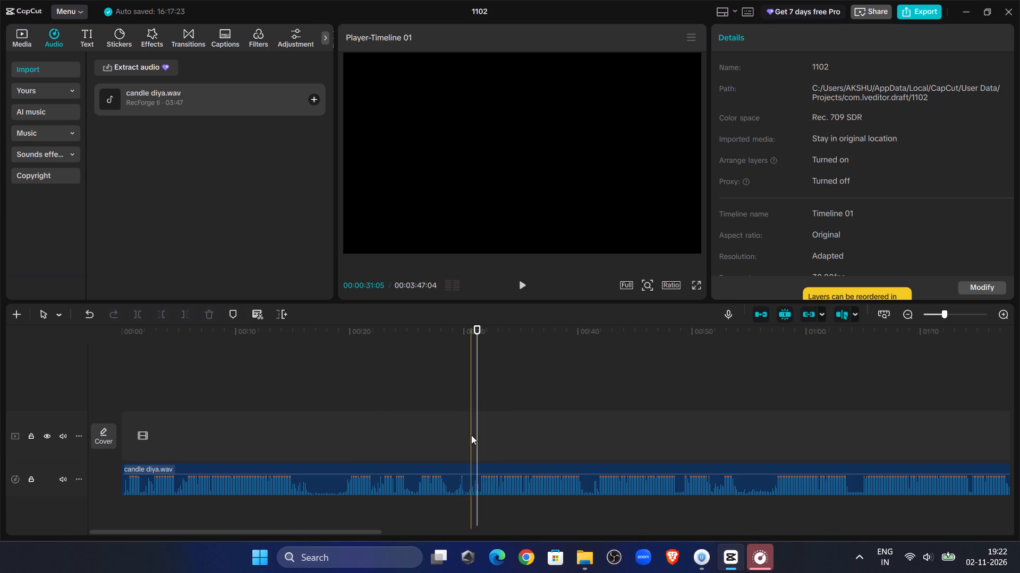
pyautogui.click(460, 472)
pyautogui.click(160, 307)
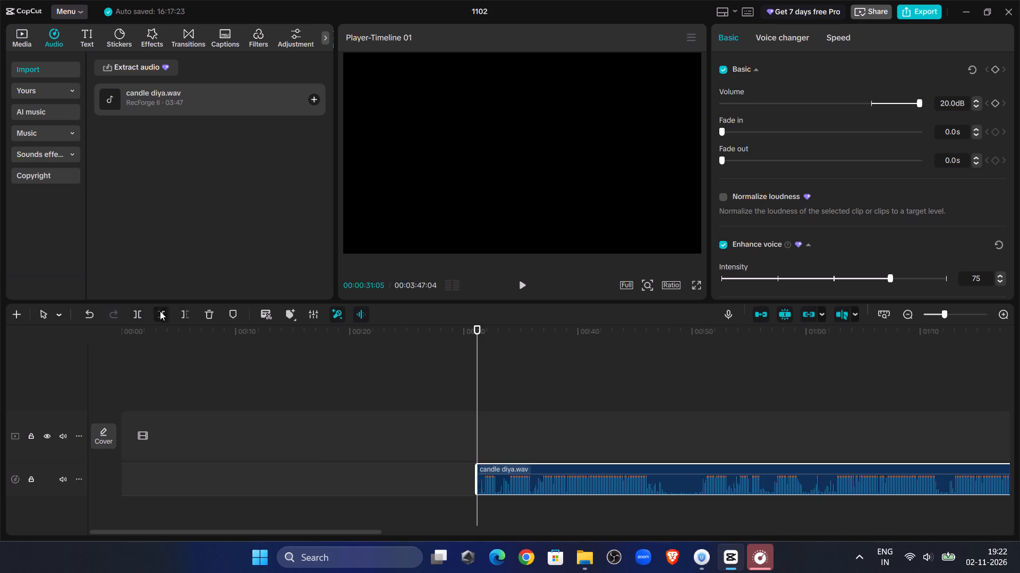
pyautogui.moveTo(500, 467); pyautogui.dragTo(146, 471)
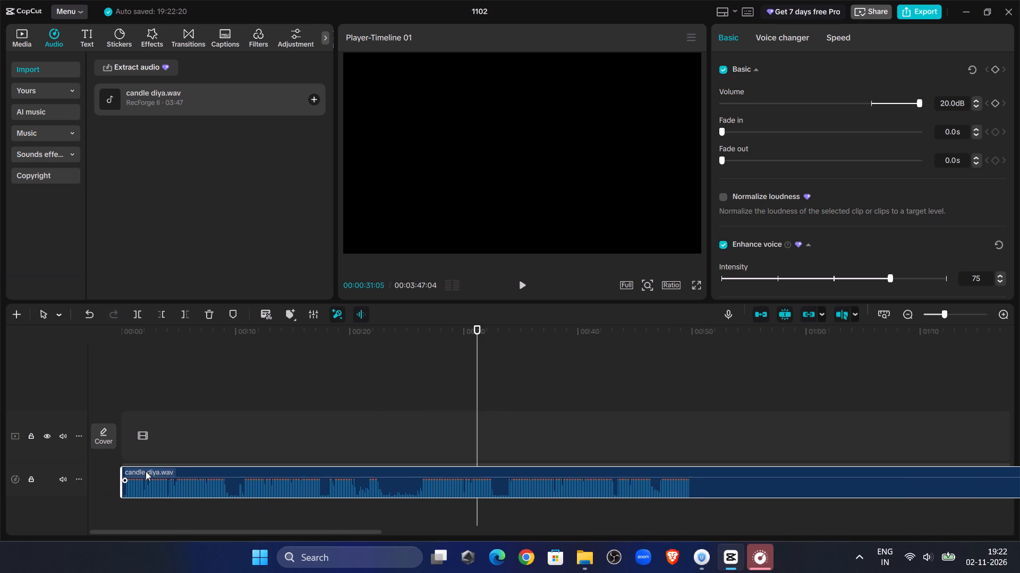
pyautogui.moveTo(146, 471); pyautogui.dragTo(149, 471)
pyautogui.click(163, 377)
pyautogui.moveTo(163, 377); pyautogui.dragTo(0, 387)
pyautogui.click(171, 467)
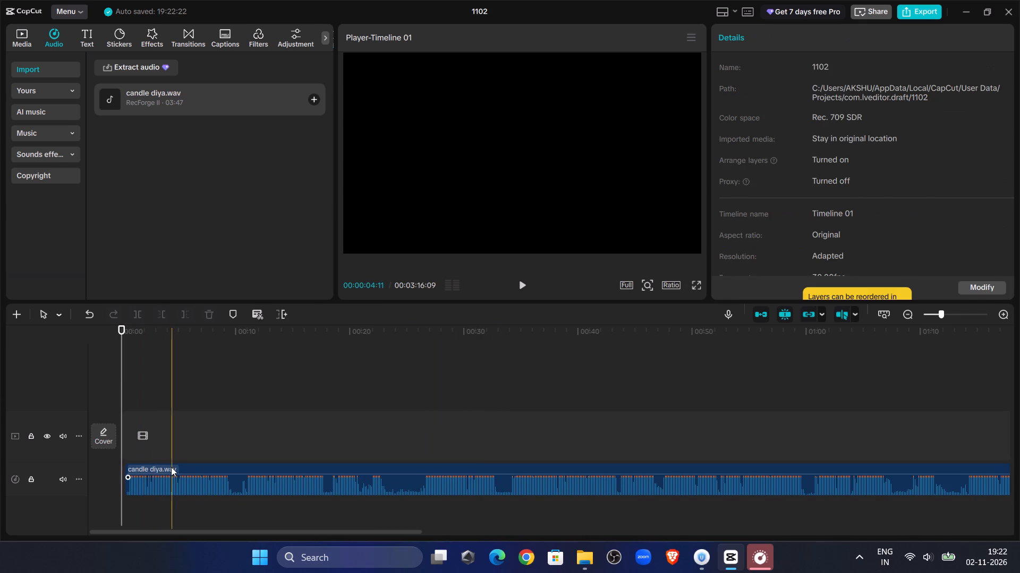
pyautogui.moveTo(173, 467); pyautogui.dragTo(172, 476)
# Play the recording, trim off everything before about 26 s, and move the remaining clip back to the timeline start.
pyautogui.click(525, 288)
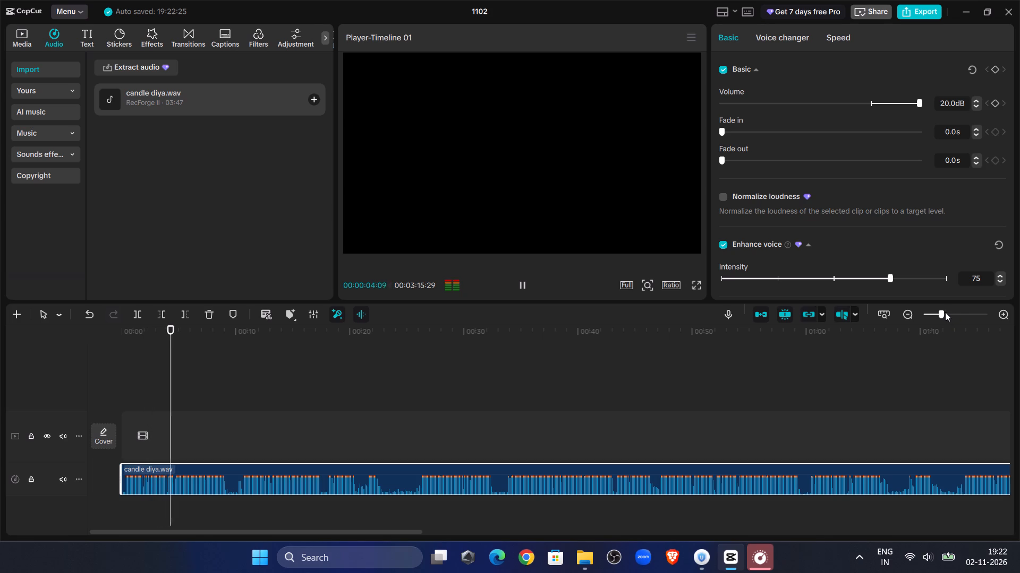
pyautogui.click(523, 287)
pyautogui.click(523, 287)
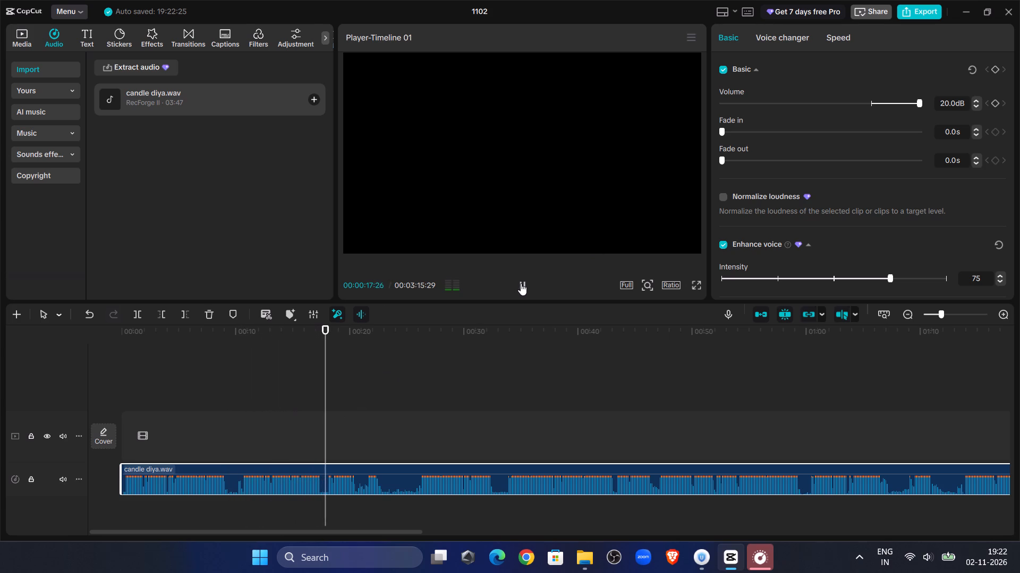
pyautogui.click(401, 381)
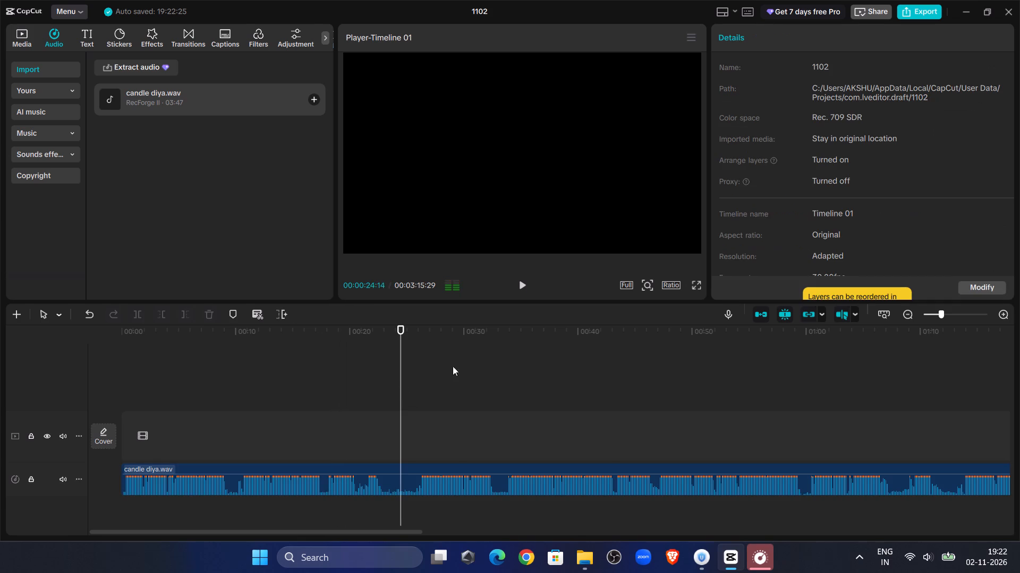
pyautogui.click(530, 288)
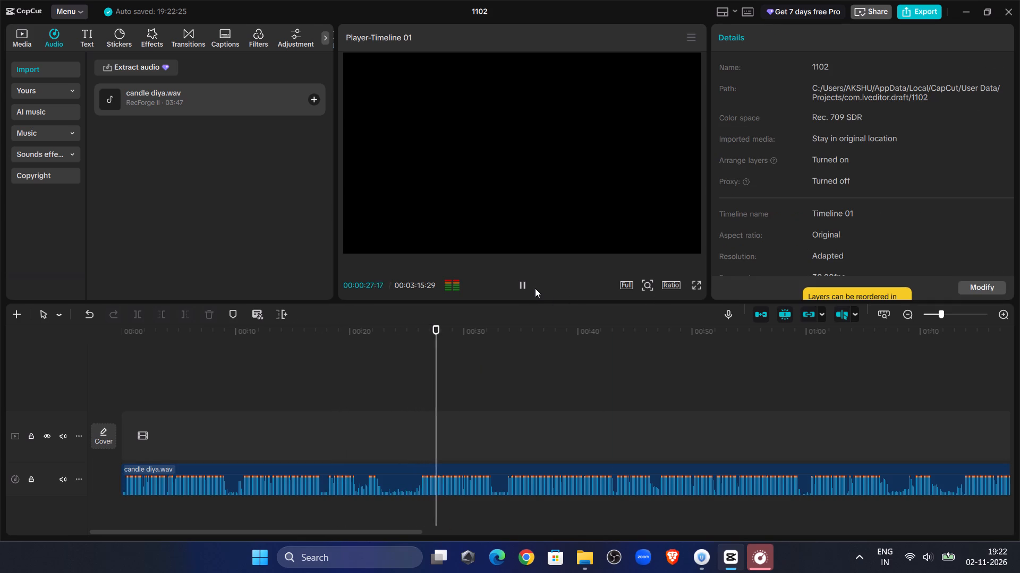
pyautogui.doubleClick(418, 403)
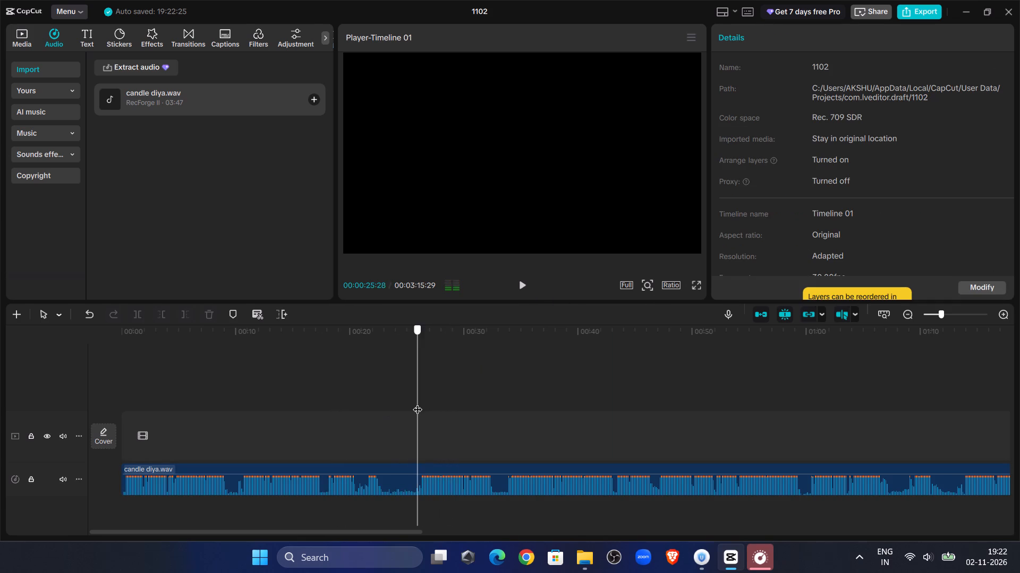
pyautogui.click(418, 482)
pyautogui.click(161, 319)
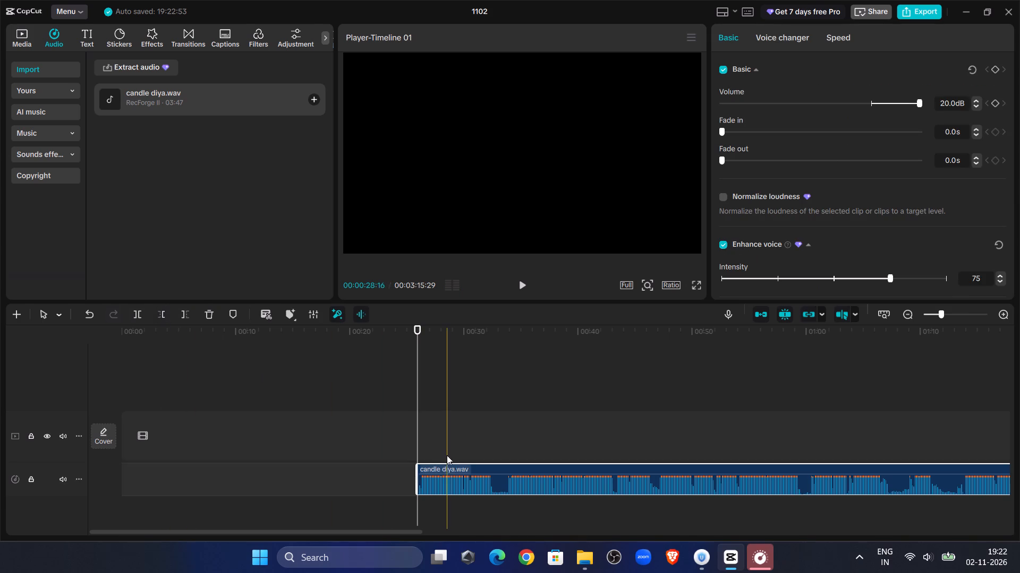
pyautogui.moveTo(446, 467); pyautogui.dragTo(148, 467)
# Trim the quiet lead-in of about 9 frames from the clip's beginning and move the clip back to the timeline start.
pyautogui.click(193, 384)
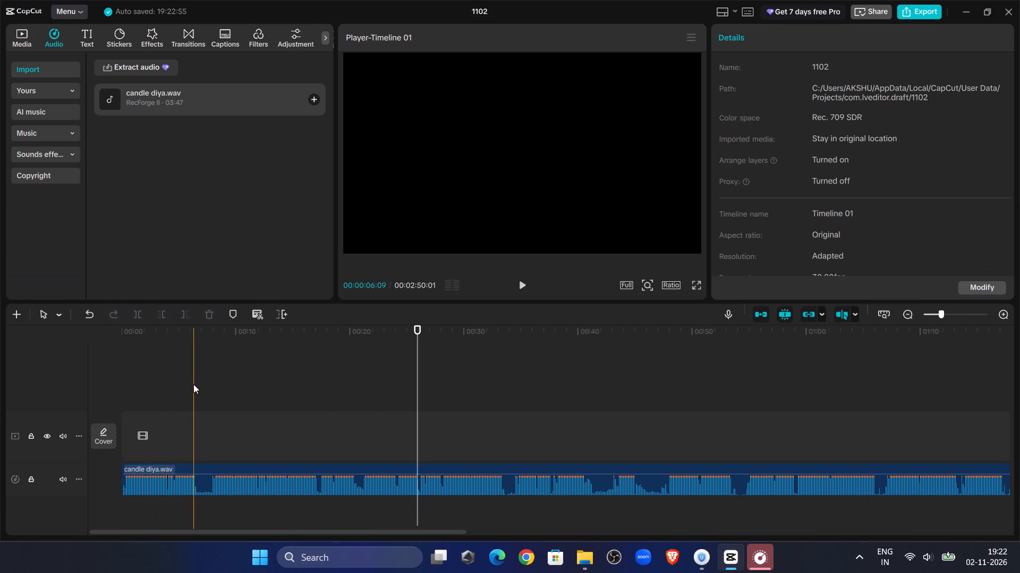
pyautogui.moveTo(193, 384); pyautogui.dragTo(0, 435)
pyautogui.click(520, 295)
pyautogui.click(530, 277)
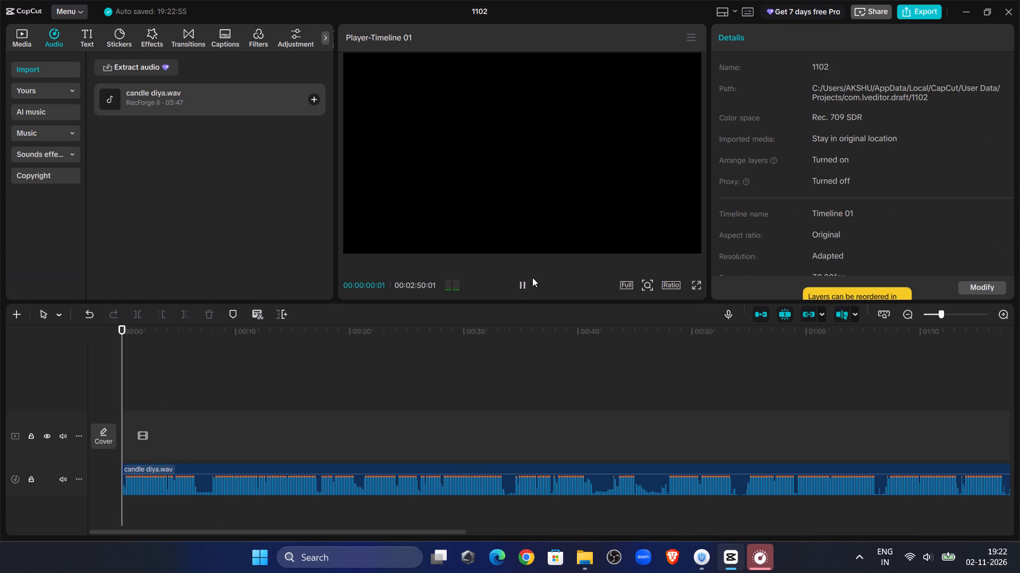
pyautogui.click(955, 315)
pyautogui.click(183, 360)
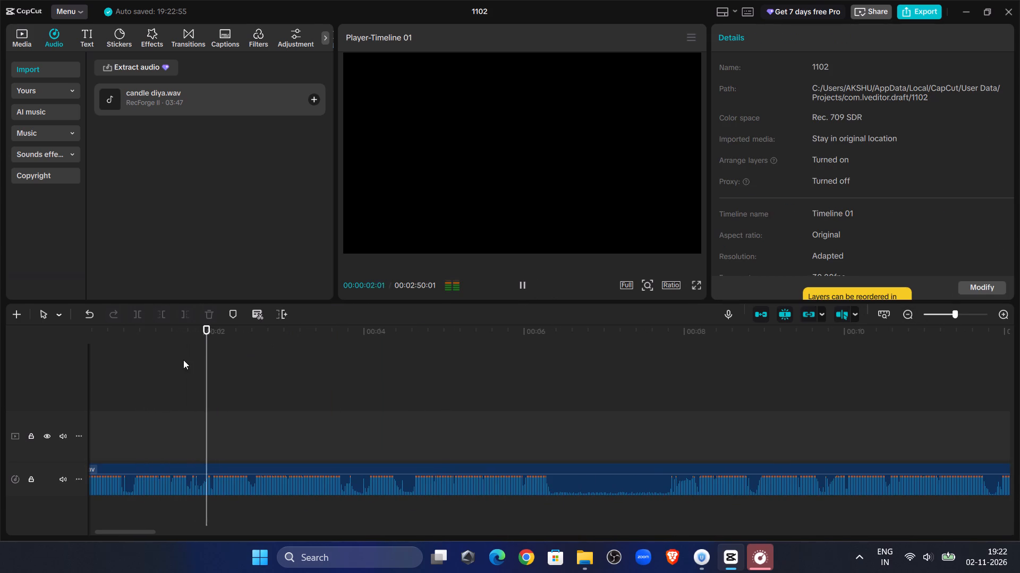
pyautogui.moveTo(183, 360); pyautogui.dragTo(0, 452)
pyautogui.moveTo(121, 375); pyautogui.dragTo(148, 397)
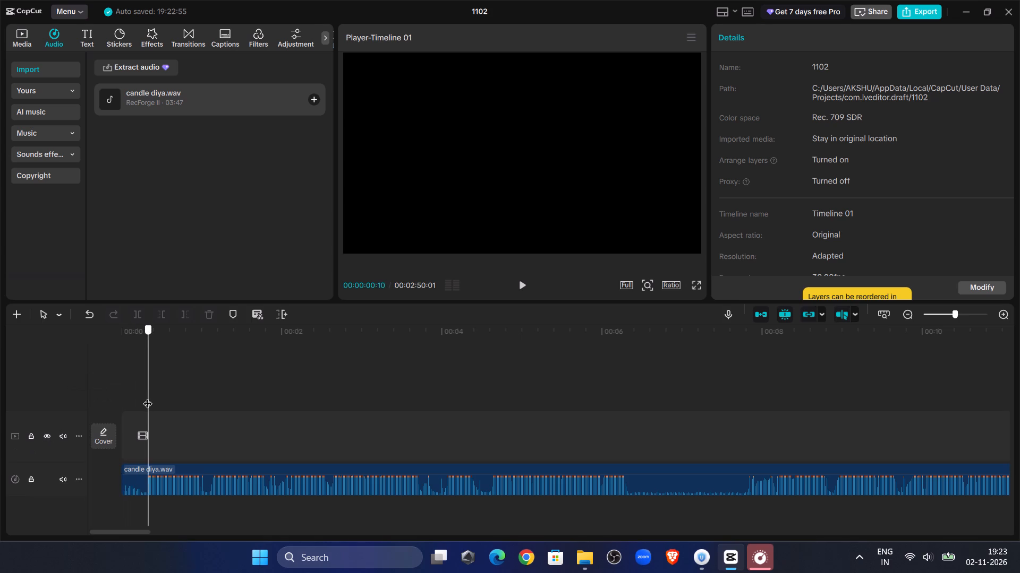
pyautogui.moveTo(148, 397); pyautogui.dragTo(146, 399)
pyautogui.click(159, 475)
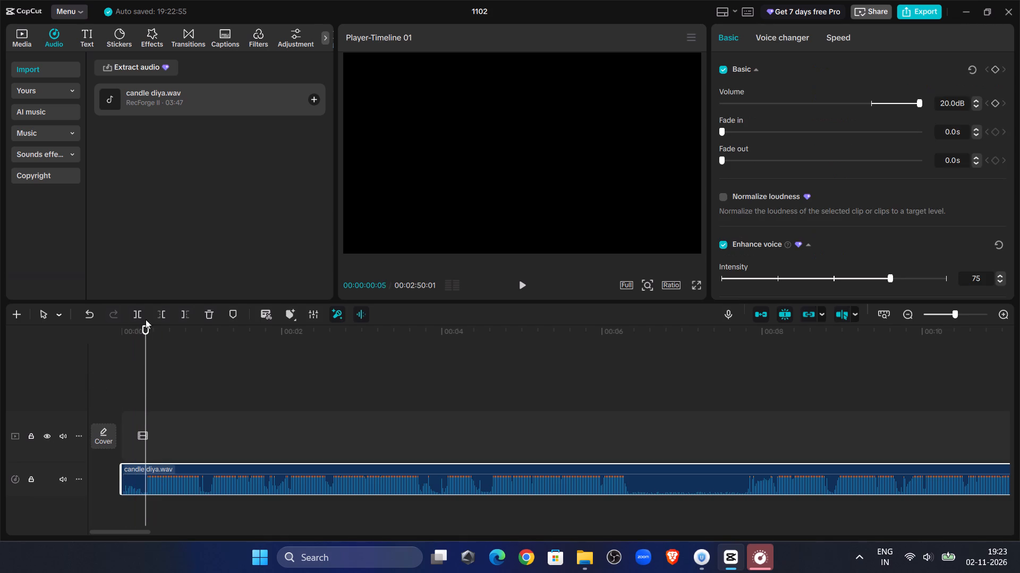
pyautogui.click(158, 312)
pyautogui.moveTo(160, 467); pyautogui.dragTo(136, 471)
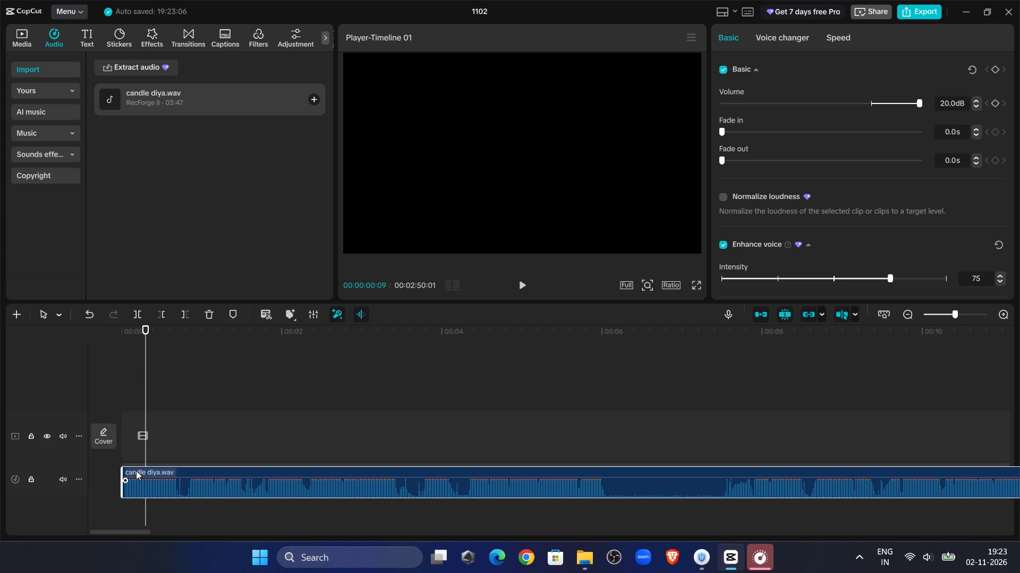
pyautogui.moveTo(136, 471); pyautogui.dragTo(135, 471)
# Play the opening and split the clip at 00:00:00:21, at the first short pause.
pyautogui.moveTo(147, 377); pyautogui.dragTo(55, 393)
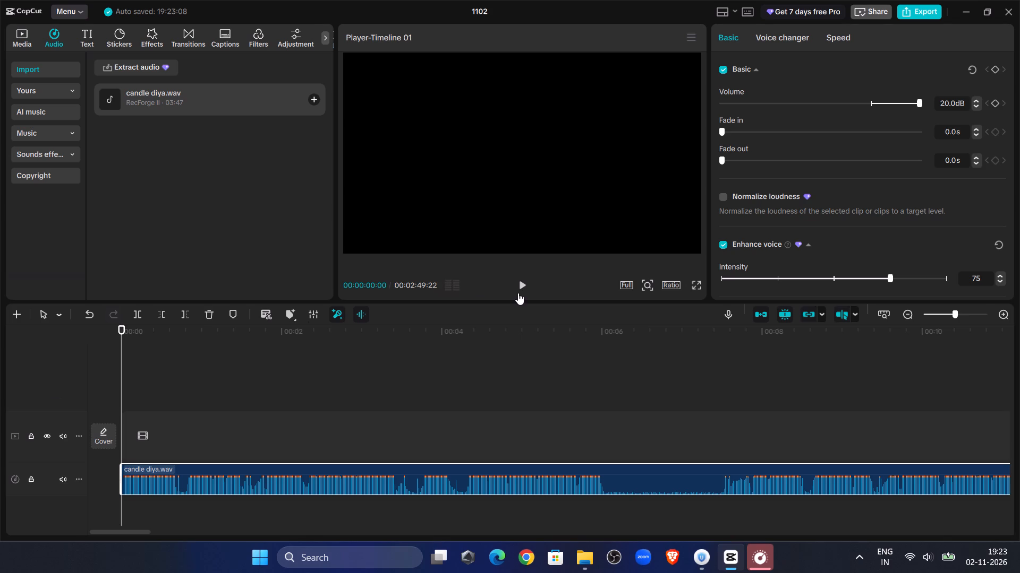
pyautogui.click(522, 290)
pyautogui.click(520, 288)
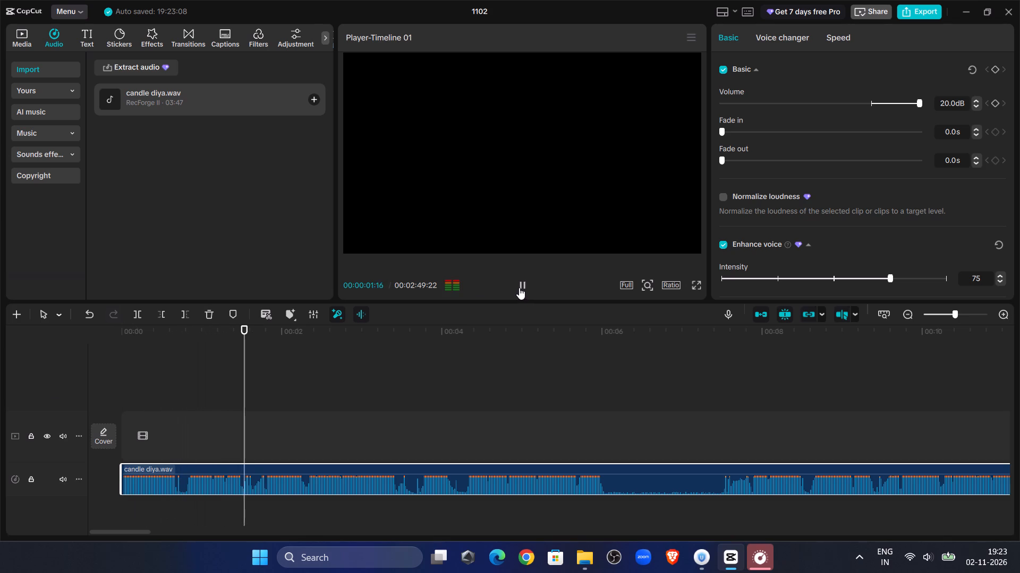
pyautogui.click(963, 310)
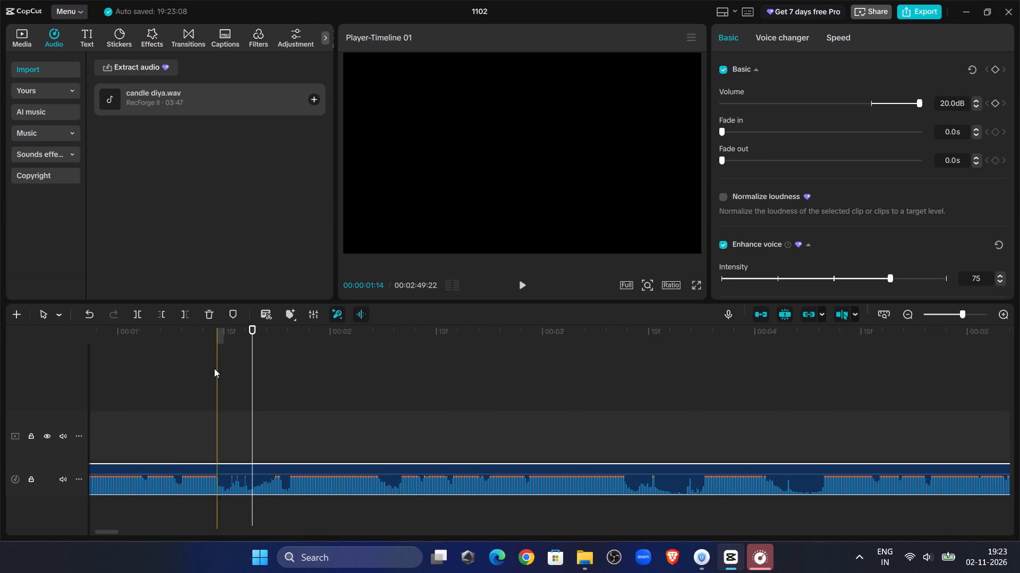
pyautogui.click(214, 368)
pyautogui.moveTo(214, 368); pyautogui.dragTo(0, 392)
pyautogui.click(526, 282)
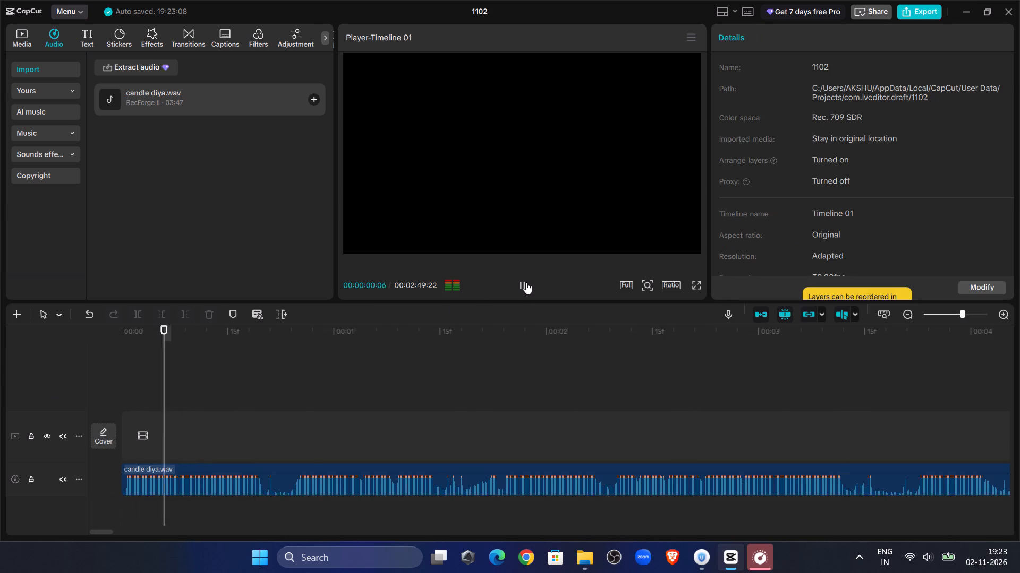
pyautogui.click(526, 283)
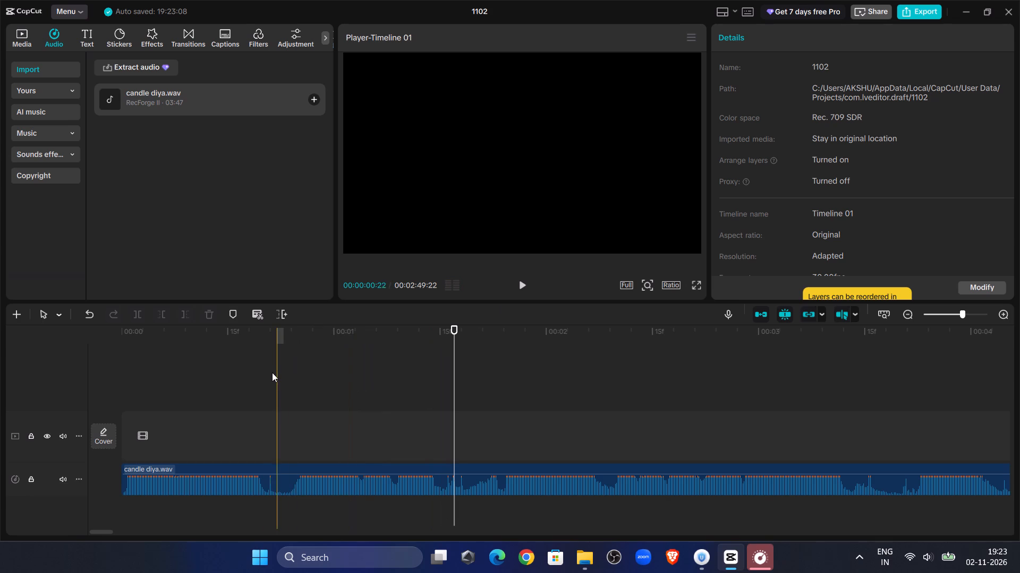
pyautogui.click(272, 372)
pyautogui.click(275, 475)
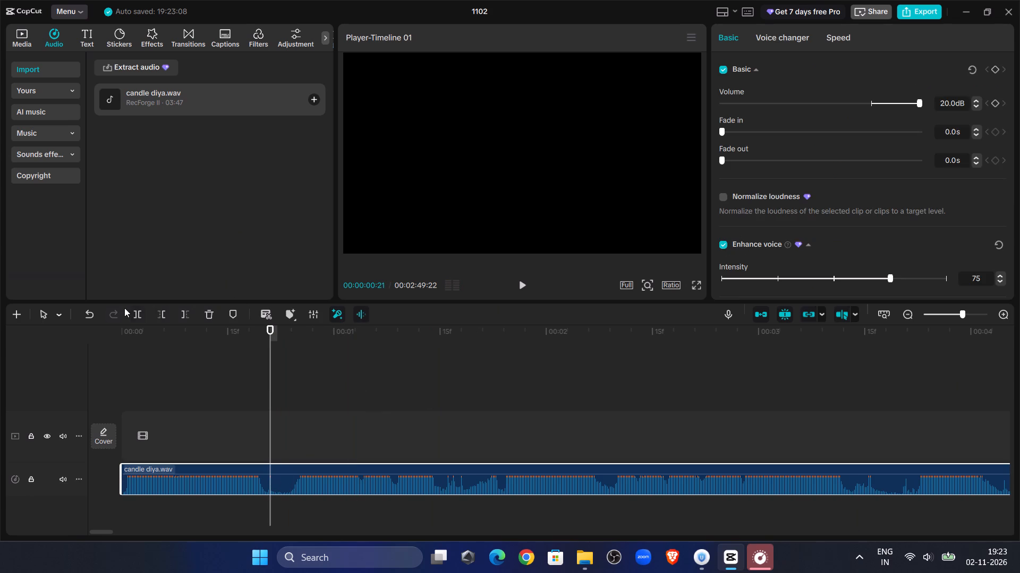
pyautogui.click(136, 316)
# Trim about 2 frames of silence from the second segment's start and move it against the first segment.
pyautogui.doubleClick(518, 285)
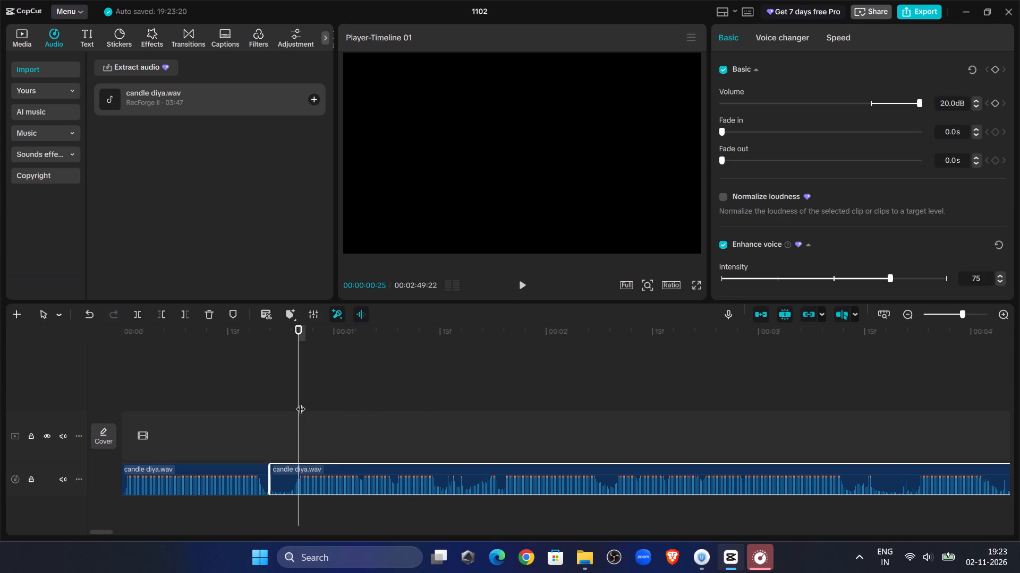
pyautogui.moveTo(299, 400); pyautogui.dragTo(286, 395)
pyautogui.click(161, 313)
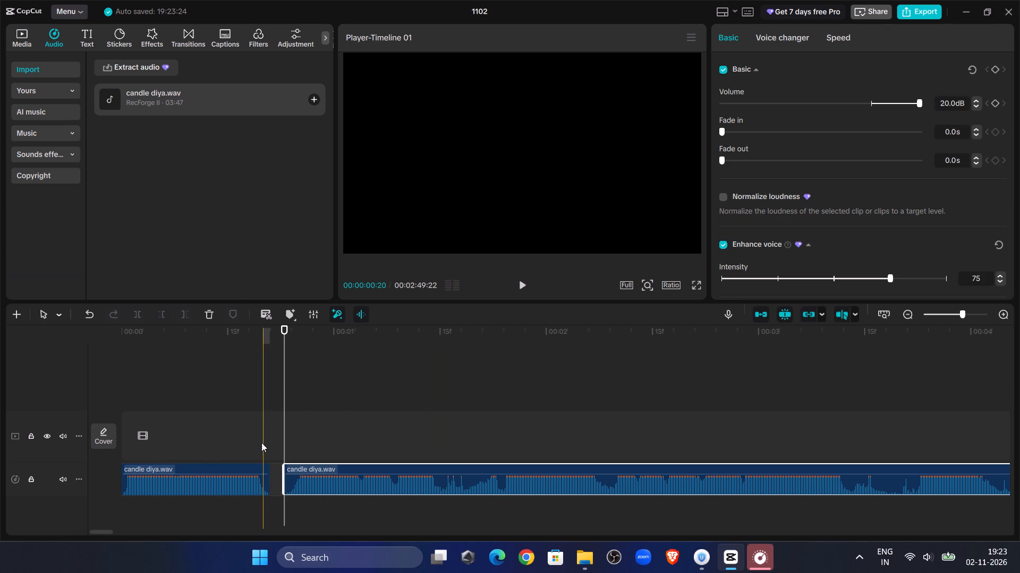
pyautogui.moveTo(292, 466); pyautogui.dragTo(279, 466)
# Replay from the start and split the second segment at 00:00:01:14, where the next pause begins.
pyautogui.click(223, 359)
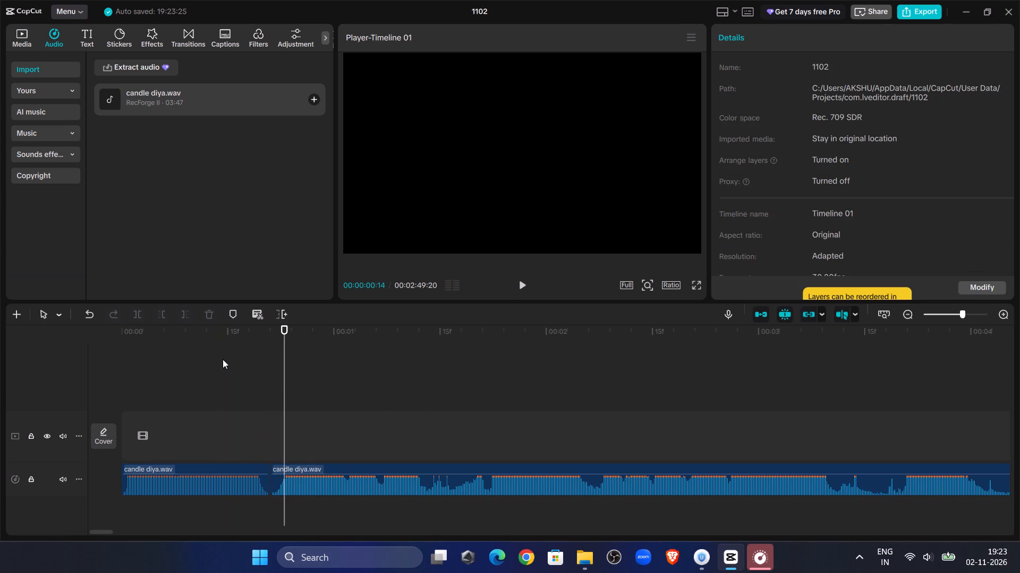
pyautogui.moveTo(223, 359); pyautogui.dragTo(24, 357)
pyautogui.click(534, 284)
pyautogui.click(530, 283)
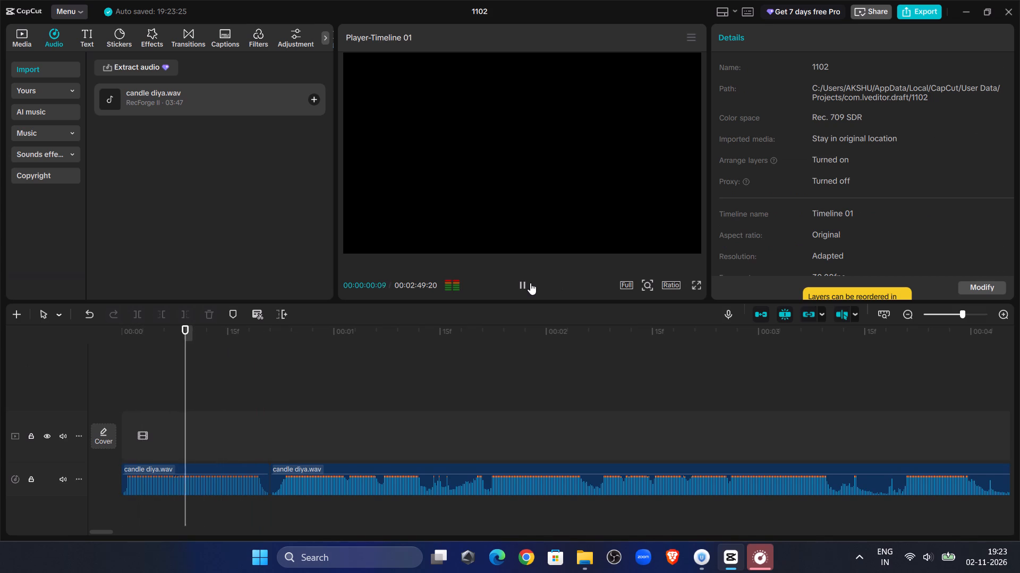
pyautogui.click(530, 283)
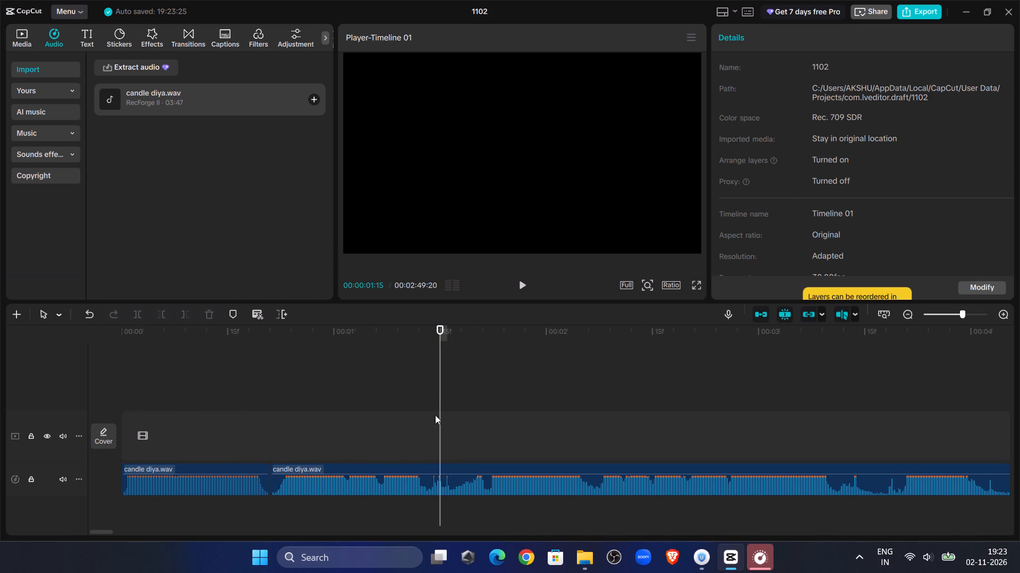
pyautogui.click(435, 415)
pyautogui.click(435, 415)
pyautogui.click(443, 487)
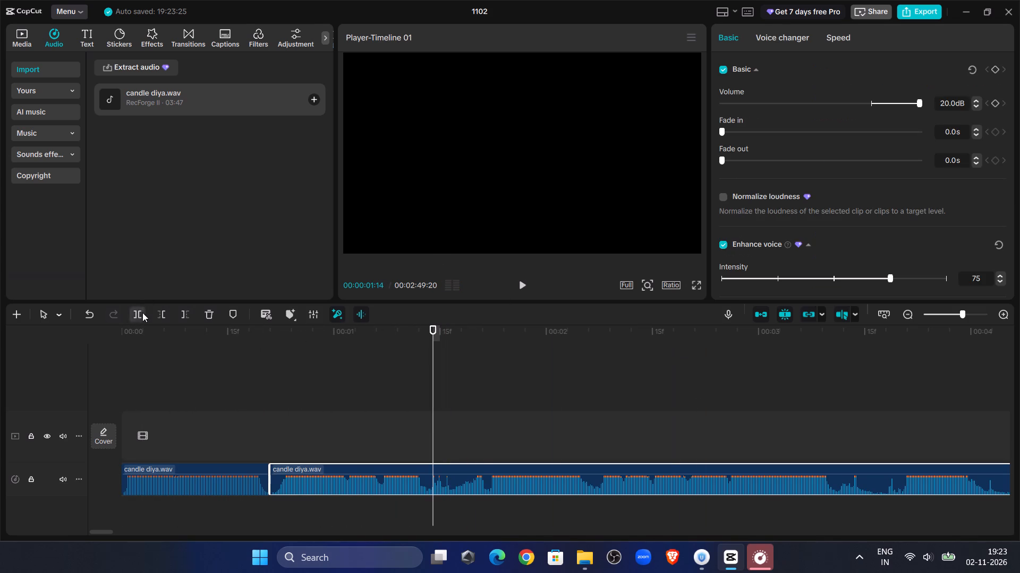
pyautogui.click(142, 312)
# Trim the third segment's start to 00:00:01:21 and move it against the second segment to close the gap.
pyautogui.doubleClick(520, 285)
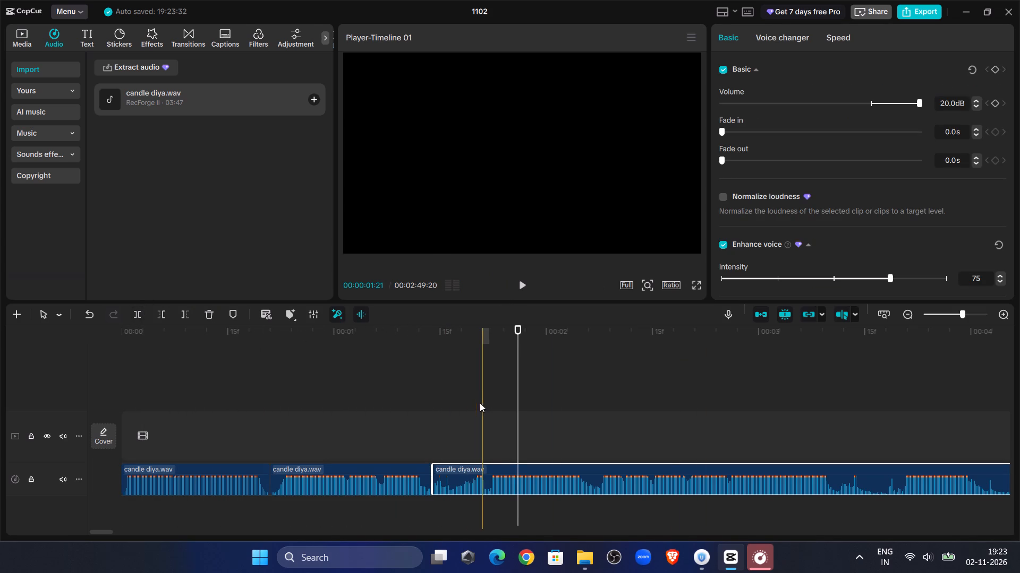
pyautogui.click(483, 404)
pyautogui.click(486, 480)
pyautogui.click(155, 312)
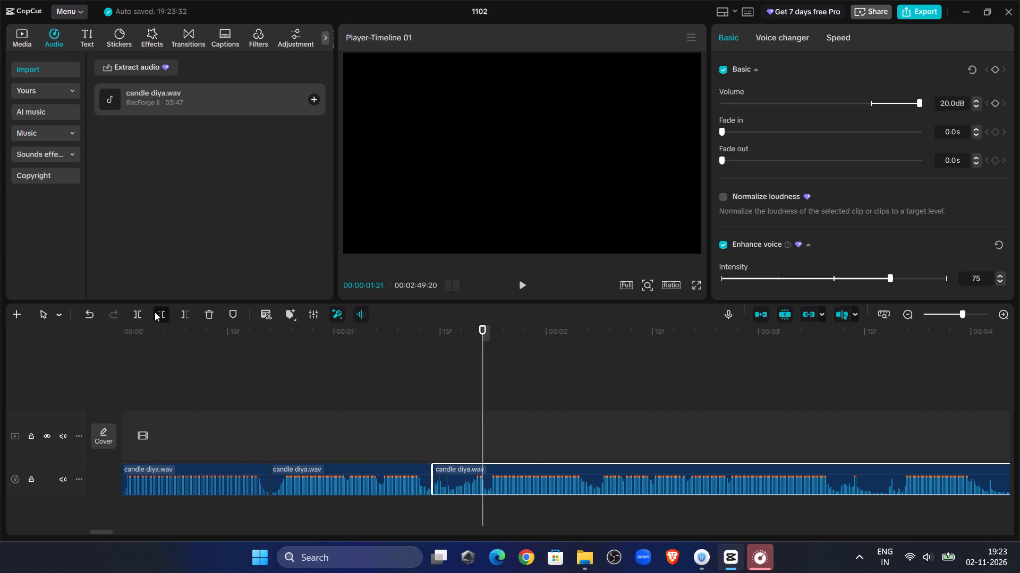
pyautogui.moveTo(514, 469); pyautogui.dragTo(464, 472)
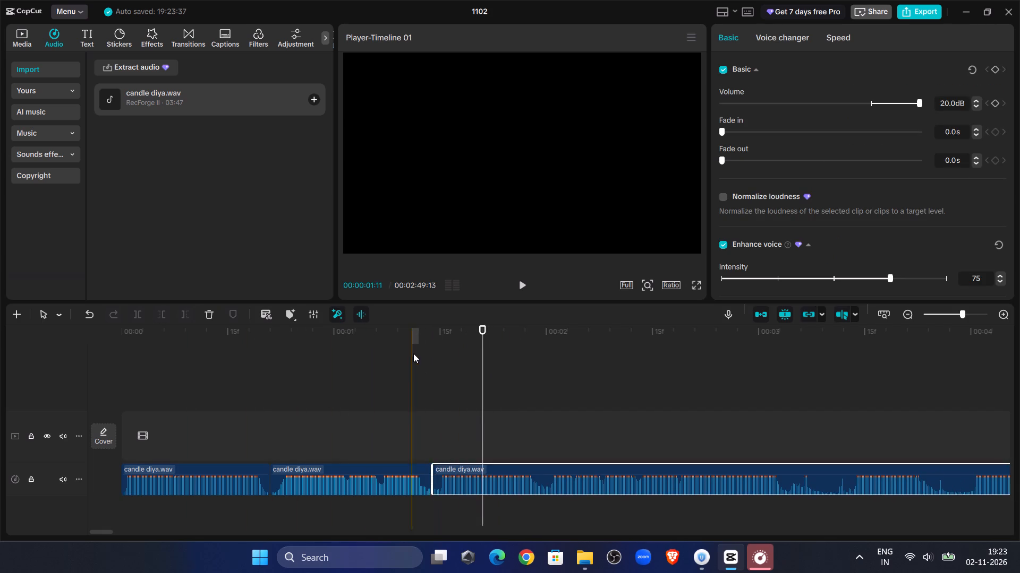
# Replay from the start and split the third segment at 00:00:03:05, in the following pause.
pyautogui.click(413, 353)
pyautogui.moveTo(413, 353); pyautogui.dragTo(59, 359)
pyautogui.click(528, 276)
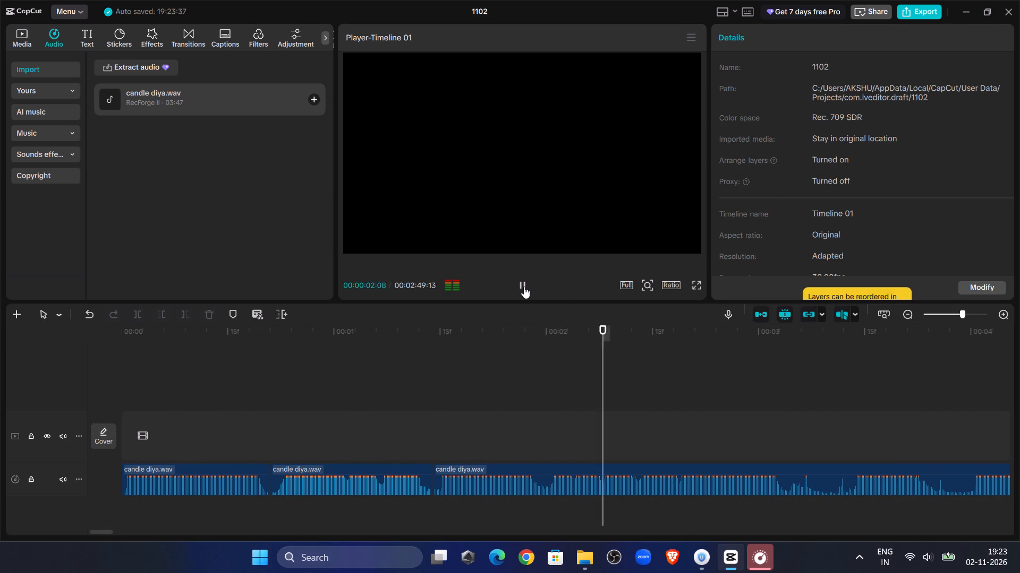
pyautogui.click(522, 285)
pyautogui.moveTo(798, 395); pyautogui.dragTo(793, 396)
pyautogui.click(784, 474)
pyautogui.click(133, 319)
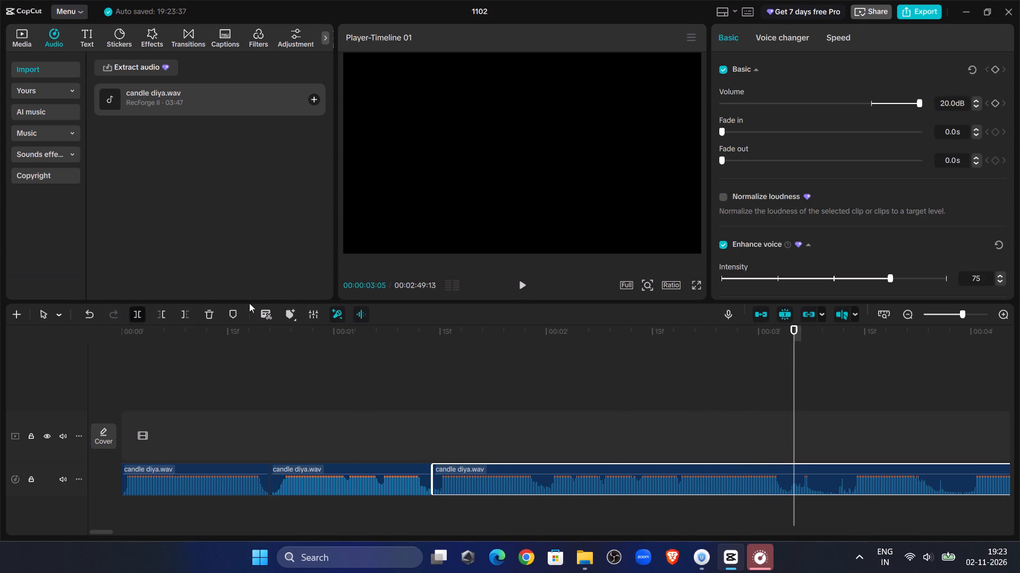
# Trim the fourth segment's start to 00:00:03:12 and move it against the third segment to close the gap.
pyautogui.click(519, 283)
pyautogui.click(955, 314)
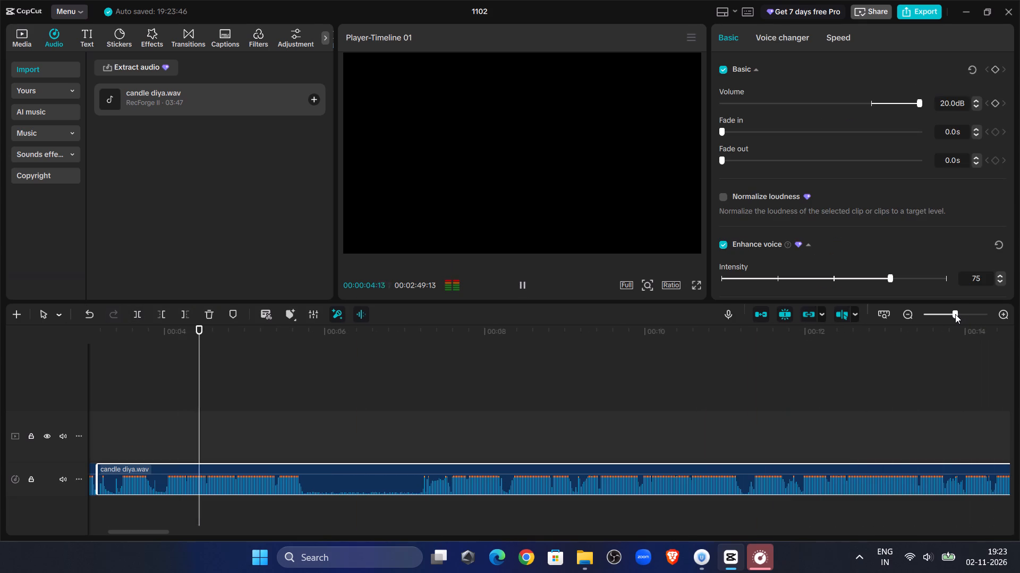
pyautogui.click(146, 370)
pyautogui.moveTo(146, 370); pyautogui.dragTo(101, 367)
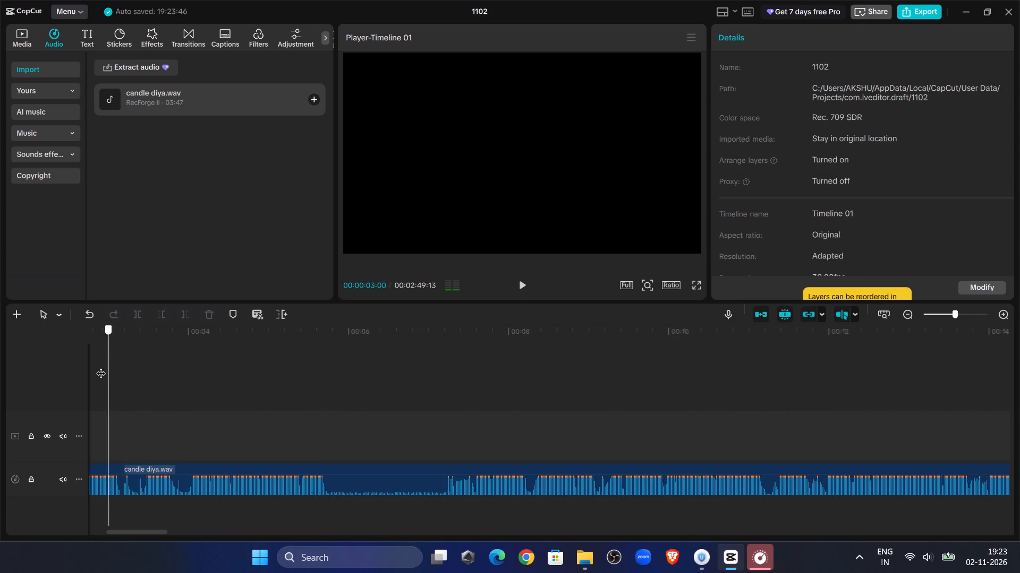
pyautogui.moveTo(101, 367); pyautogui.dragTo(252, 418)
pyautogui.click(258, 475)
pyautogui.click(164, 313)
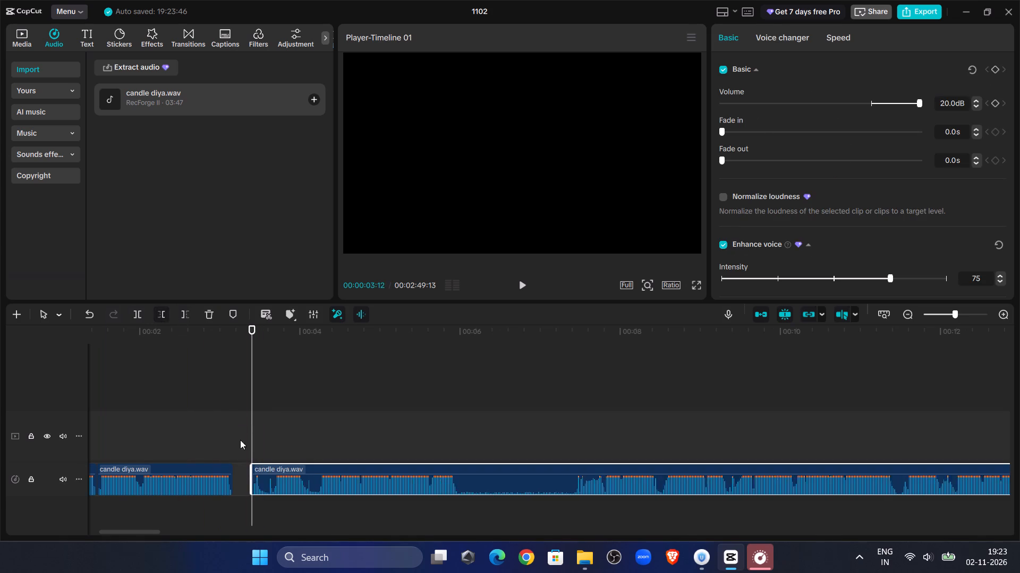
pyautogui.moveTo(285, 467); pyautogui.dragTo(268, 481)
# Replay the join between the third and fourth segments and split the fourth segment at about 00:00:03:22, in its pause.
pyautogui.click(191, 389)
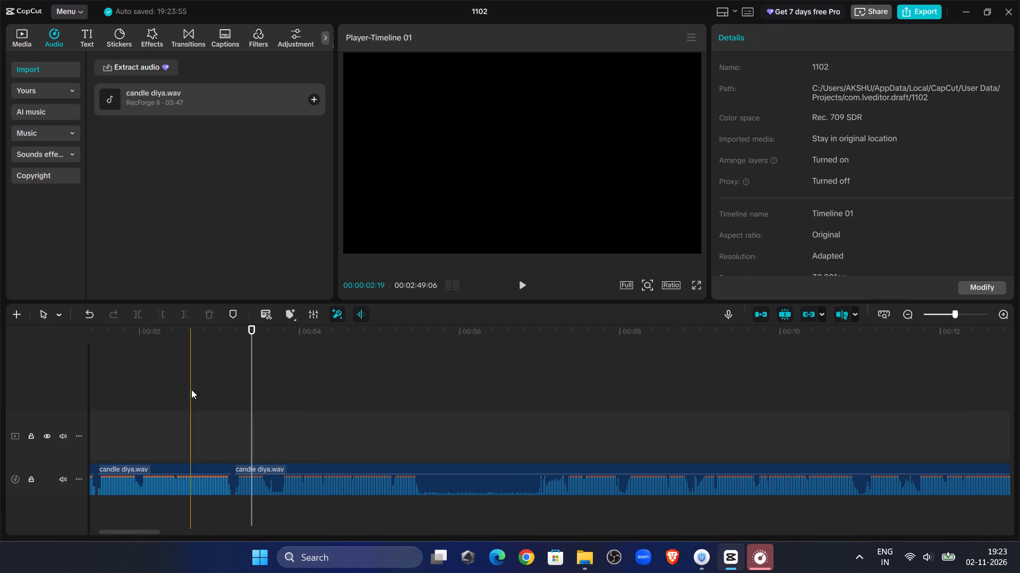
pyautogui.click(517, 286)
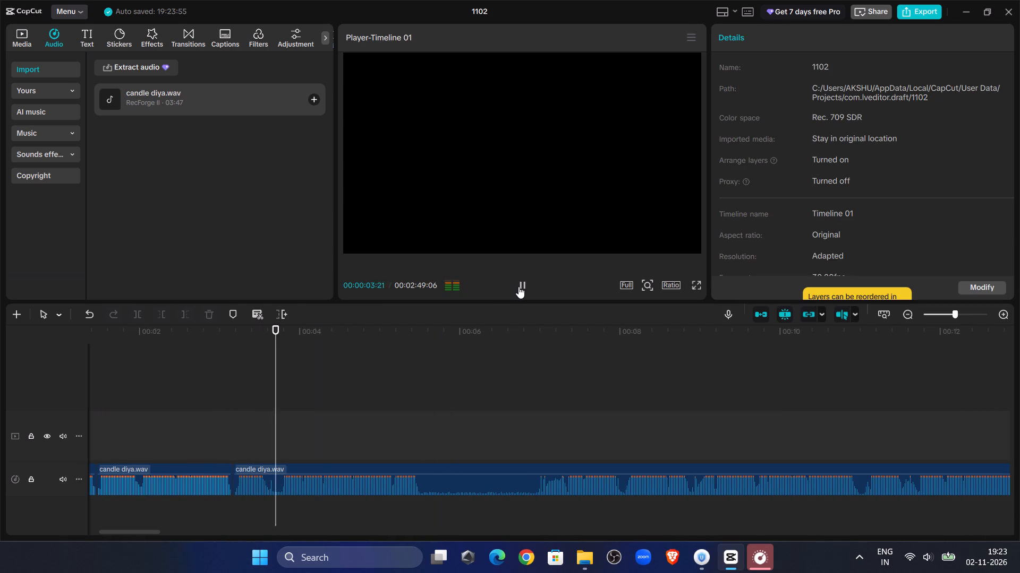
pyautogui.click(255, 388)
pyautogui.doubleClick(524, 280)
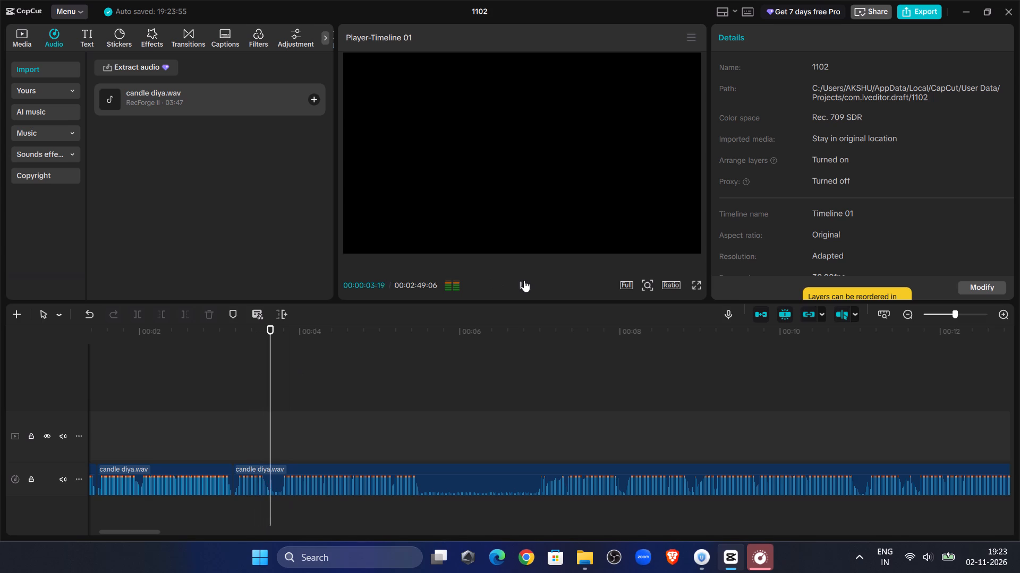
pyautogui.click(970, 317)
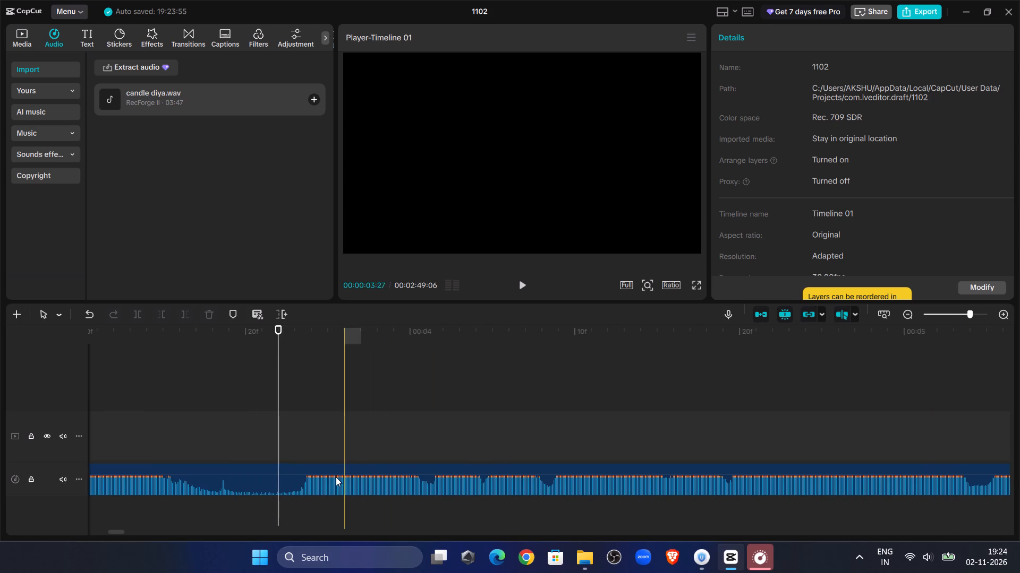
pyautogui.click(335, 477)
pyautogui.click(132, 313)
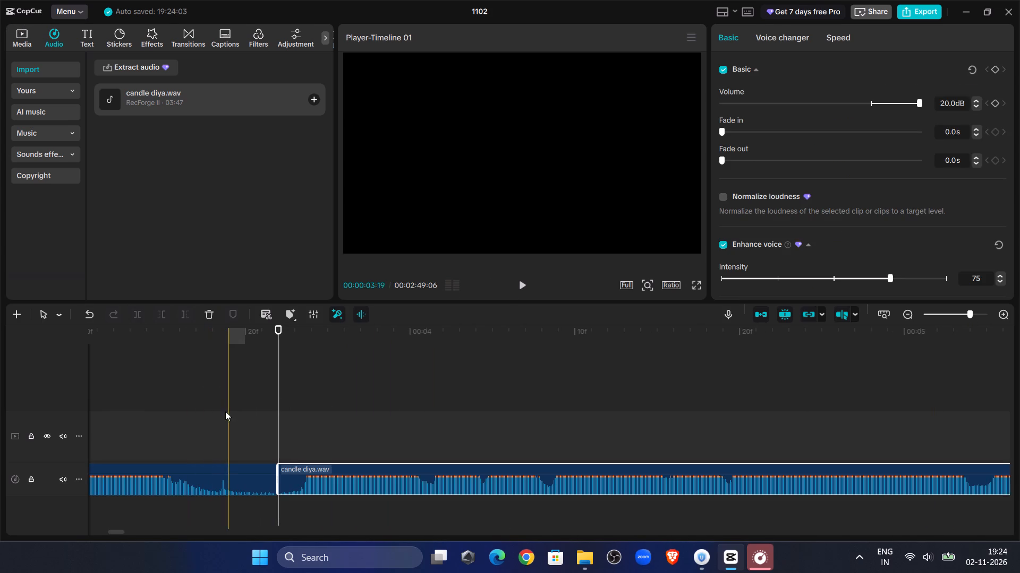
# Trim the fourth segment's end to 00:00:03:19 and move the fifth segment against it.
pyautogui.click(226, 405)
pyautogui.click(201, 485)
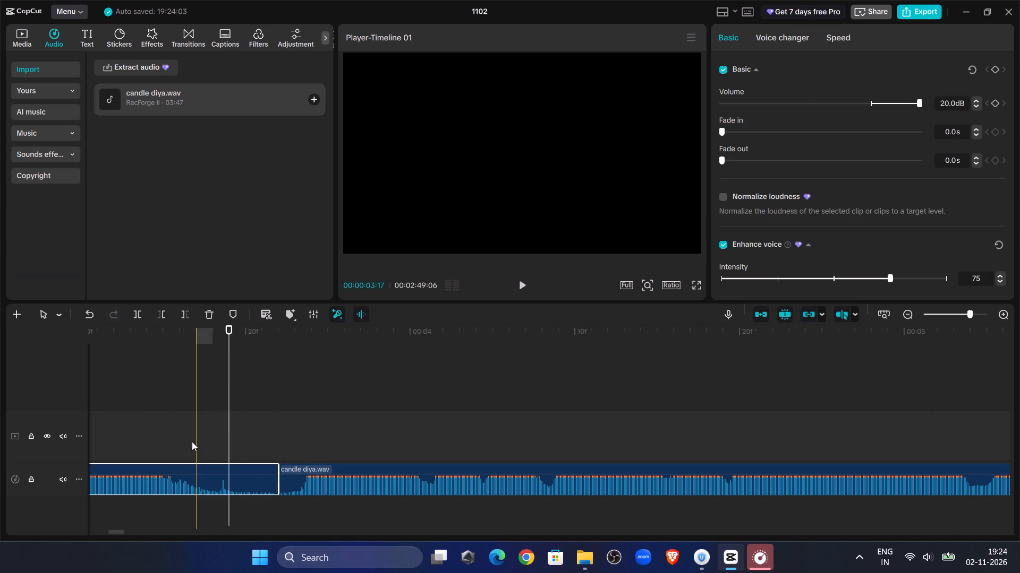
pyautogui.click(181, 311)
pyautogui.click(290, 468)
pyautogui.moveTo(292, 468); pyautogui.dragTo(250, 473)
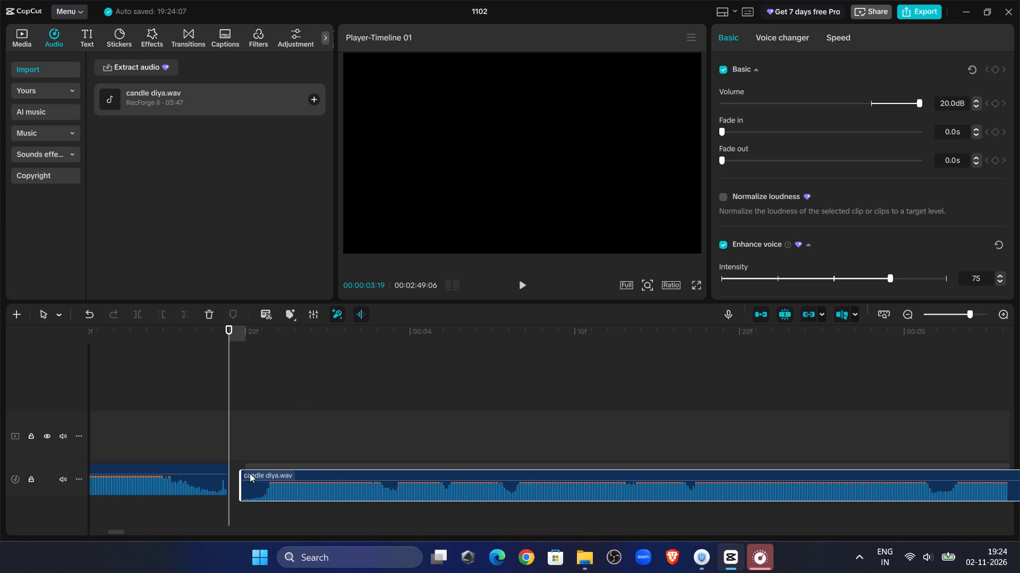
pyautogui.moveTo(250, 473); pyautogui.dragTo(244, 471)
# Replay from the start and split the fifth segment at 00:00:05:12, where the long pause begins.
pyautogui.moveTo(230, 381); pyautogui.dragTo(0, 349)
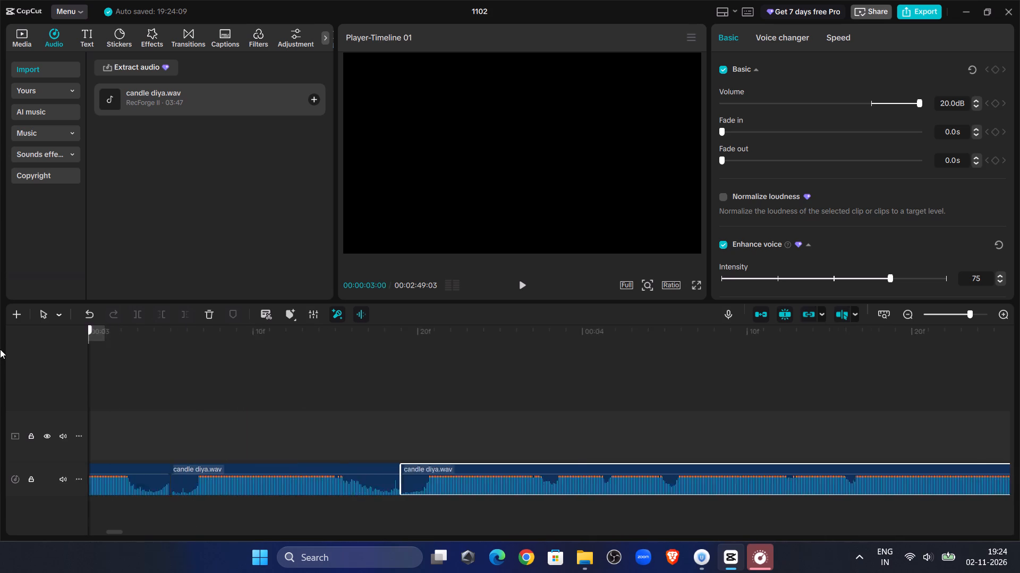
pyautogui.moveTo(0, 349); pyautogui.dragTo(0, 366)
pyautogui.click(503, 287)
pyautogui.click(525, 284)
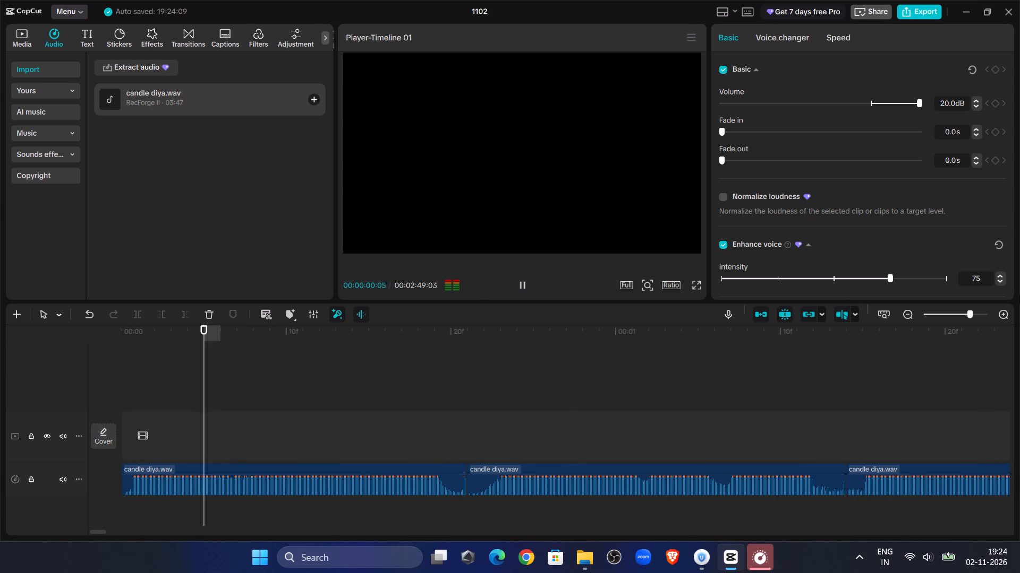
pyautogui.click(963, 312)
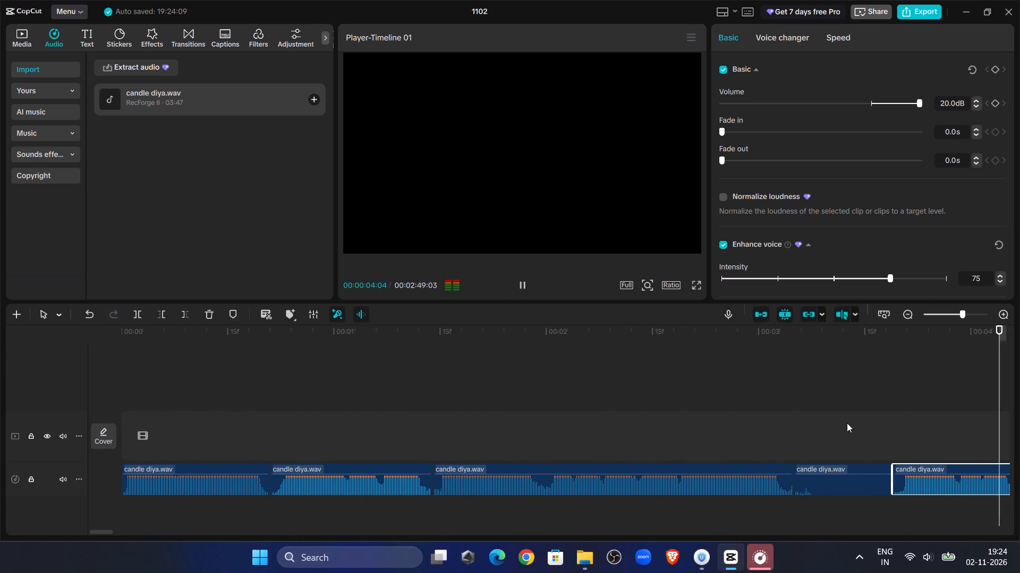
pyautogui.click(522, 283)
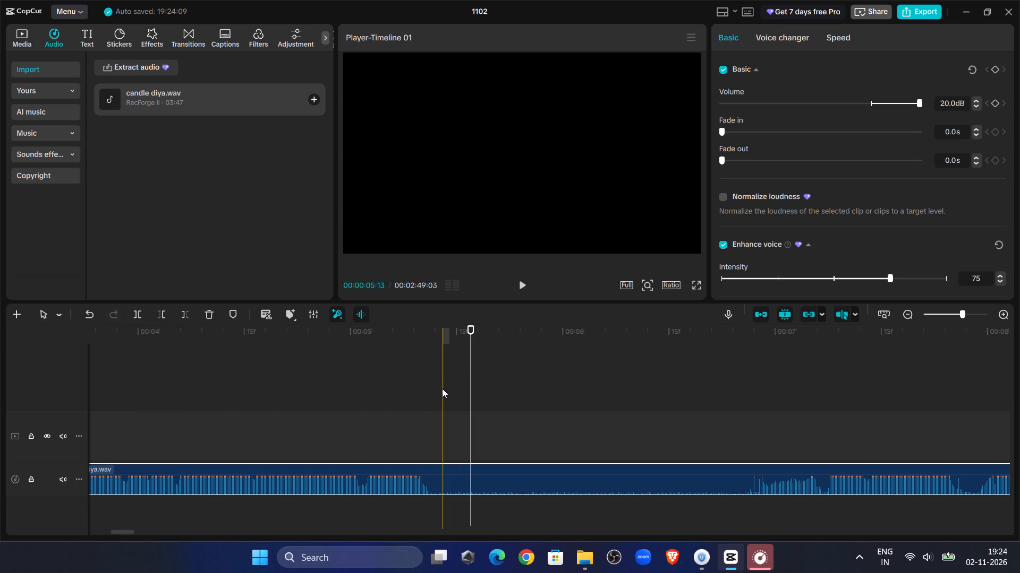
pyautogui.click(435, 384)
pyautogui.click(437, 477)
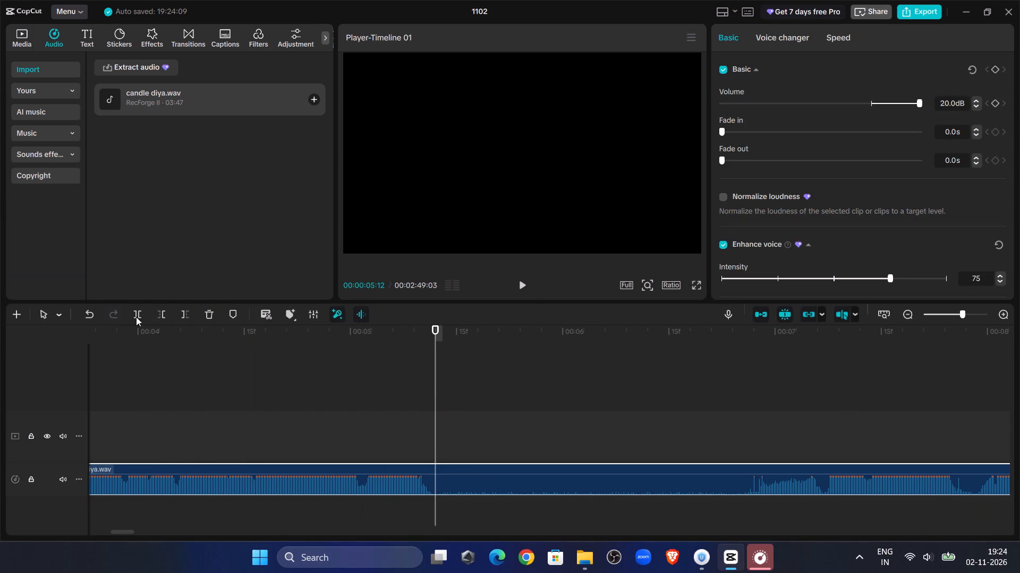
pyautogui.click(136, 317)
# Play onward past the unwanted takes, trim the sixth segment's start to 00:00:16:25 and move it against the fifth segment.
pyautogui.click(519, 291)
pyautogui.moveTo(942, 290); pyautogui.dragTo(949, 301)
pyautogui.click(949, 317)
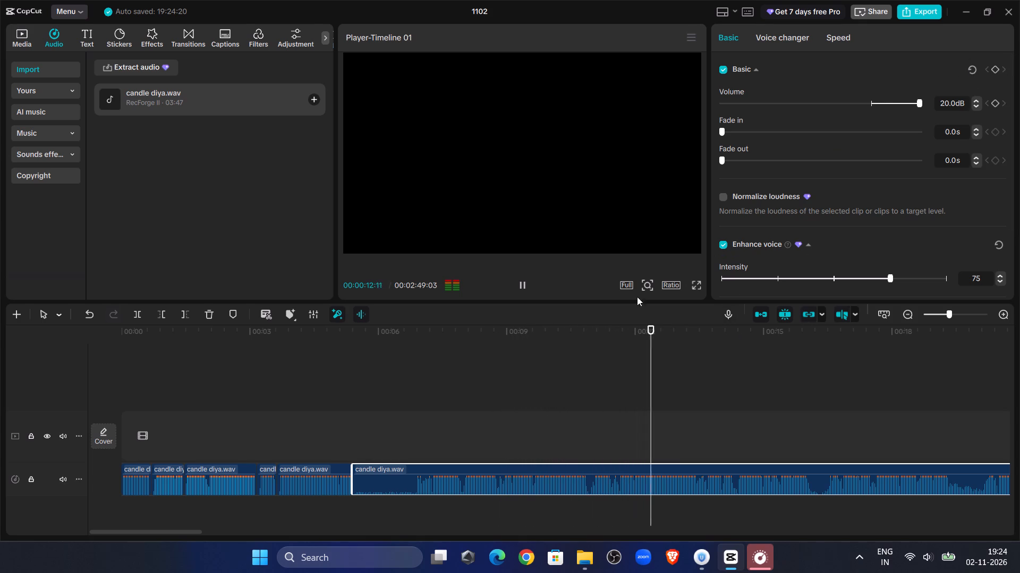
pyautogui.click(507, 281)
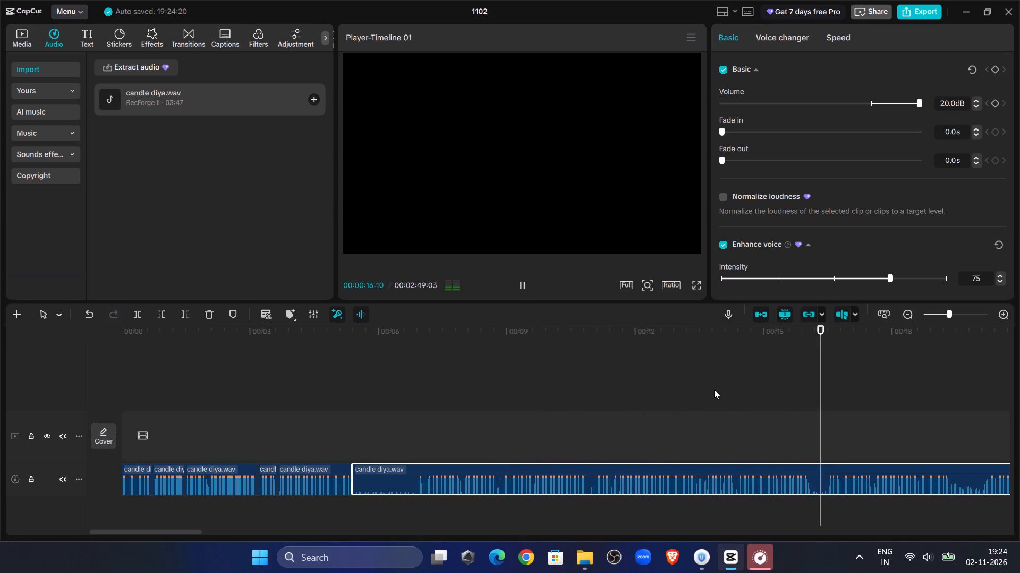
pyautogui.click(824, 430)
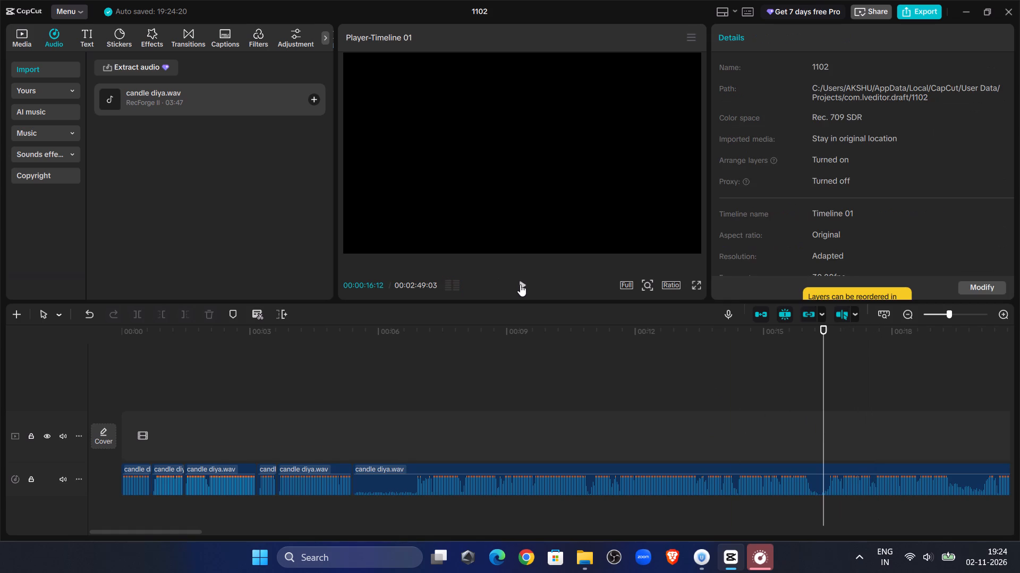
pyautogui.click(526, 285)
pyautogui.click(526, 285)
pyautogui.click(963, 310)
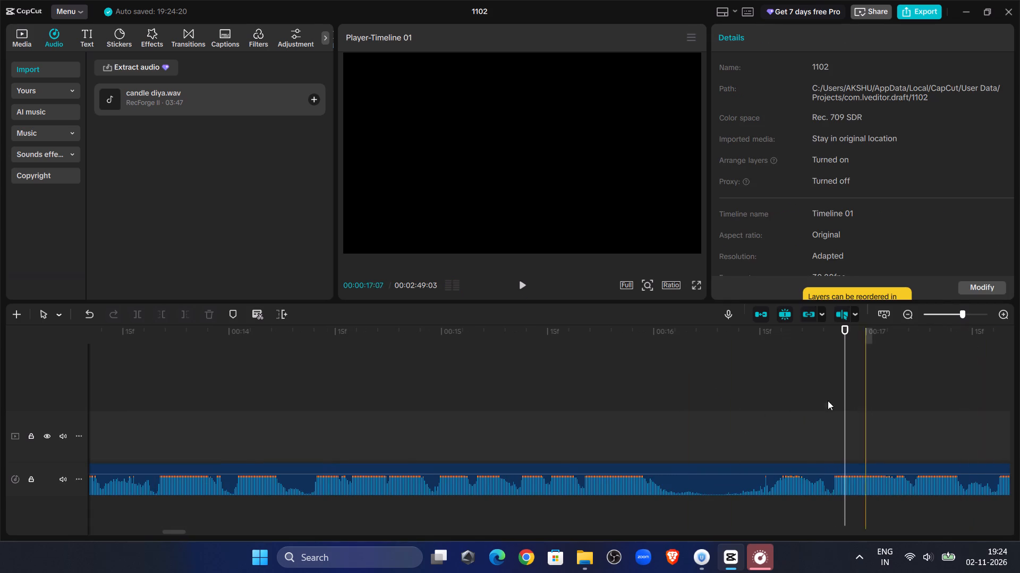
pyautogui.click(828, 398)
pyautogui.click(820, 479)
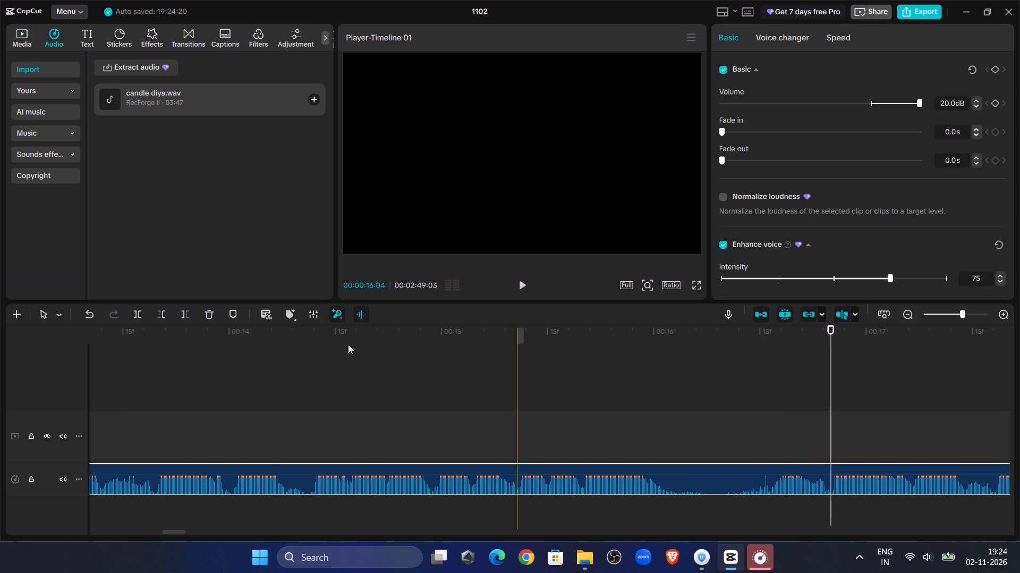
pyautogui.click(164, 314)
pyautogui.moveTo(891, 465); pyautogui.dragTo(0, 307)
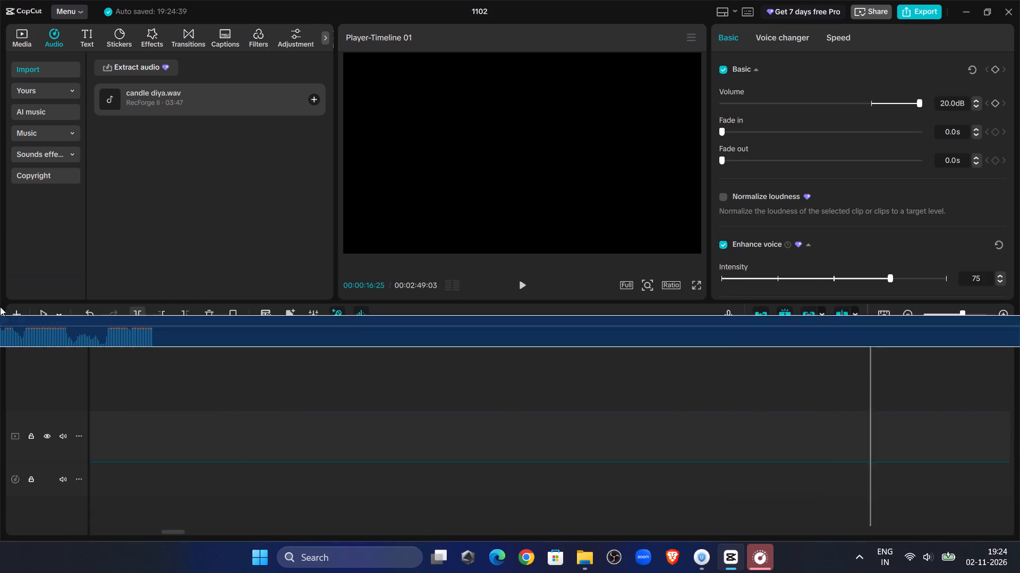
pyautogui.moveTo(0, 307); pyautogui.dragTo(18, 528)
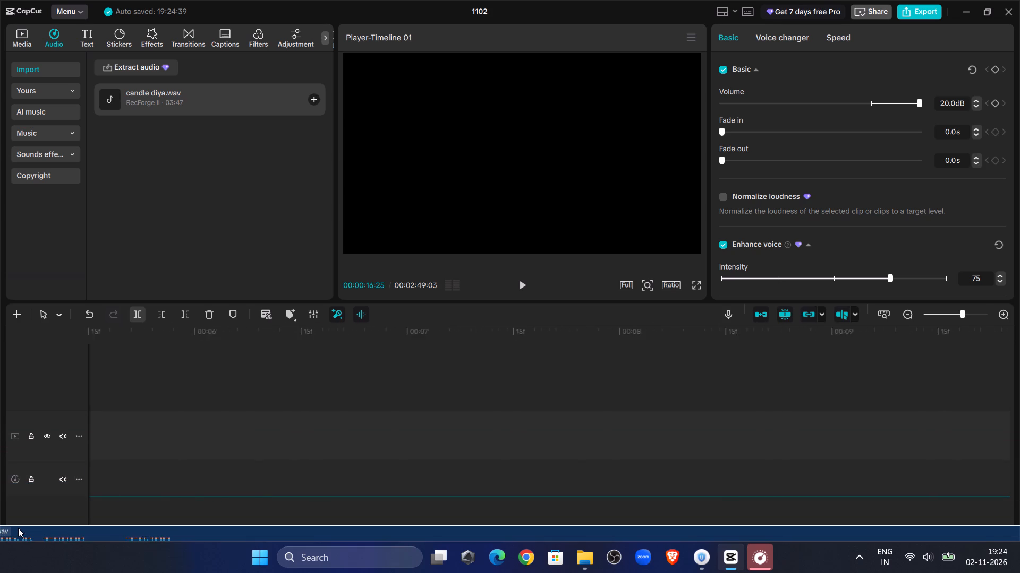
pyautogui.moveTo(18, 528); pyautogui.dragTo(572, 470)
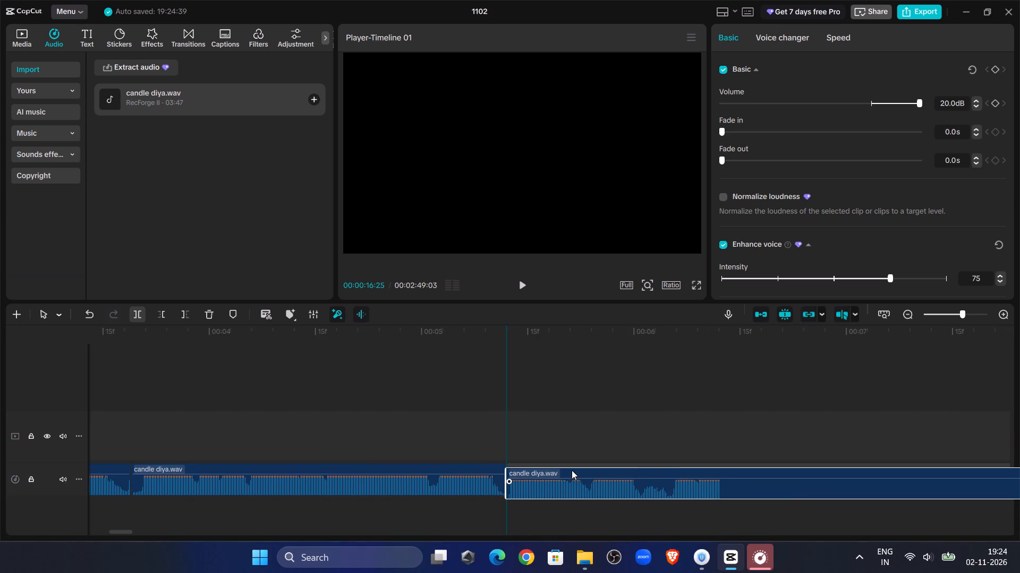
pyautogui.moveTo(572, 470); pyautogui.dragTo(565, 470)
# Replay across the new join, trim the sixth segment's start to 00:00:09:00 and move it back against the fifth segment.
pyautogui.click(395, 353)
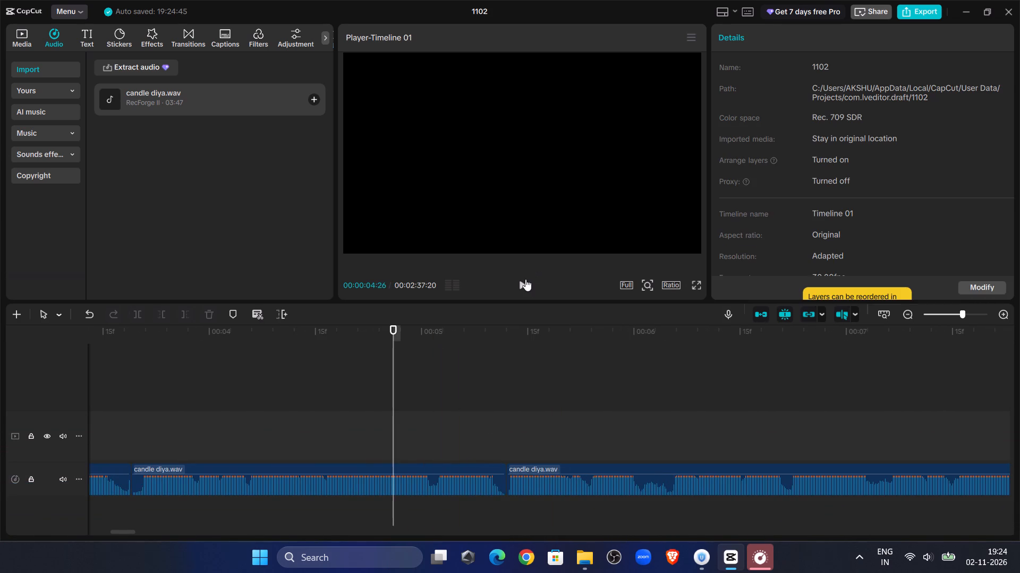
pyautogui.click(525, 280)
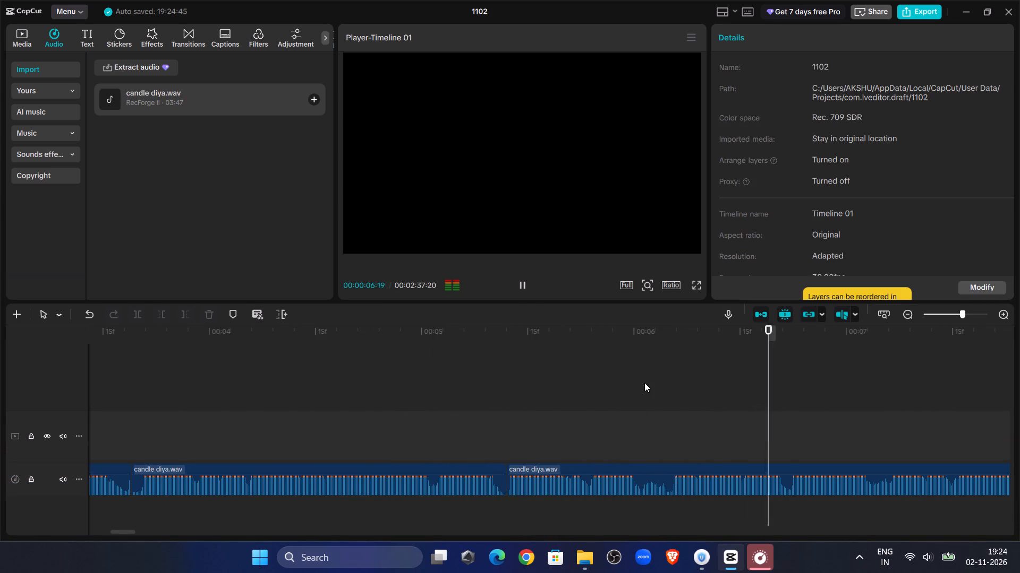
pyautogui.click(644, 383)
pyautogui.click(488, 380)
pyautogui.click(523, 292)
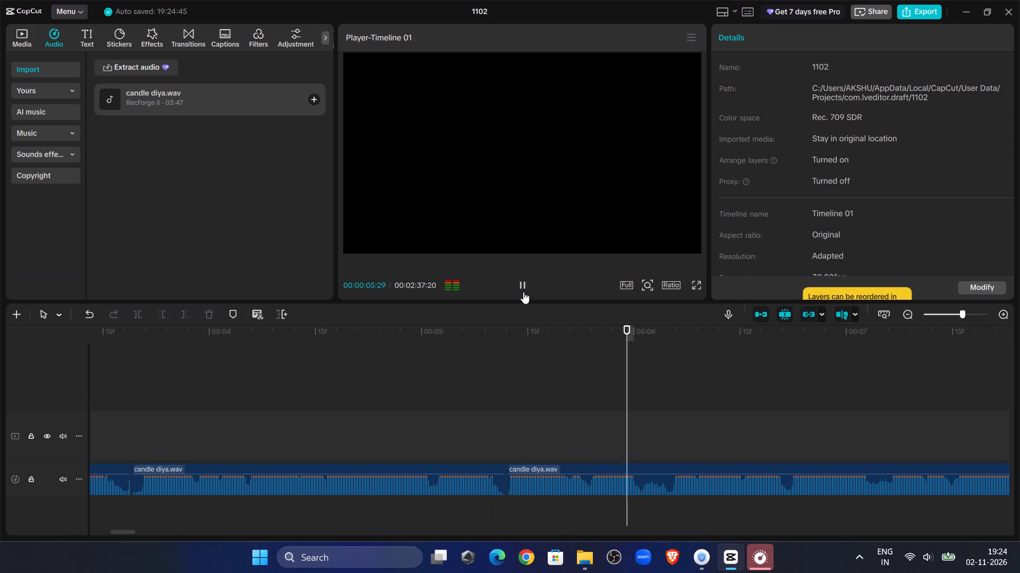
pyautogui.click(954, 315)
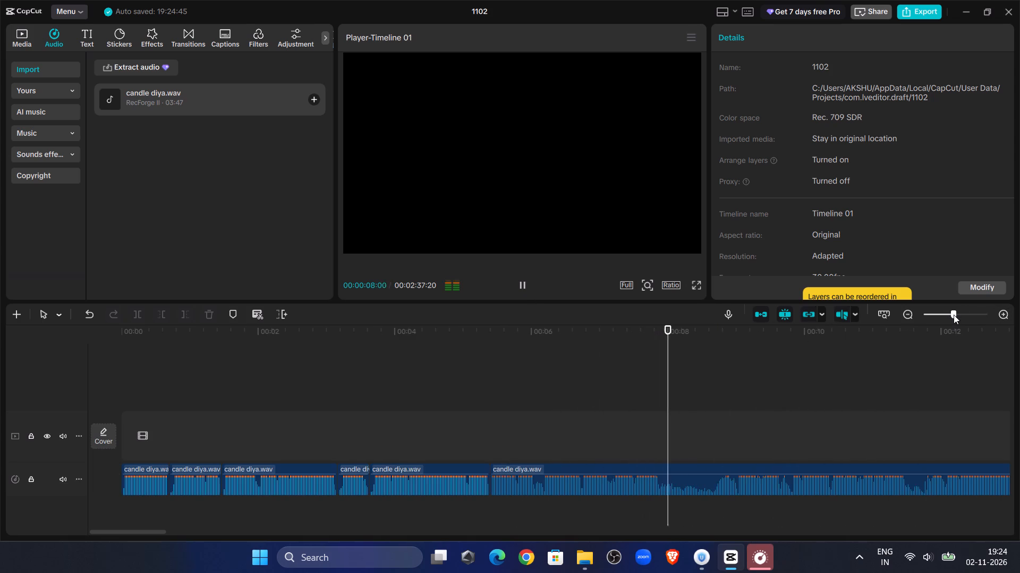
pyautogui.doubleClick(737, 400)
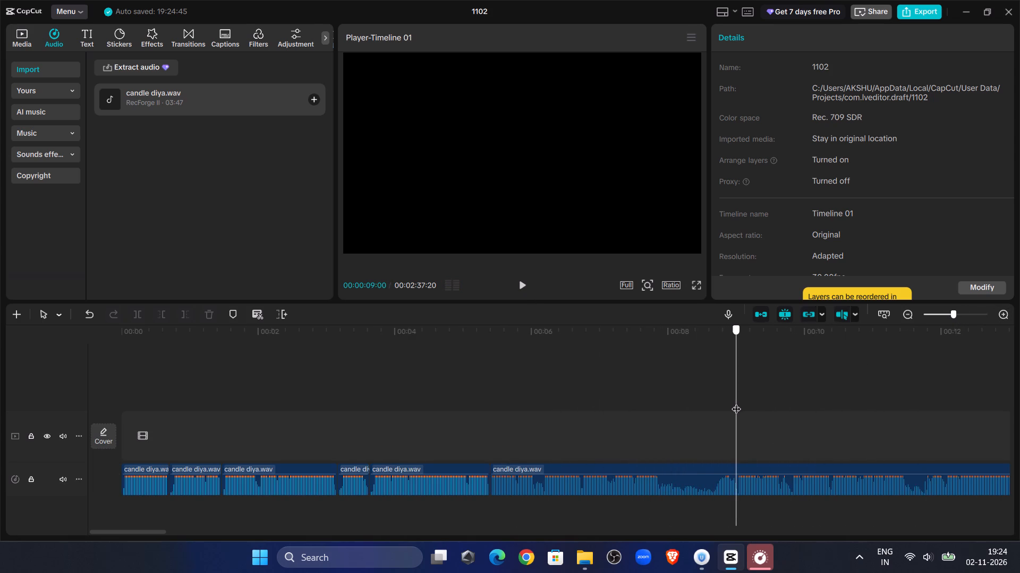
pyautogui.click(732, 471)
pyautogui.click(160, 314)
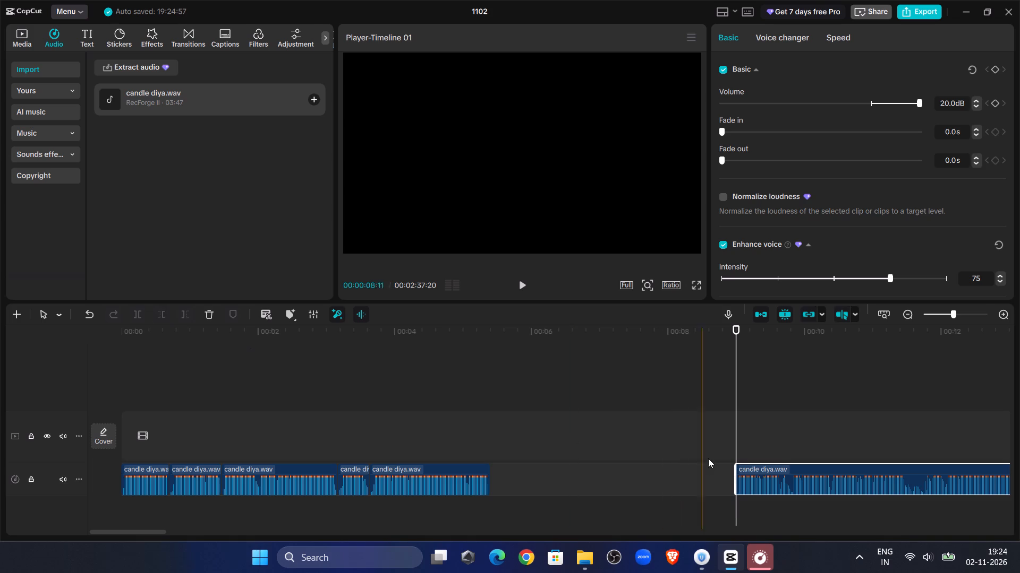
pyautogui.moveTo(761, 471); pyautogui.dragTo(515, 475)
# Replay from 00:00:05:00 and split the sixth segment at 00:00:06:02, in its first short pause.
pyautogui.click(464, 393)
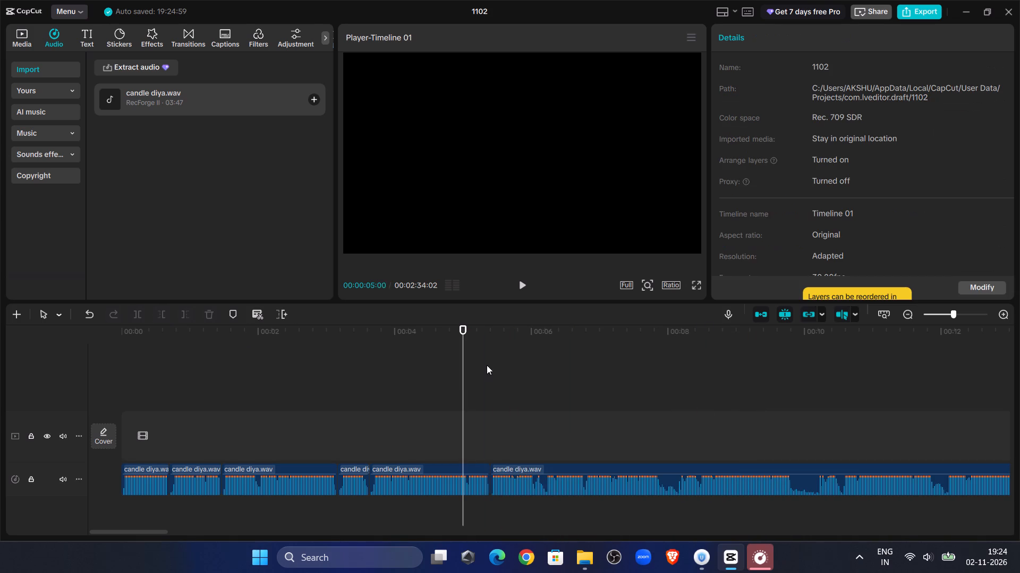
pyautogui.click(533, 297)
pyautogui.click(529, 288)
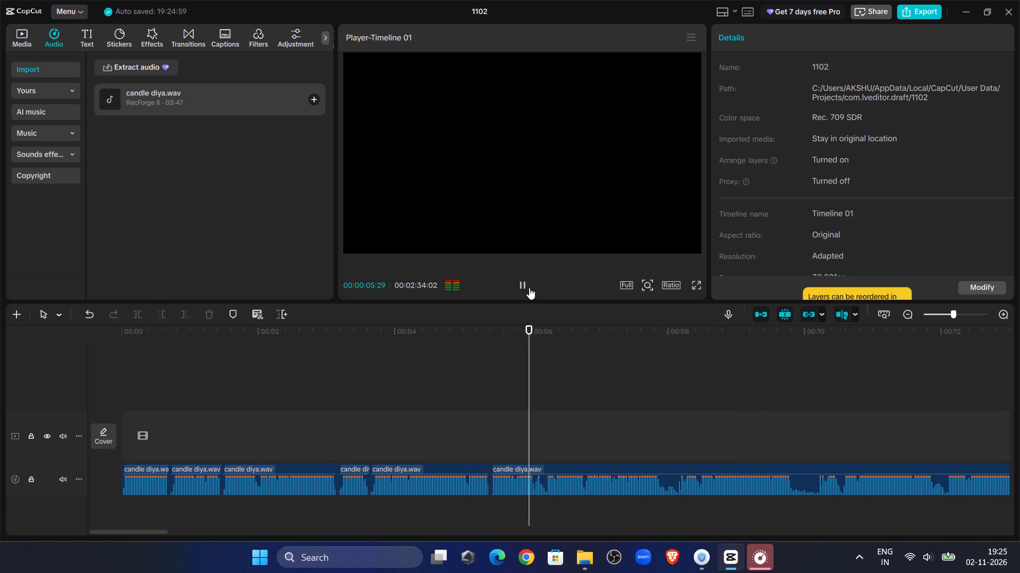
pyautogui.click(529, 288)
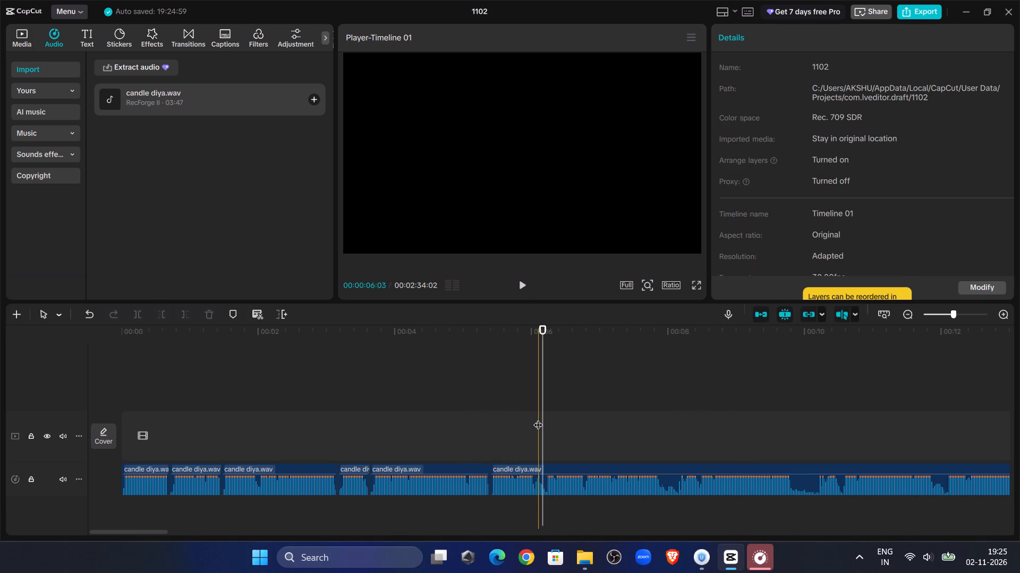
pyautogui.click(537, 417)
pyautogui.click(542, 465)
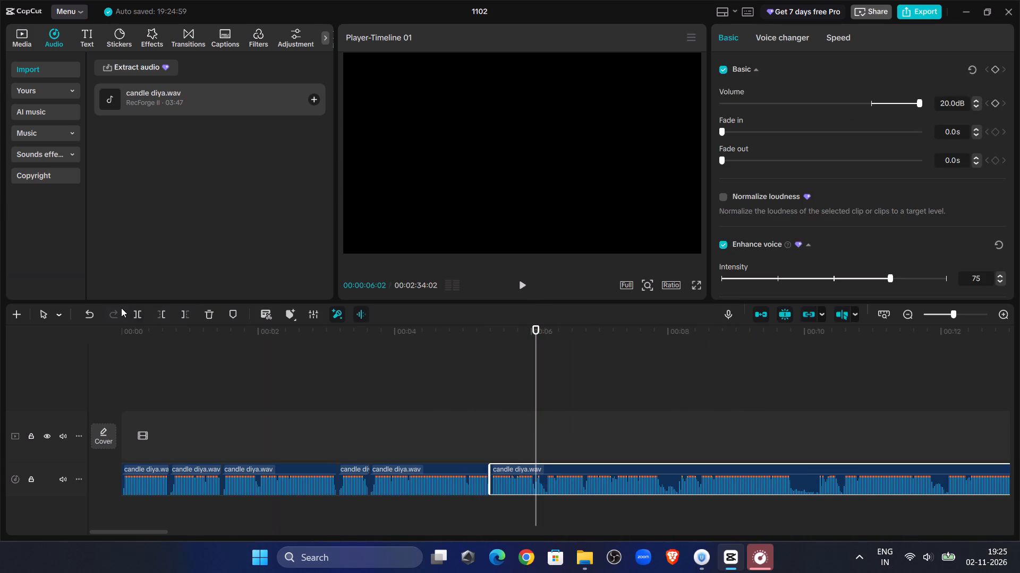
pyautogui.click(136, 312)
# Trim the seventh segment's start to 00:00:06:06 and move it against the sixth segment to close the gap.
pyautogui.doubleClick(524, 283)
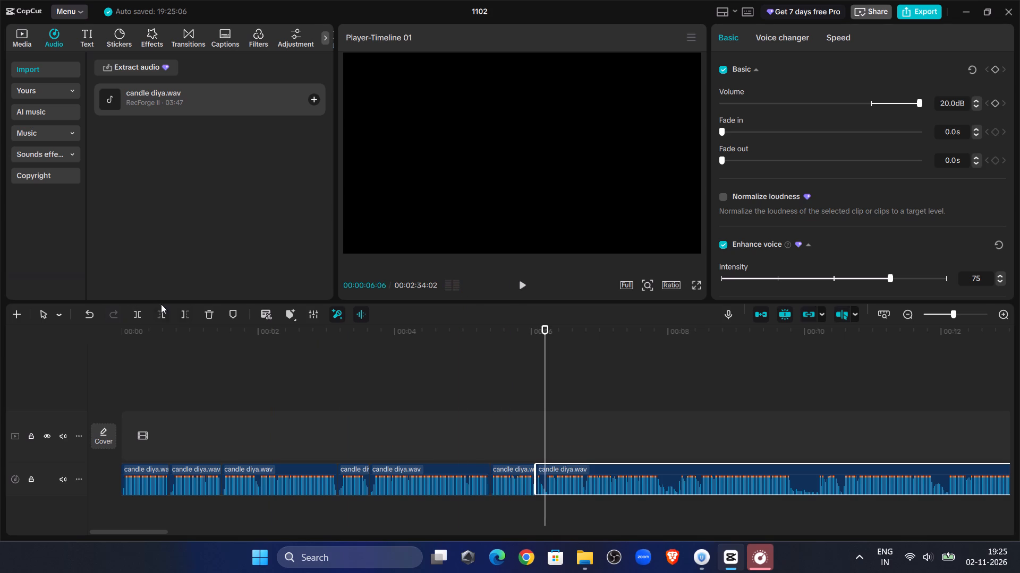
pyautogui.click(164, 309)
pyautogui.moveTo(569, 469); pyautogui.dragTo(561, 472)
# Replay from the fifth segment across the new joins and split the seventh segment at 00:00:07:25, where its first longer pause begins.
pyautogui.click(455, 390)
pyautogui.click(524, 277)
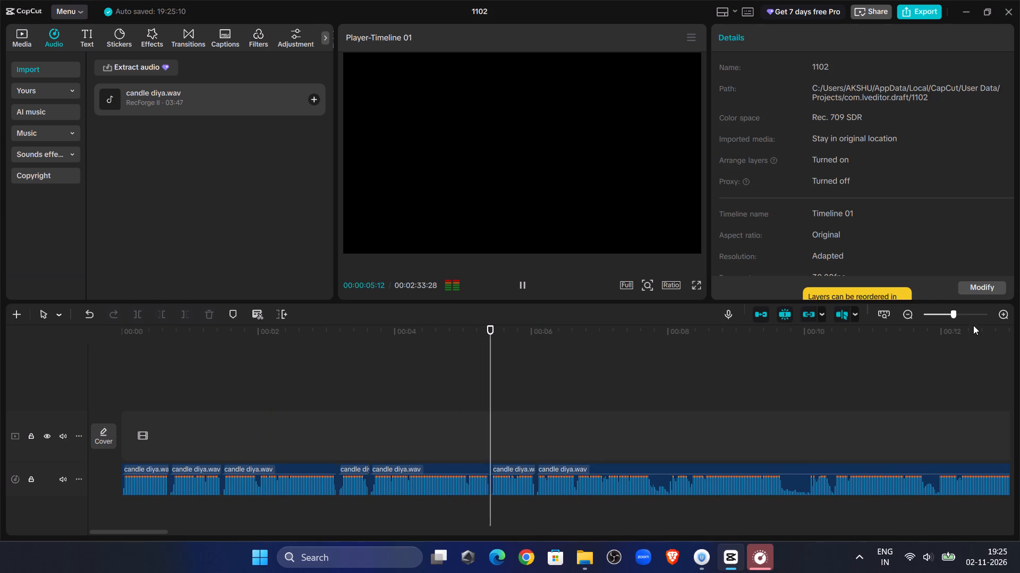
pyautogui.click(520, 287)
pyautogui.click(627, 475)
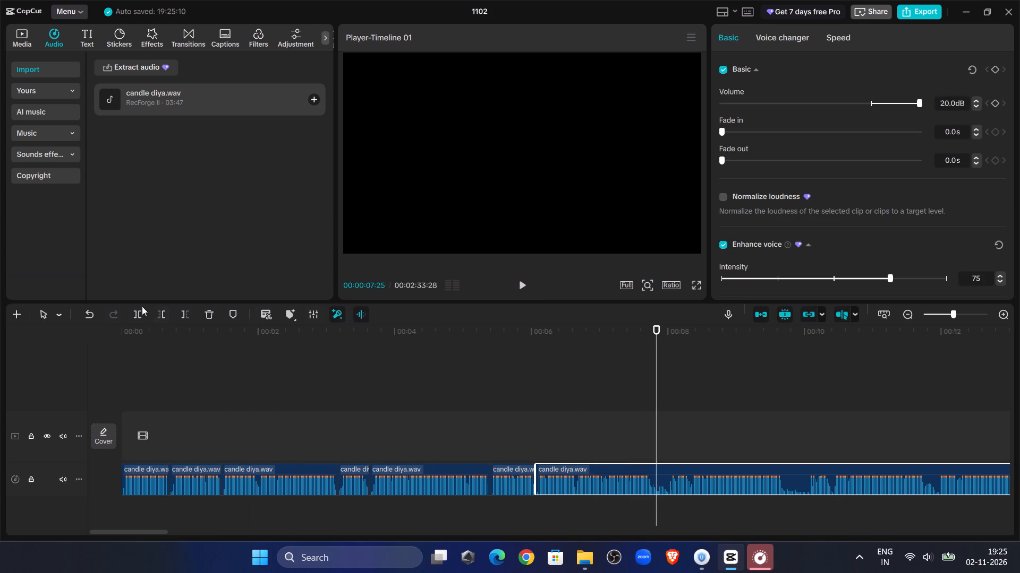
pyautogui.click(139, 308)
# Play onward past the unwanted take, trim the eighth segment's start to 00:00:10:12 and move it against the seventh segment.
pyautogui.moveTo(534, 271); pyautogui.dragTo(526, 277)
pyautogui.click(521, 281)
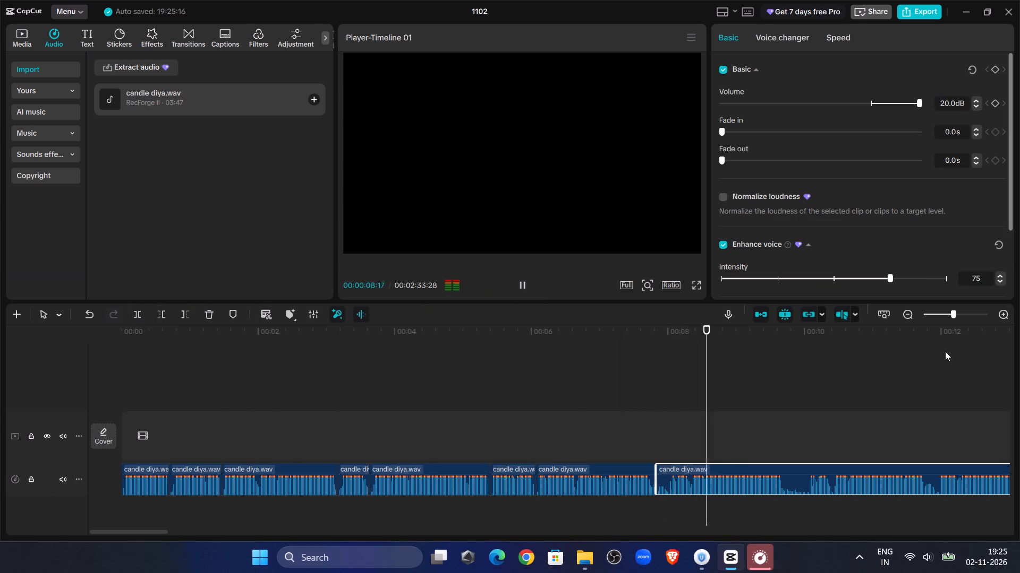
pyautogui.click(944, 317)
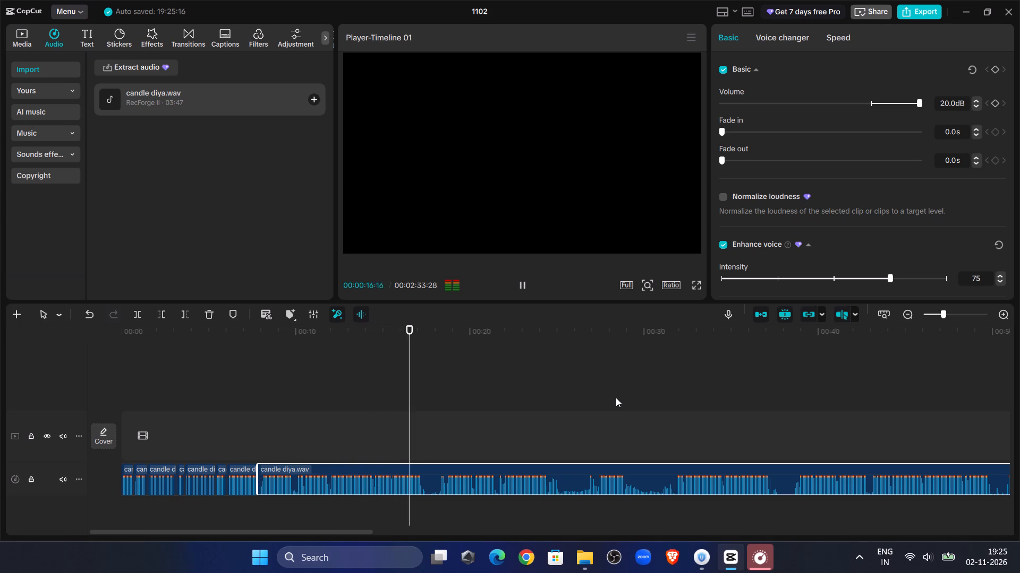
pyautogui.click(287, 403)
pyautogui.click(525, 284)
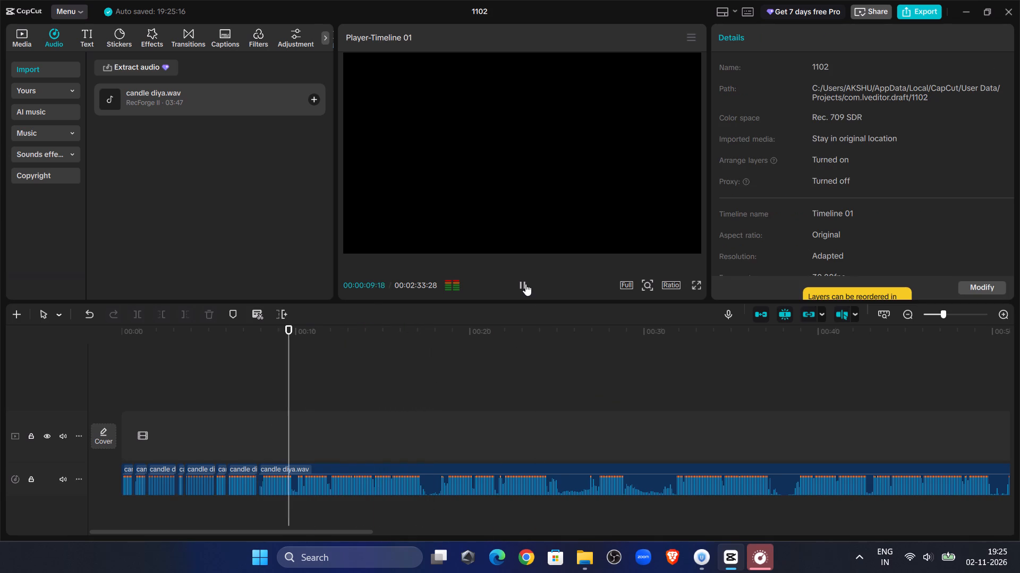
pyautogui.click(525, 284)
pyautogui.click(953, 313)
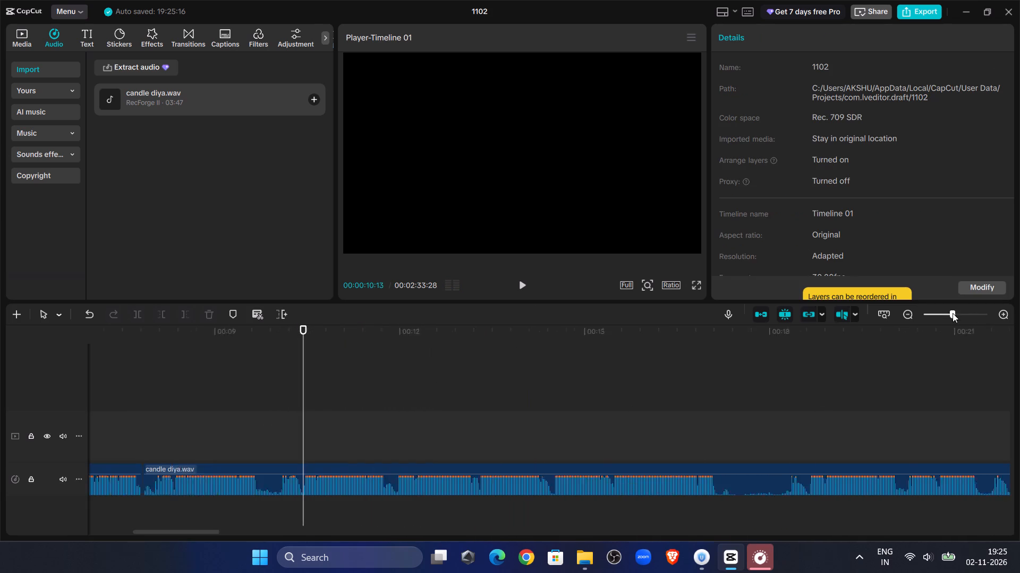
pyautogui.moveTo(308, 397); pyautogui.dragTo(301, 399)
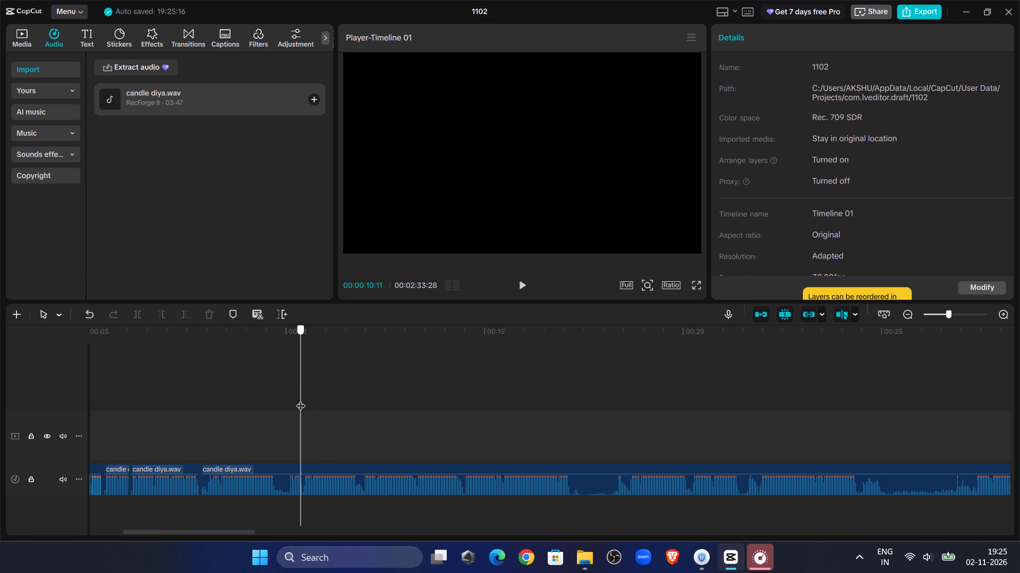
pyautogui.moveTo(301, 399); pyautogui.dragTo(302, 401)
pyautogui.click(292, 484)
pyautogui.click(166, 314)
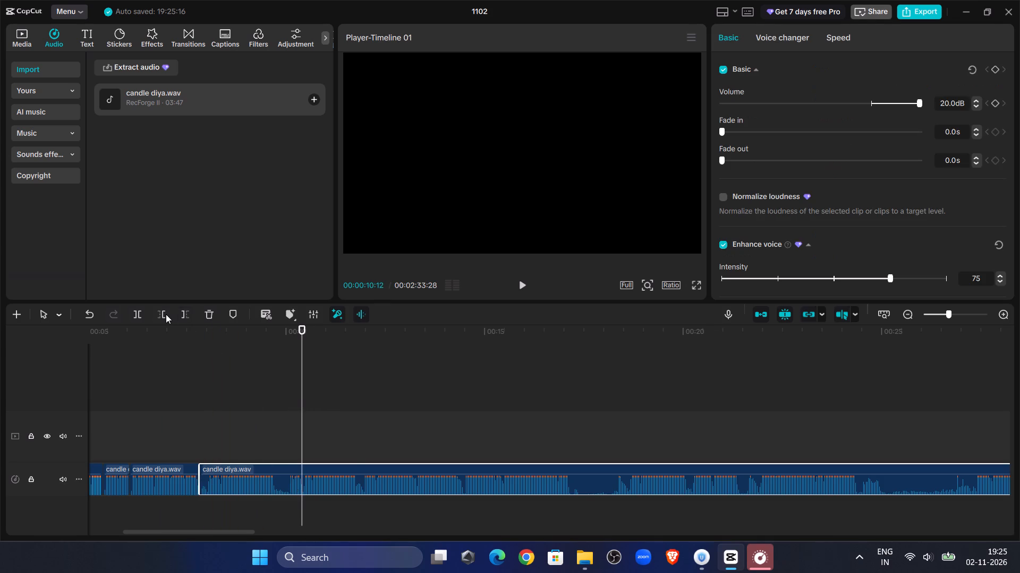
pyautogui.moveTo(335, 467); pyautogui.dragTo(226, 474)
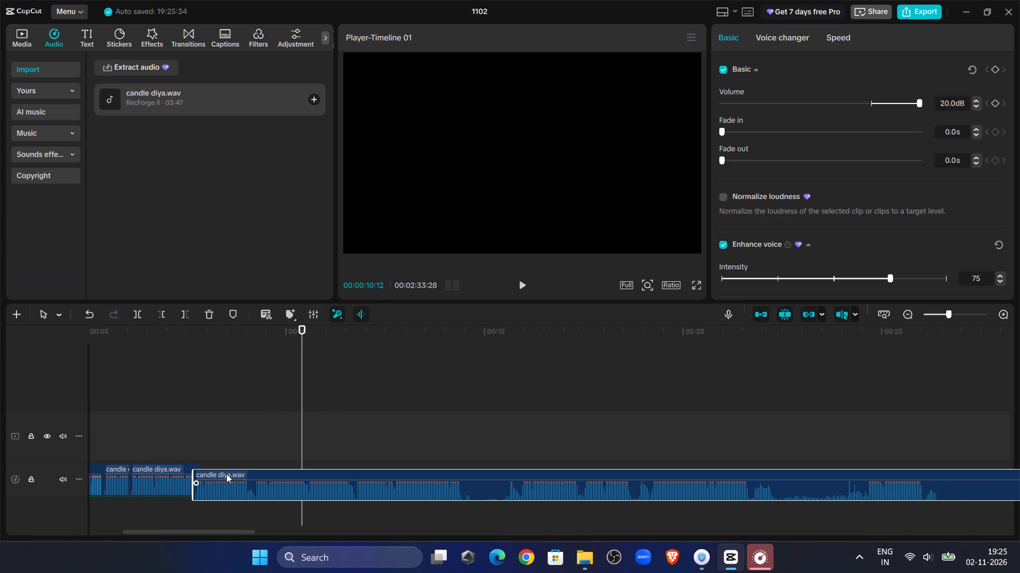
pyautogui.moveTo(226, 474); pyautogui.dragTo(235, 473)
# Replay across the new join and split the eighth segment at about 00:00:09:06, in its first clear pause.
pyautogui.click(140, 396)
pyautogui.click(524, 288)
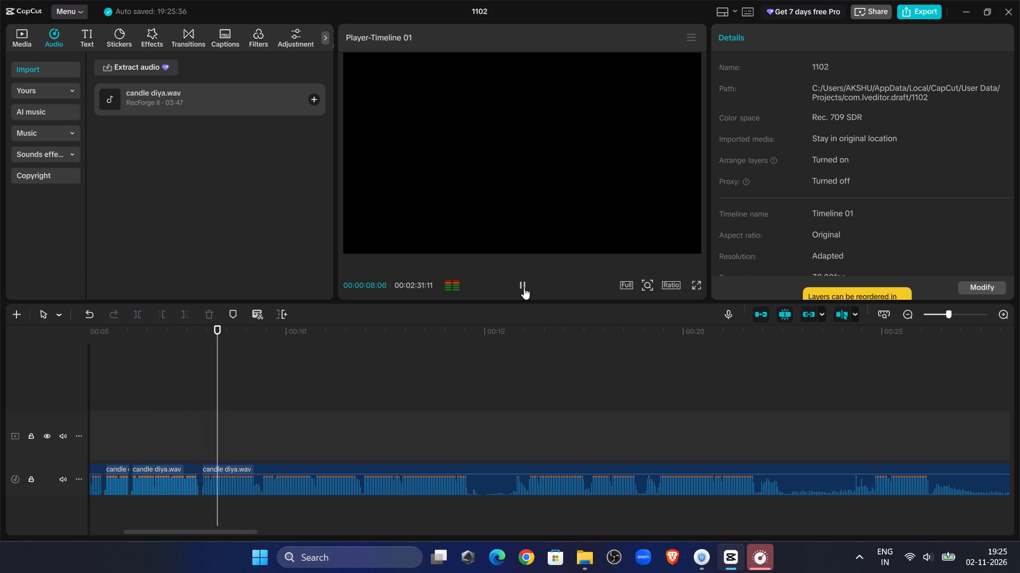
pyautogui.click(524, 288)
pyautogui.click(964, 313)
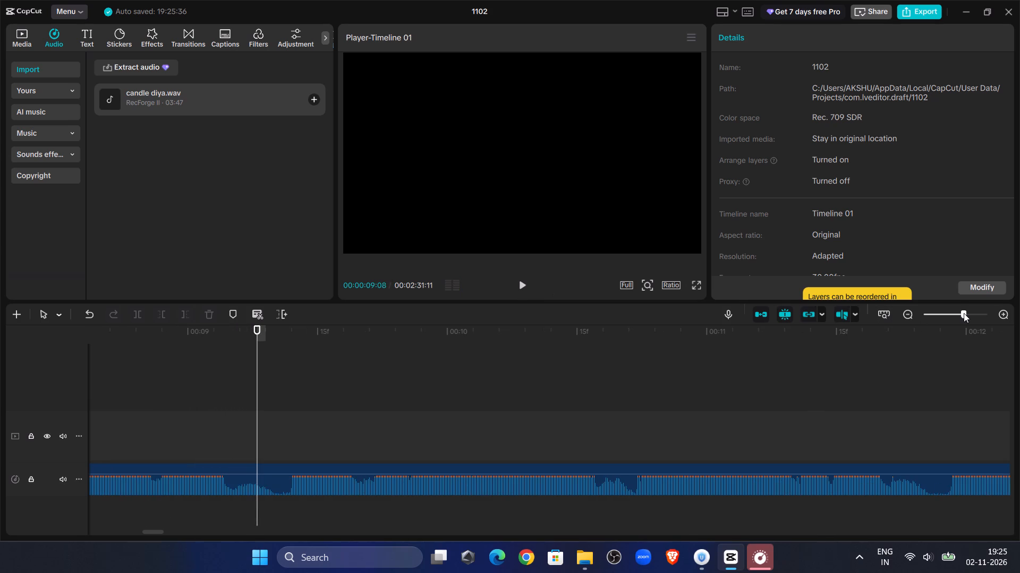
pyautogui.click(240, 398)
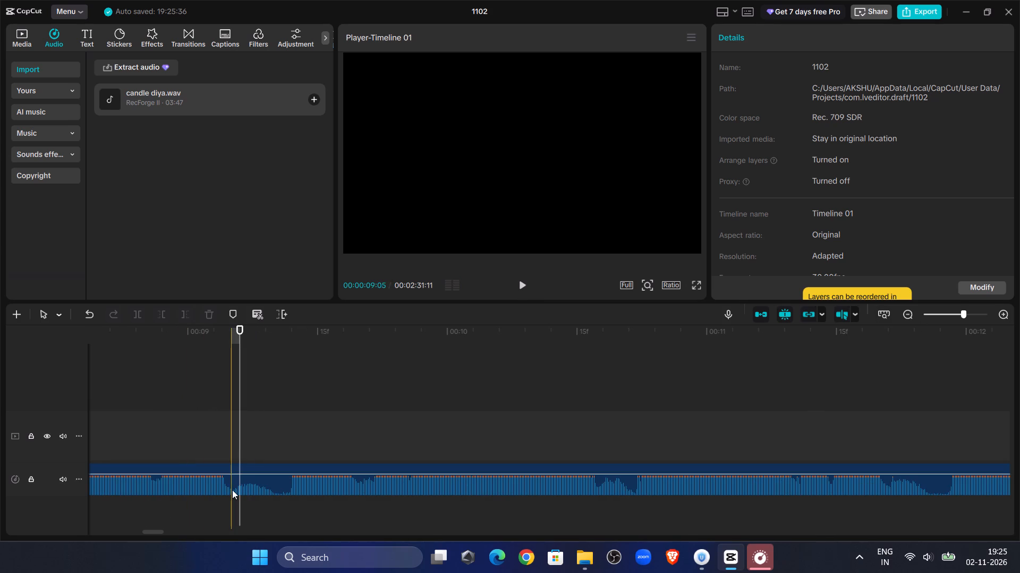
pyautogui.click(232, 483)
pyautogui.click(135, 313)
# Play through the pause, trim the ninth segment's start to 00:00:09:10 and move it against the eighth segment.
pyautogui.doubleClick(530, 285)
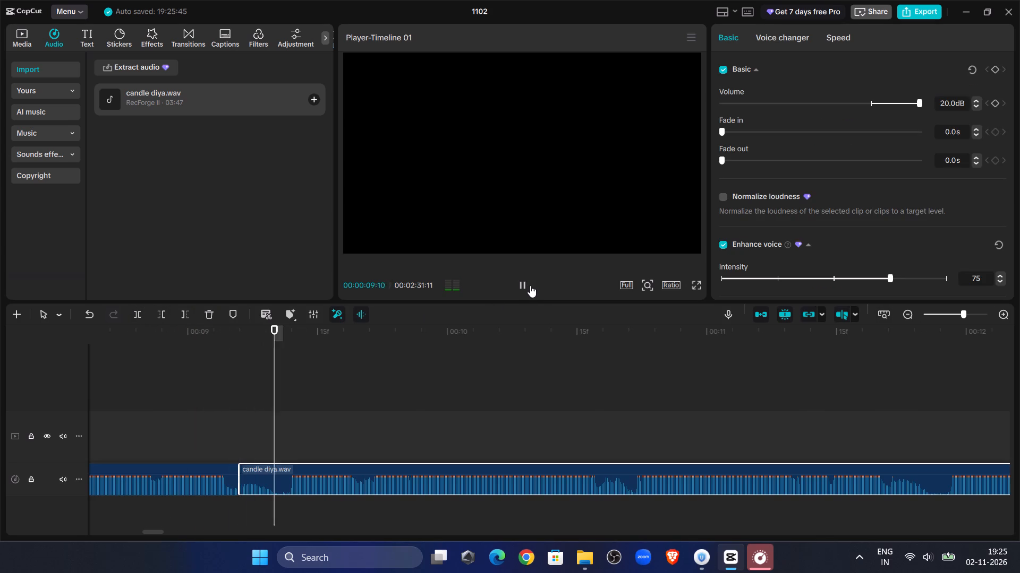
pyautogui.click(278, 403)
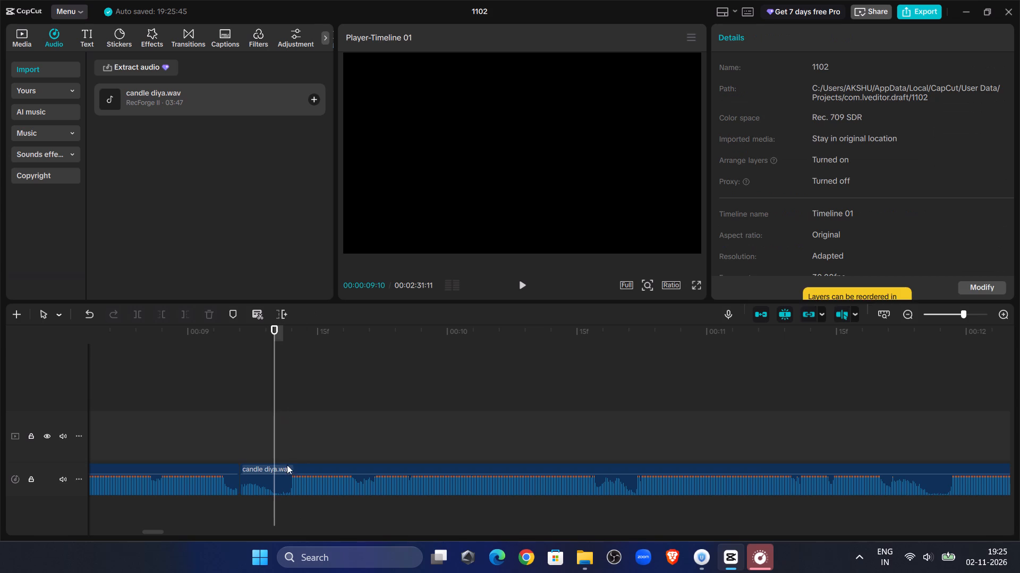
pyautogui.click(288, 476)
pyautogui.click(160, 316)
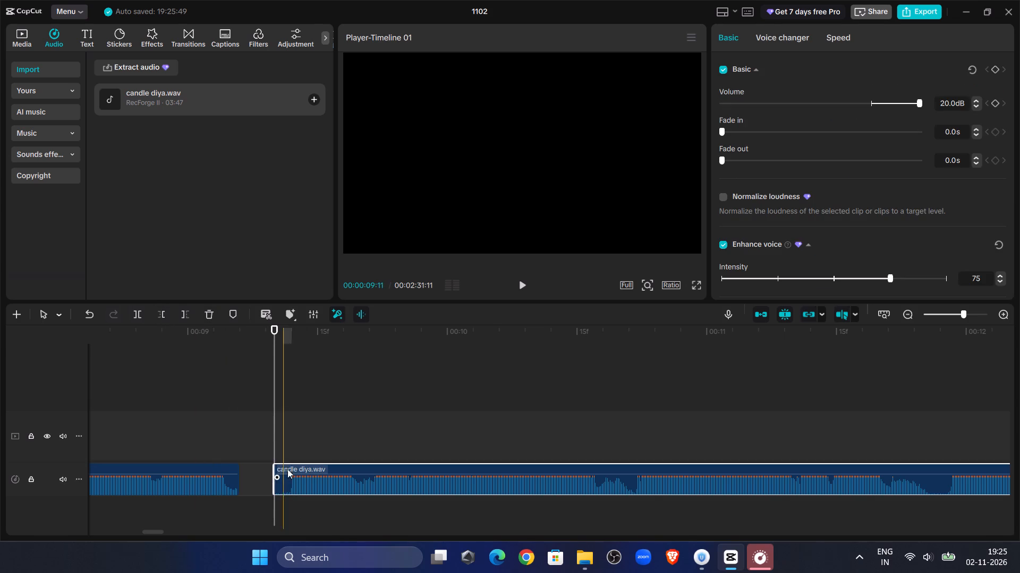
pyautogui.moveTo(290, 469); pyautogui.dragTo(257, 473)
# Replay from about 00:00:08:26 and split the ninth segment at 00:00:10:14, where its next deep pause begins.
pyautogui.click(150, 346)
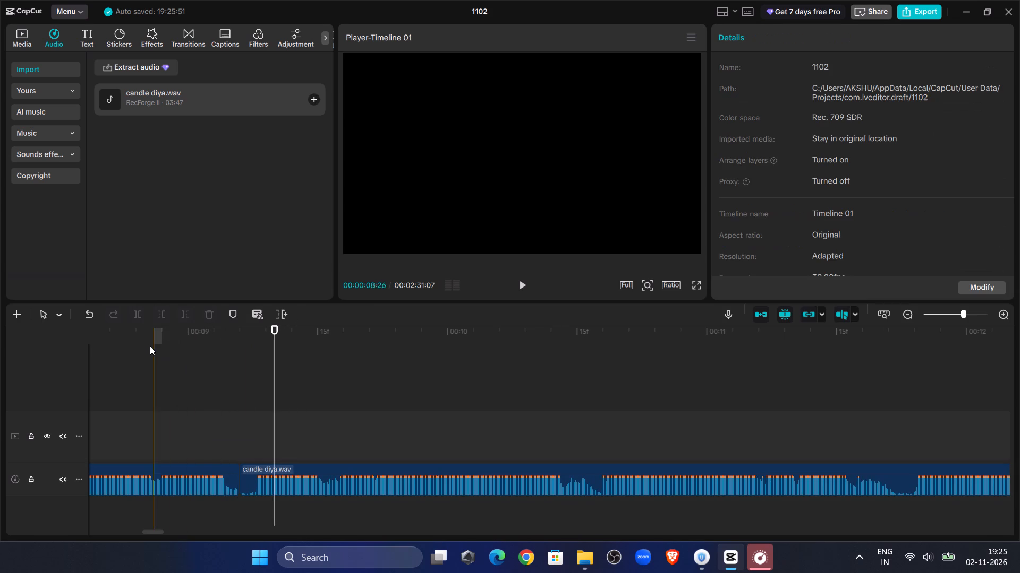
pyautogui.click(528, 285)
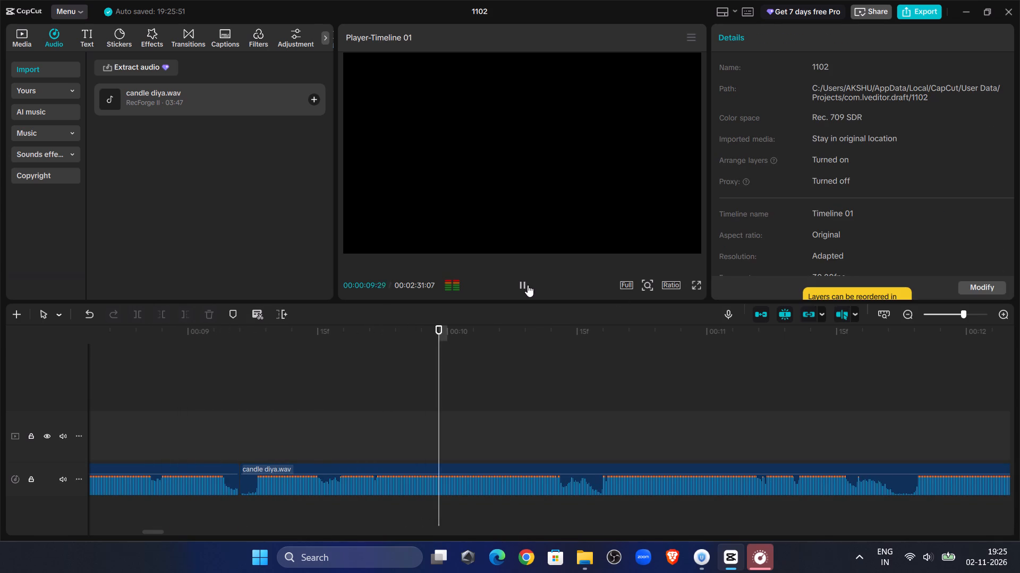
pyautogui.click(568, 403)
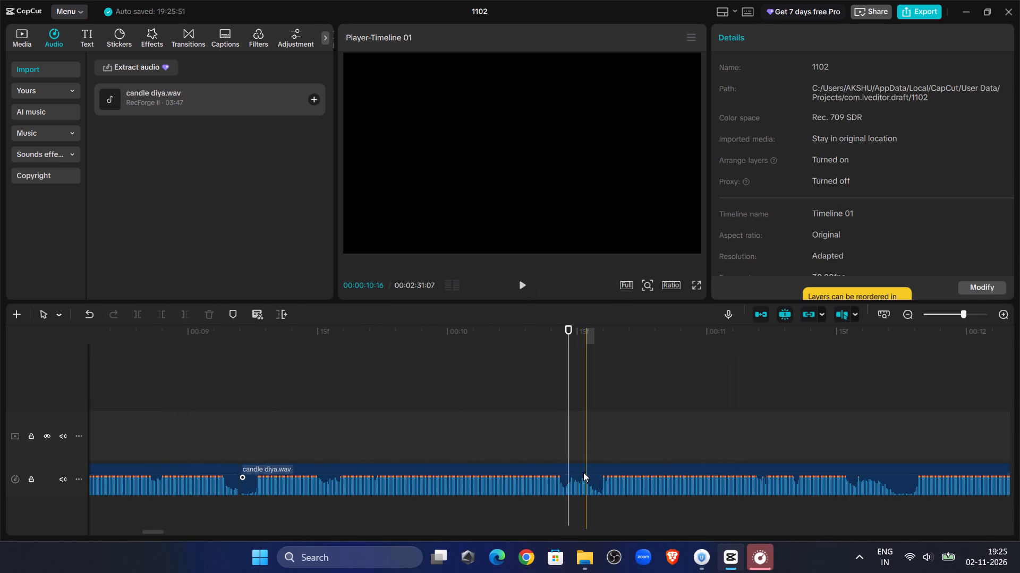
pyautogui.click(583, 472)
pyautogui.click(138, 315)
# Trim the tenth segment's start to about 00:00:10:17 and move it against the ninth segment to close the gap.
pyautogui.doubleClick(524, 285)
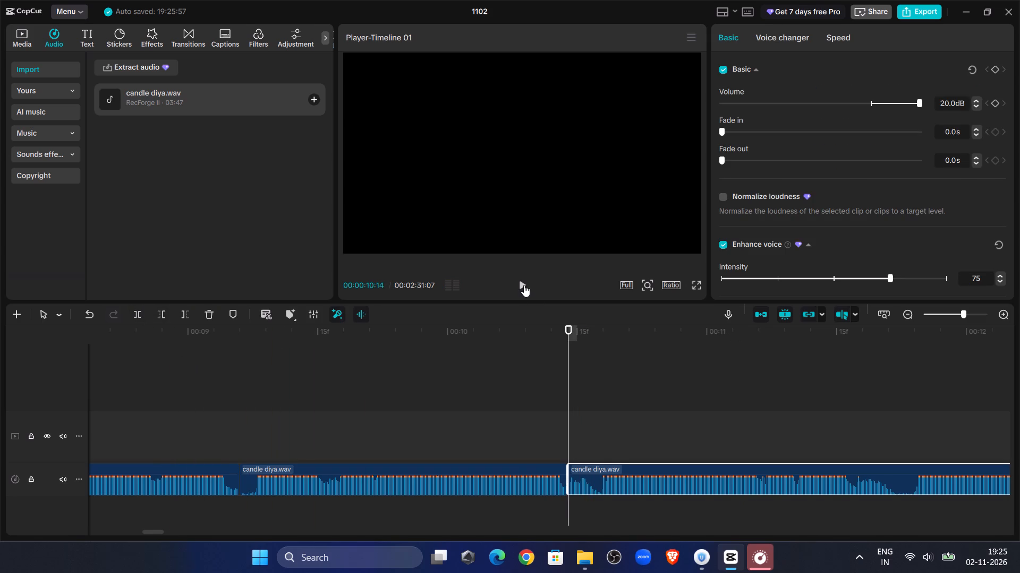
pyautogui.click(597, 406)
pyautogui.click(607, 477)
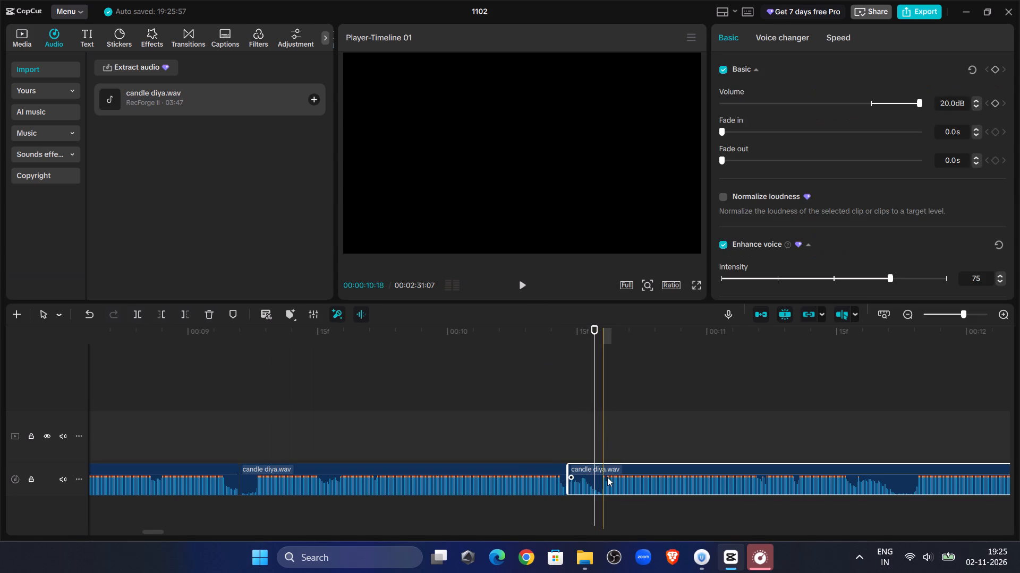
pyautogui.click(160, 311)
pyautogui.moveTo(614, 466); pyautogui.dragTo(610, 468)
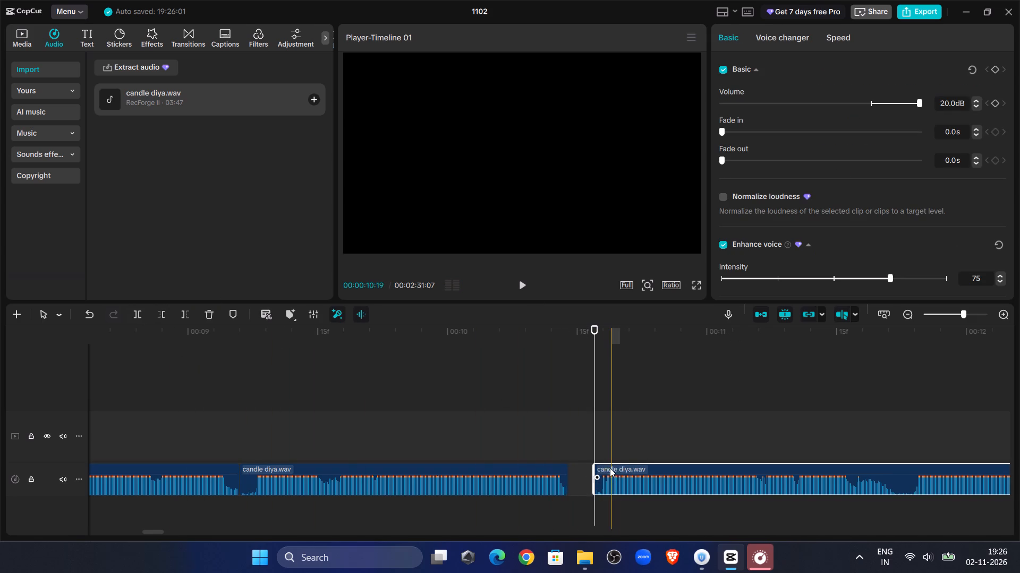
pyautogui.moveTo(610, 468); pyautogui.dragTo(588, 474)
# Replay across the new join and split the tenth segment at about 00:00:11:15, where its deep pause begins.
pyautogui.click(456, 351)
pyautogui.click(524, 290)
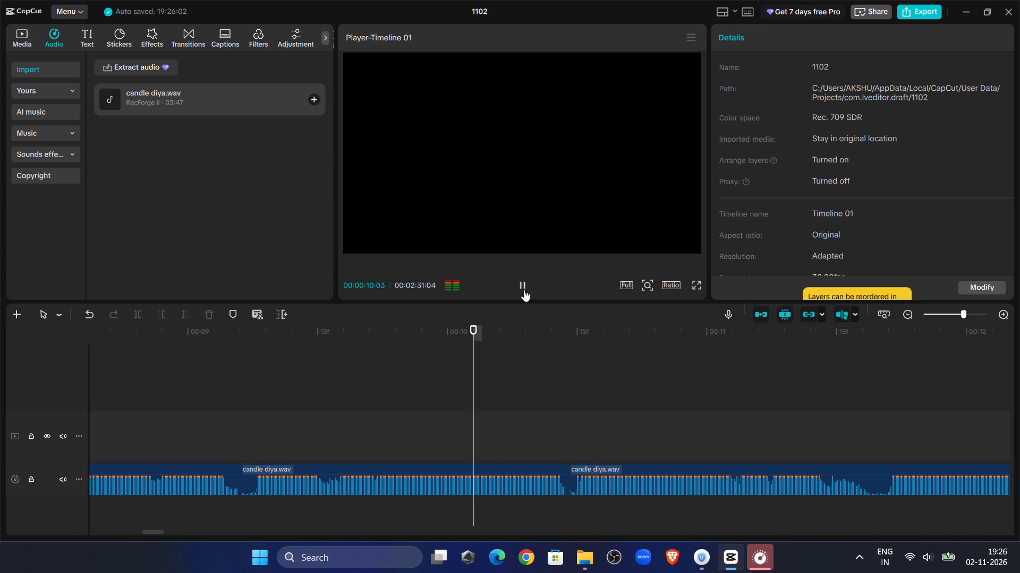
pyautogui.click(524, 290)
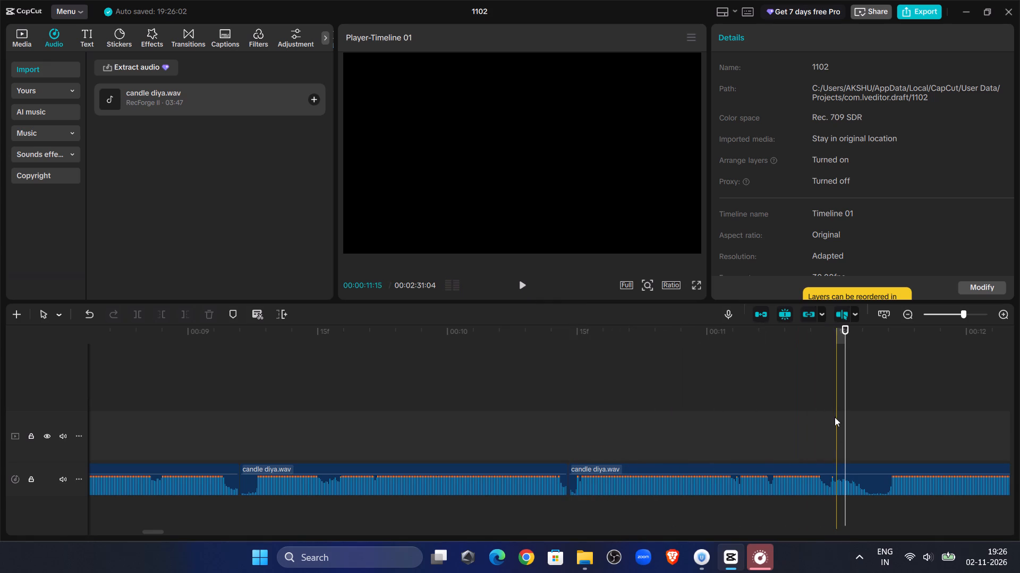
pyautogui.click(836, 417)
pyautogui.click(824, 474)
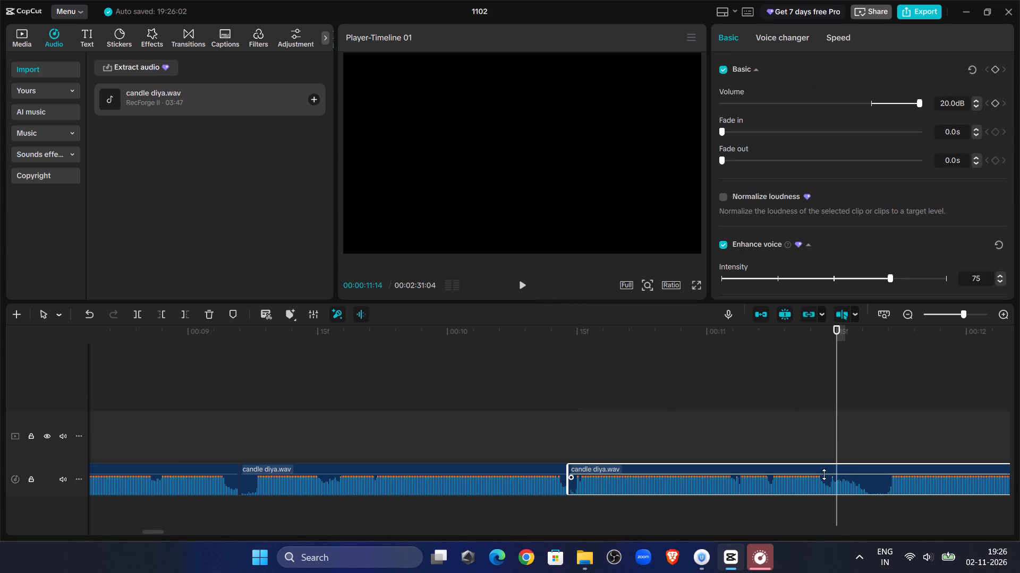
pyautogui.click(139, 315)
# Play through the pause, trim the eleventh segment's start to 00:00:11:20 and move it against the tenth segment.
pyautogui.doubleClick(518, 287)
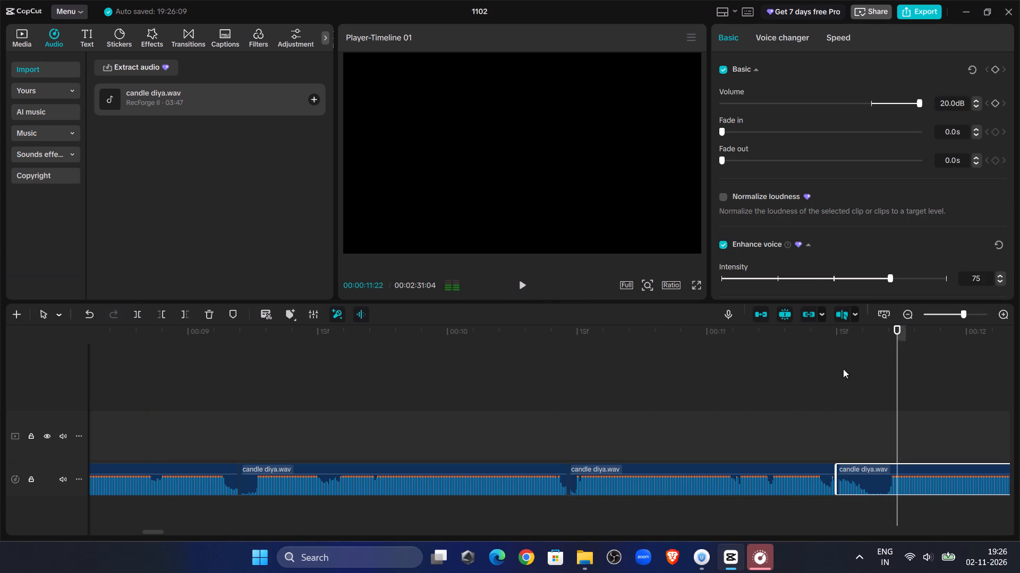
pyautogui.click(878, 392)
pyautogui.click(880, 487)
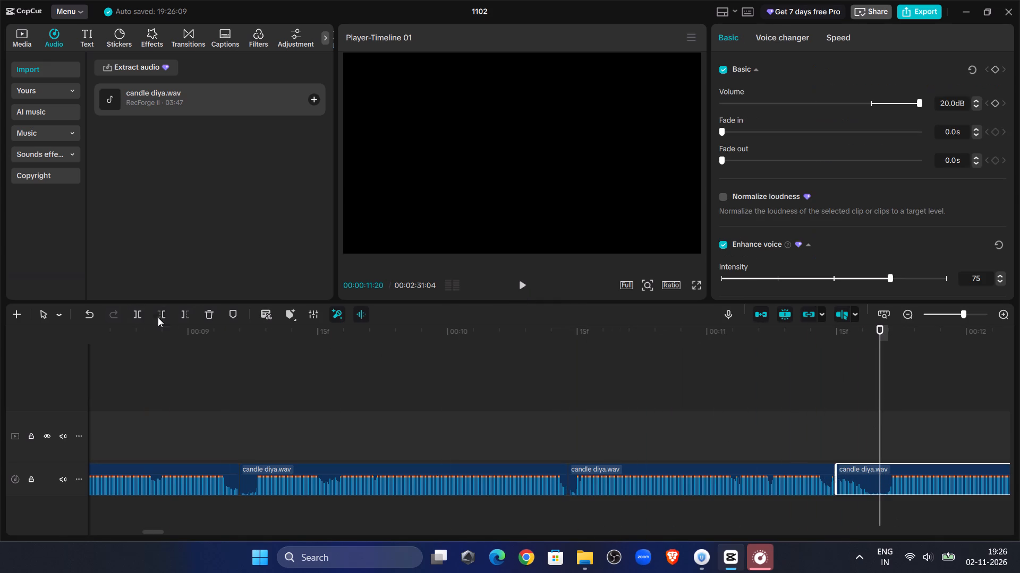
pyautogui.click(160, 312)
pyautogui.moveTo(891, 469); pyautogui.dragTo(854, 474)
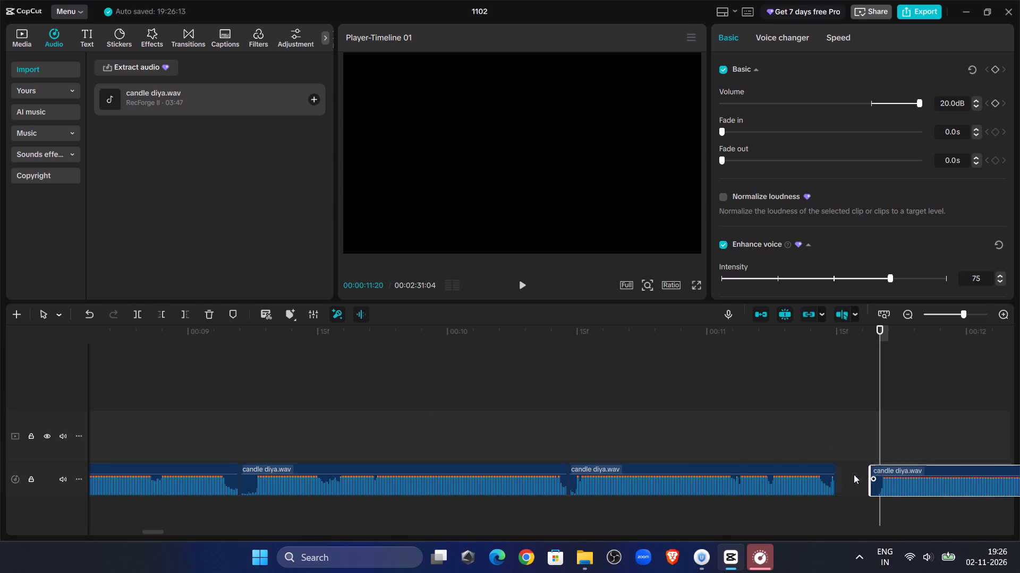
pyautogui.moveTo(854, 474); pyautogui.dragTo(847, 476)
# Replay from 00:00:11:05 across the new join, listen around the next pause and split the eleventh segment at 00:00:12:09.
pyautogui.click(749, 374)
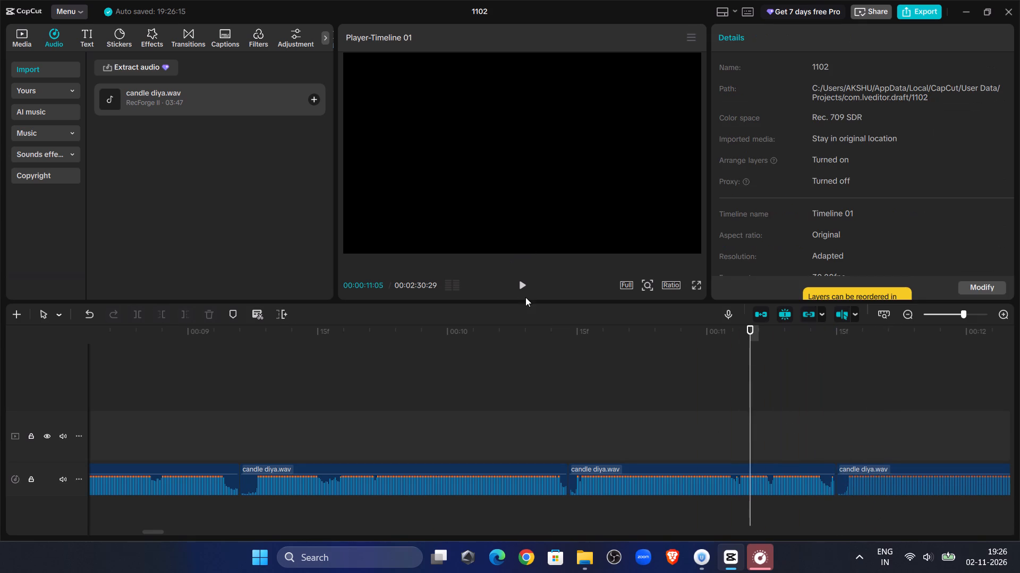
pyautogui.click(525, 297)
pyautogui.click(531, 283)
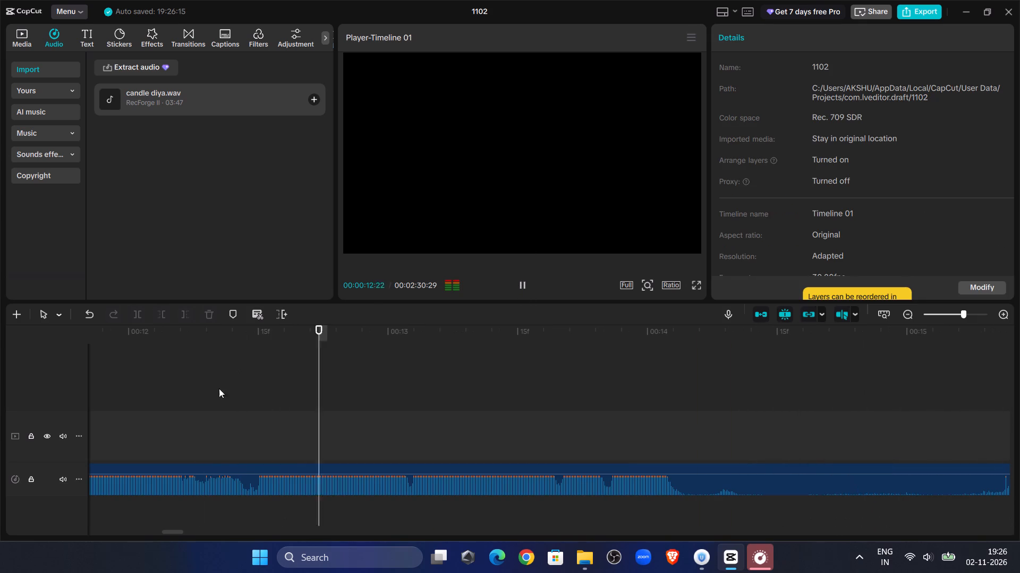
pyautogui.click(148, 385)
pyautogui.moveTo(148, 385); pyautogui.dragTo(399, 377)
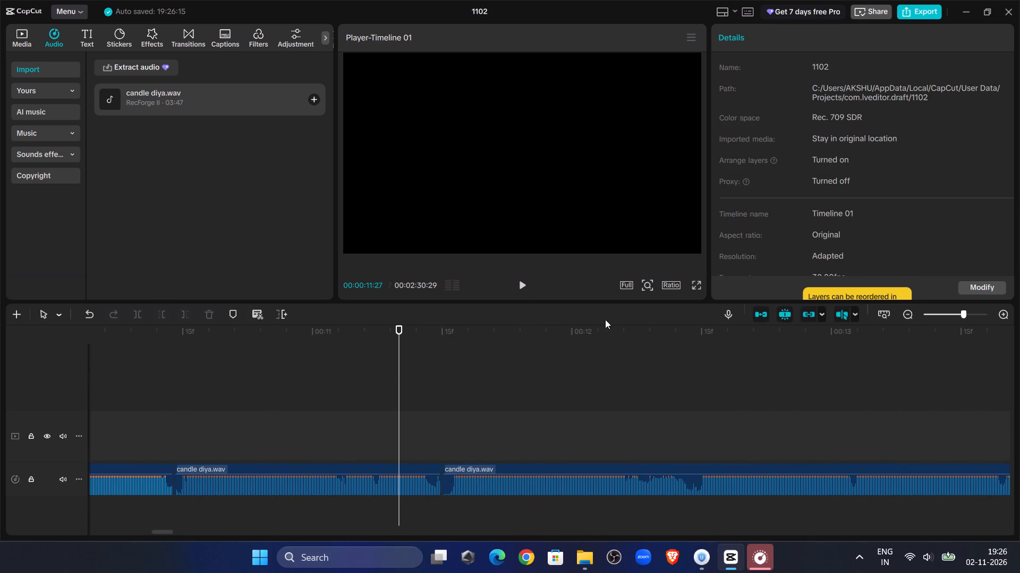
pyautogui.click(526, 284)
pyautogui.click(526, 285)
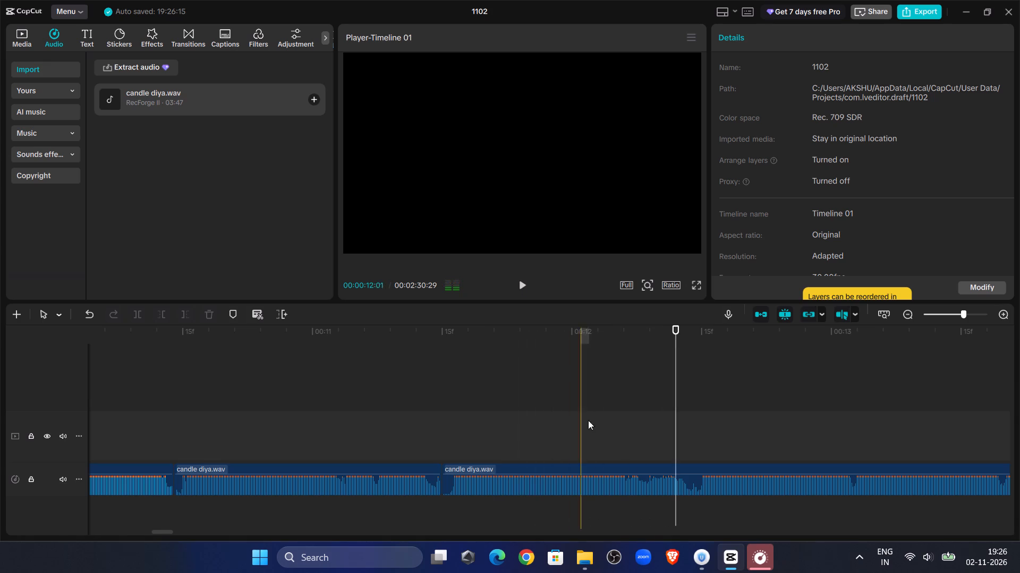
pyautogui.click(653, 428)
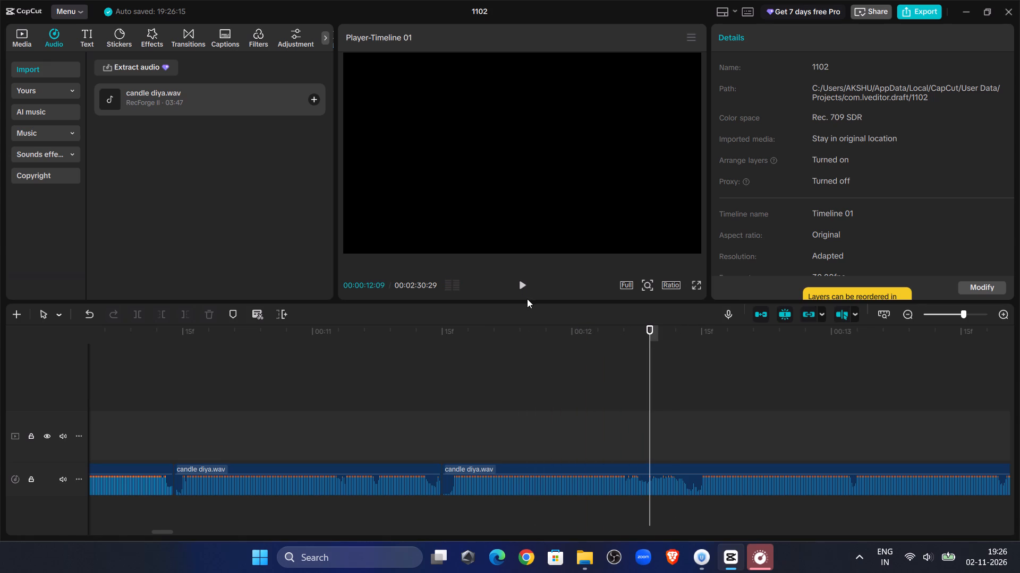
pyautogui.click(527, 299)
pyautogui.click(524, 295)
pyautogui.doubleClick(524, 289)
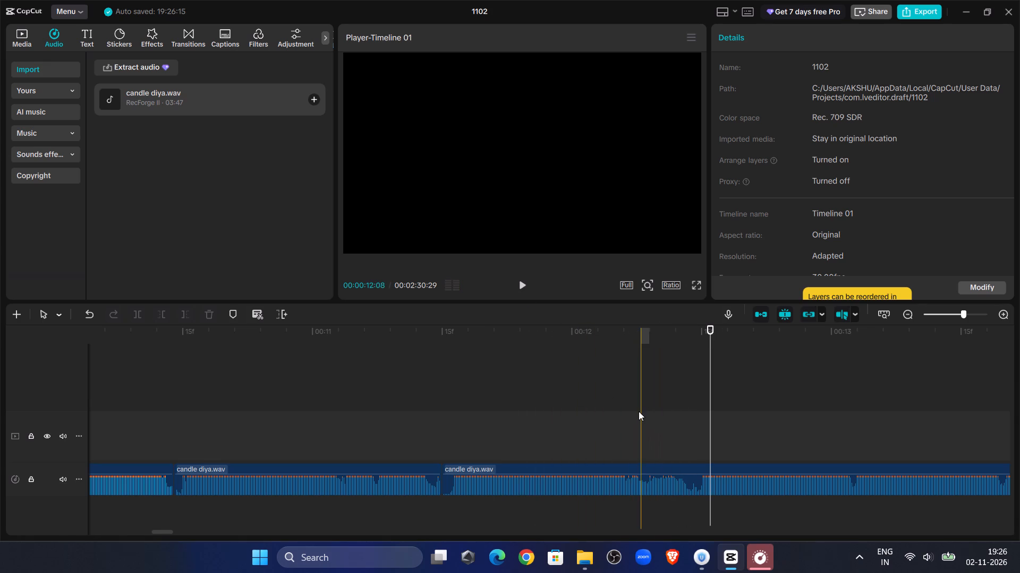
pyautogui.click(652, 421)
pyautogui.click(643, 475)
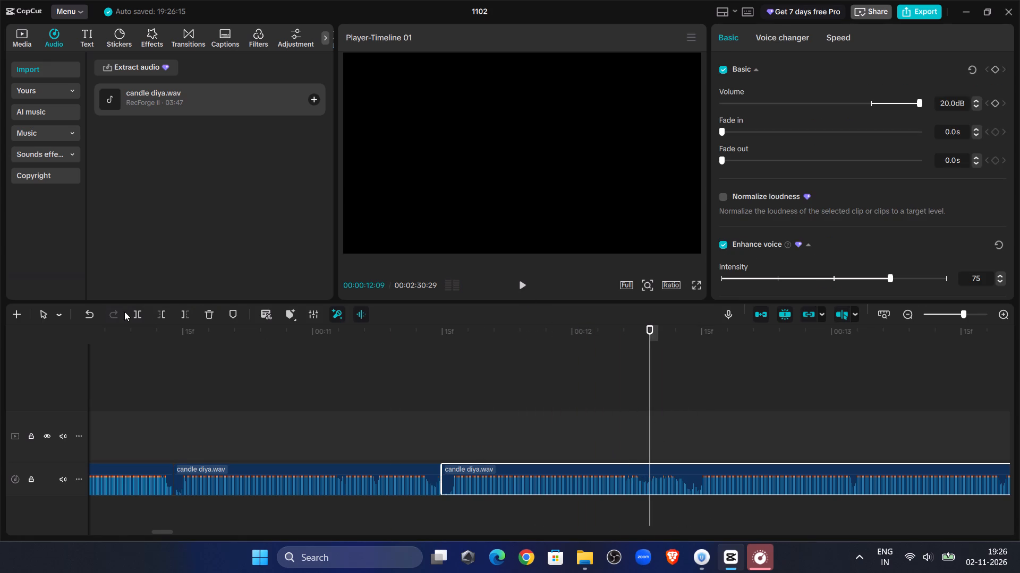
pyautogui.click(132, 312)
# Play through the pause, trim the twelfth segment's start to 00:00:12:14 and move it against the eleventh segment.
pyautogui.doubleClick(516, 285)
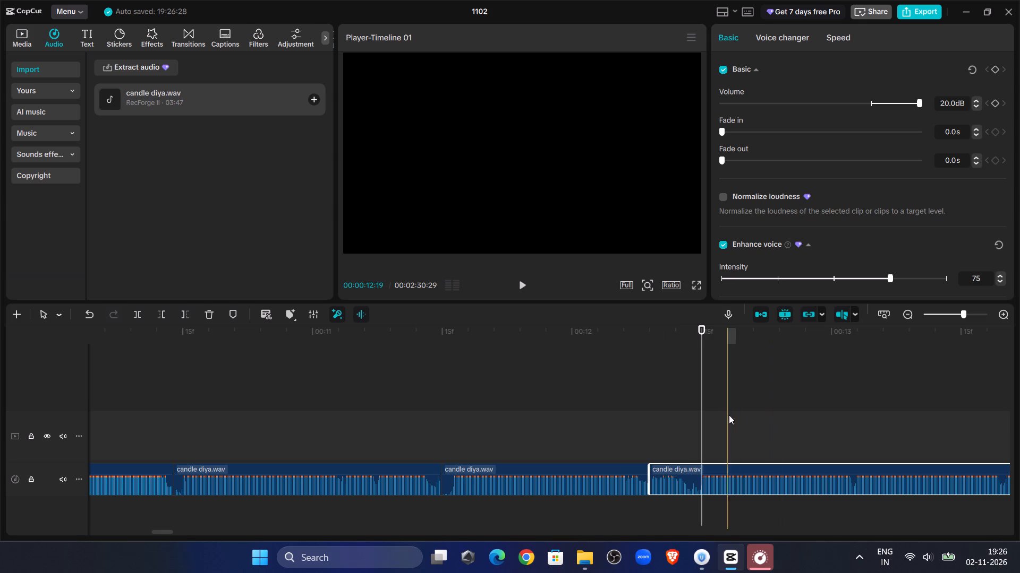
pyautogui.click(689, 396)
pyautogui.click(687, 470)
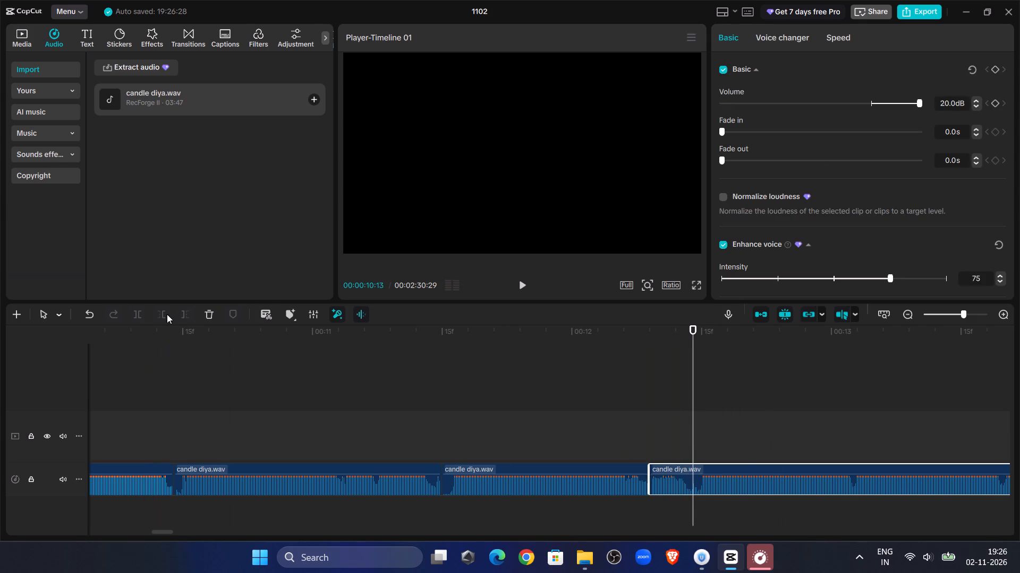
pyautogui.click(167, 314)
pyautogui.moveTo(719, 468); pyautogui.dragTo(675, 472)
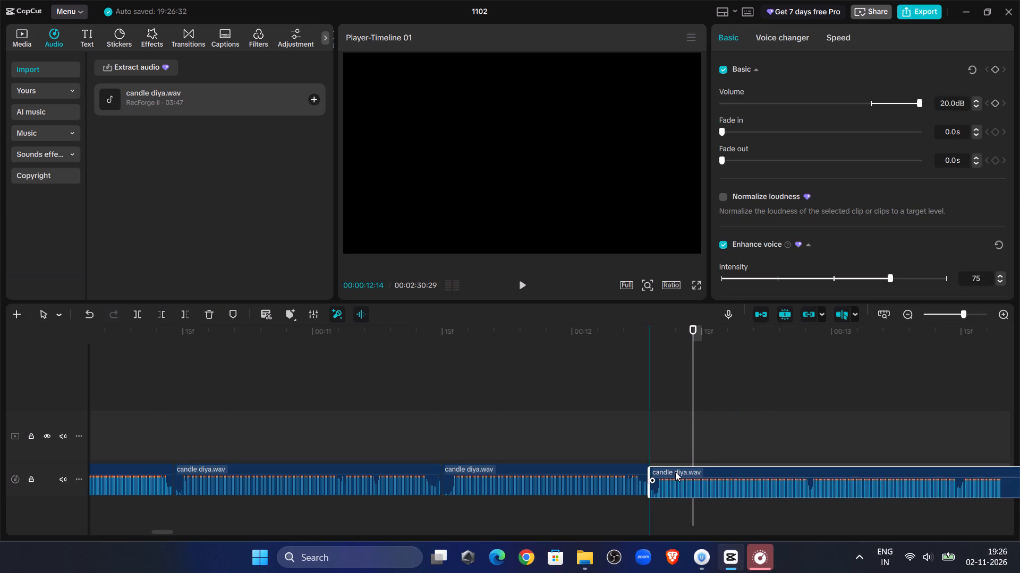
pyautogui.moveTo(675, 472); pyautogui.dragTo(674, 472)
# Replay across the new join and split the twelfth segment at 00:00:14:00, where the speech gives way to a long pause.
pyautogui.click(376, 375)
pyautogui.click(533, 288)
pyautogui.click(529, 288)
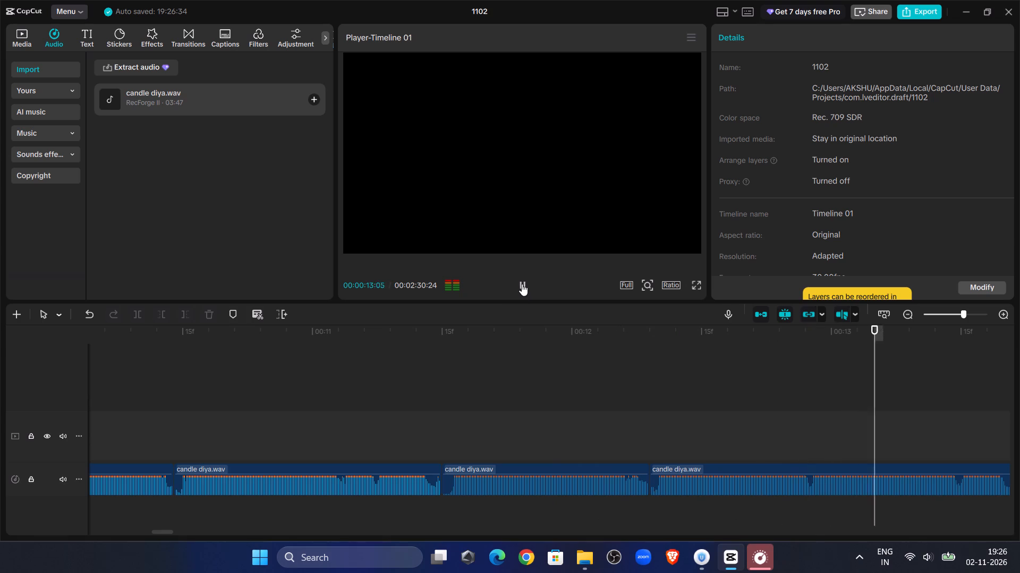
pyautogui.click(522, 284)
pyautogui.click(257, 470)
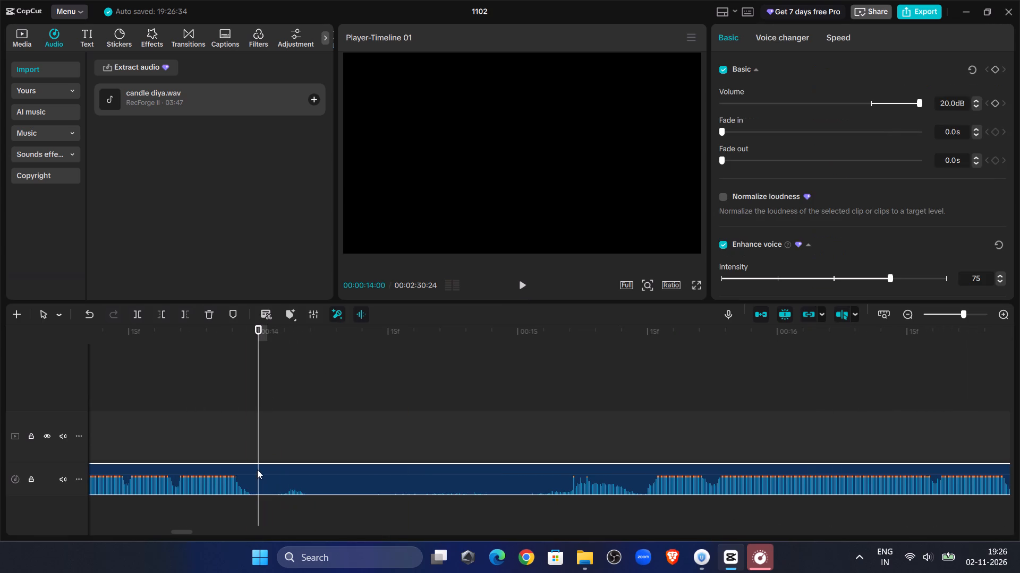
pyautogui.click(133, 317)
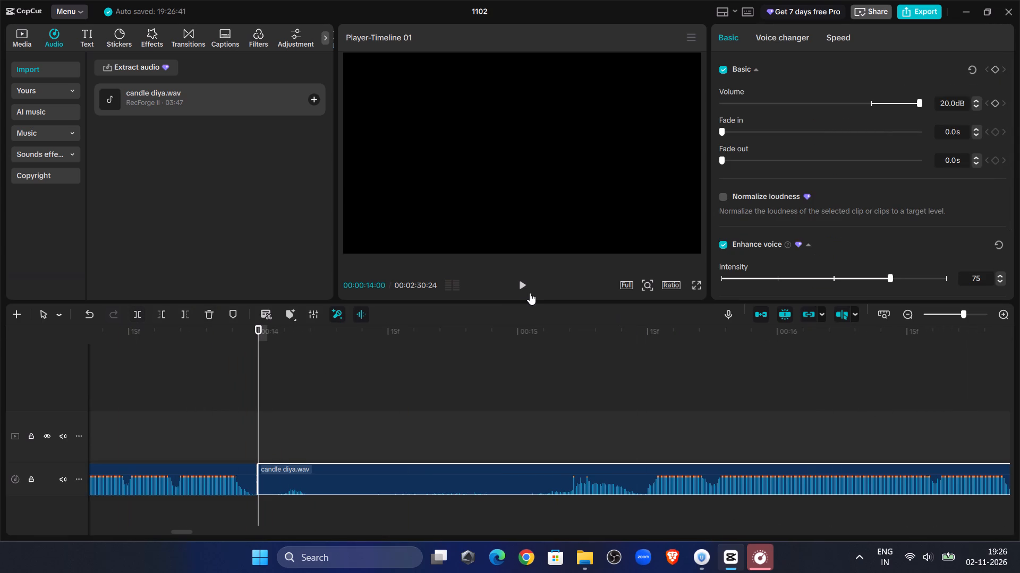
# Listen to the recording in stretches from 00:00:14:00 to about 00:00:56, looking for where the next usable take starts.
pyautogui.click(523, 289)
pyautogui.click(955, 313)
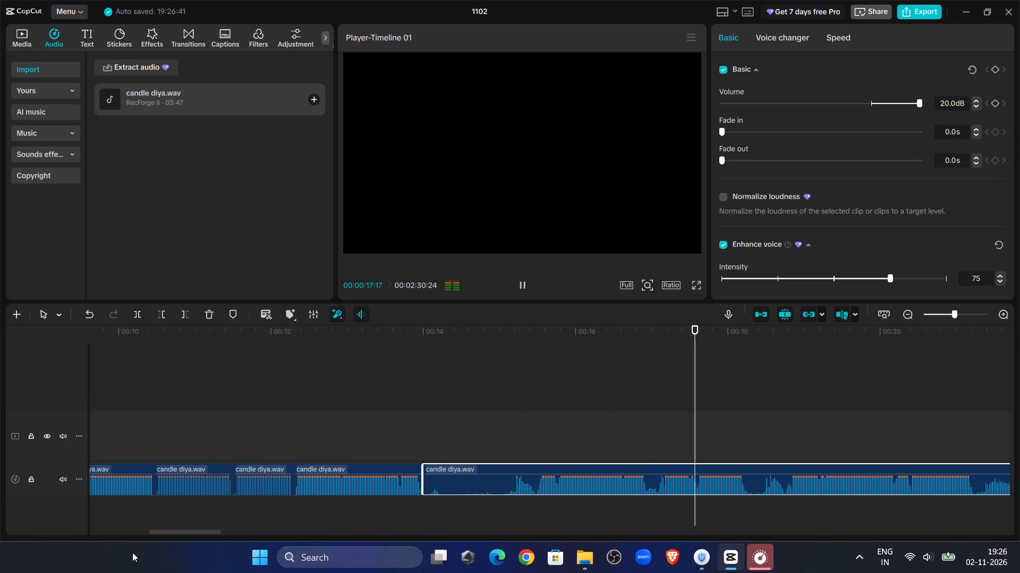
pyautogui.moveTo(182, 534); pyautogui.dragTo(210, 541)
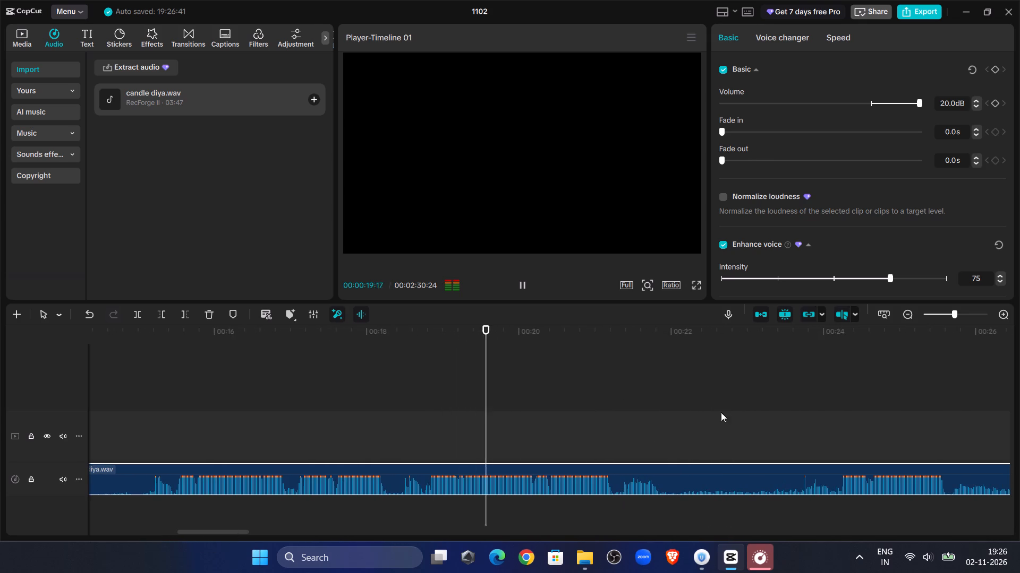
pyautogui.click(722, 409)
pyautogui.moveTo(722, 409); pyautogui.dragTo(670, 408)
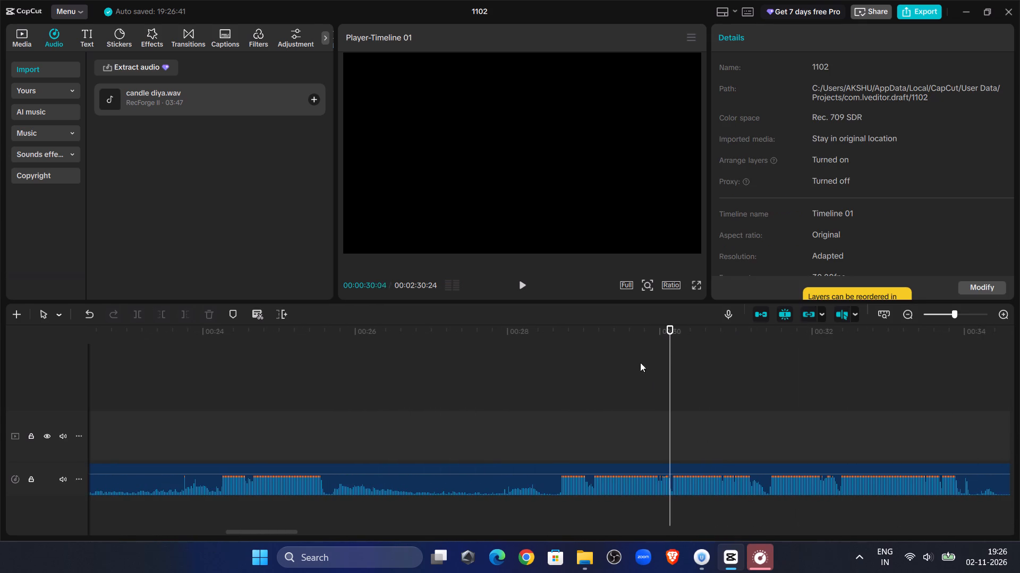
pyautogui.click(526, 288)
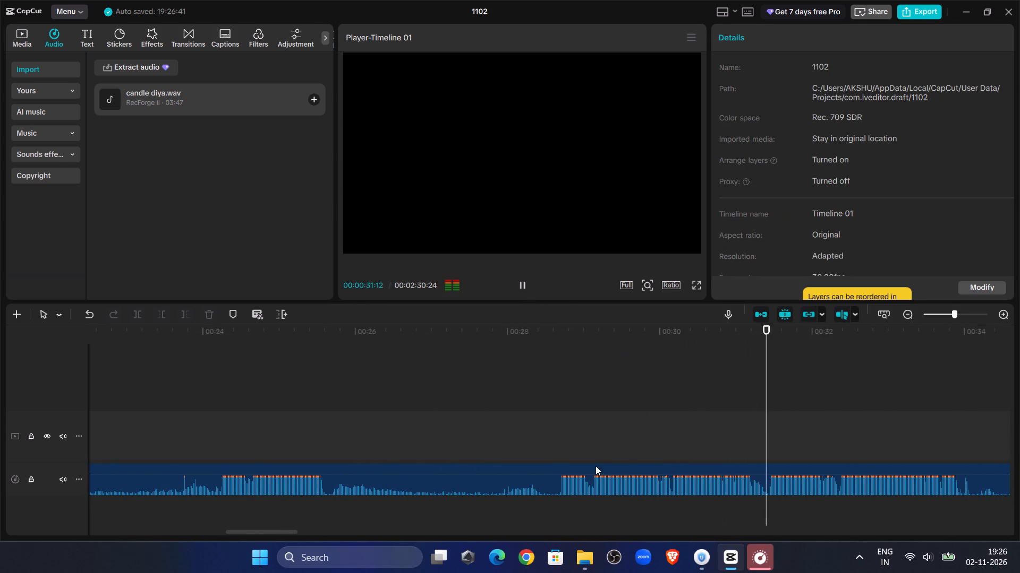
pyautogui.moveTo(277, 533); pyautogui.dragTo(333, 540)
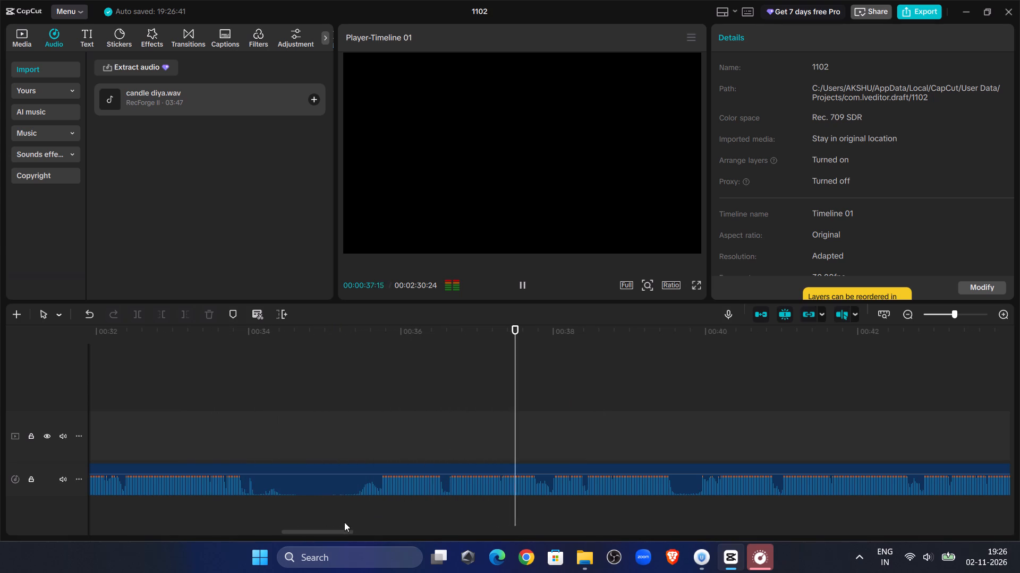
pyautogui.moveTo(342, 532); pyautogui.dragTo(373, 533)
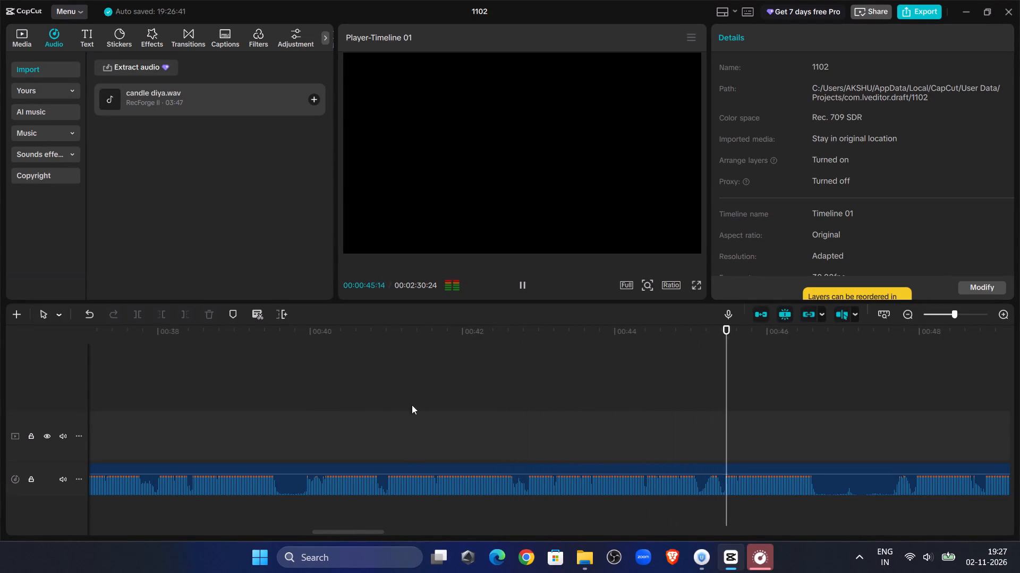
pyautogui.moveTo(351, 532); pyautogui.dragTo(397, 545)
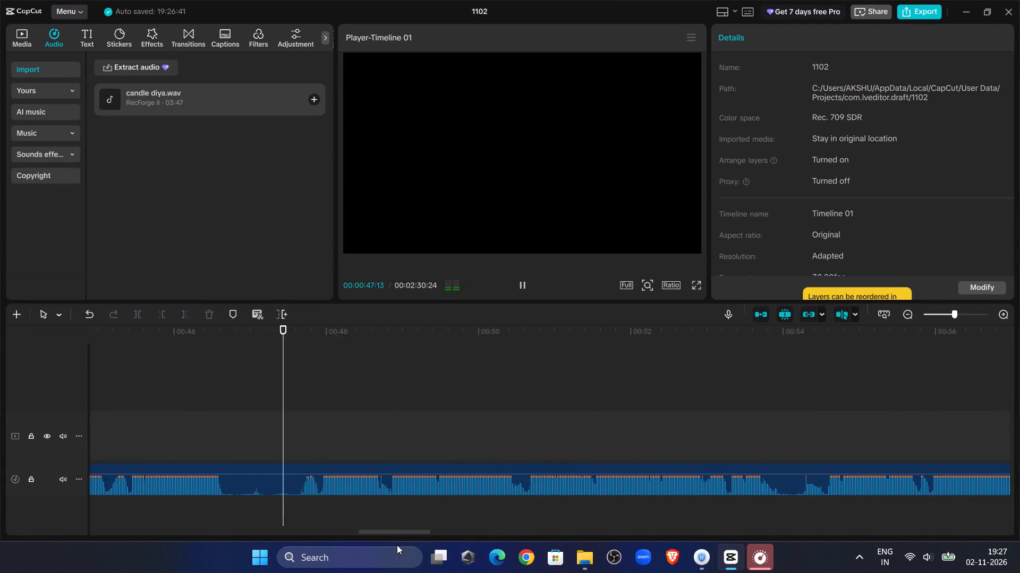
pyautogui.moveTo(397, 545); pyautogui.dragTo(396, 545)
pyautogui.moveTo(394, 533); pyautogui.dragTo(396, 532)
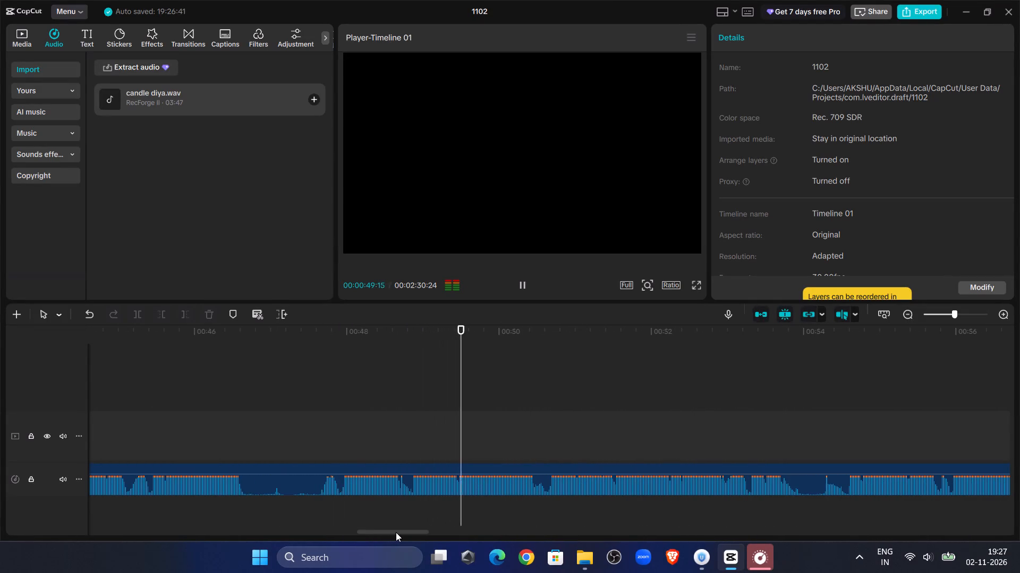
pyautogui.moveTo(396, 532); pyautogui.dragTo(412, 539)
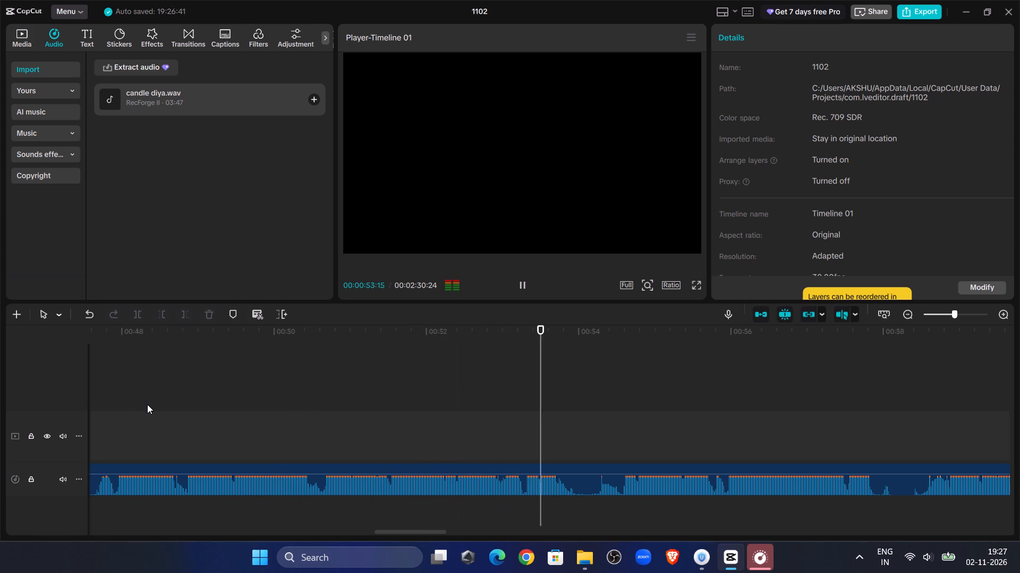
pyautogui.click(147, 404)
pyautogui.moveTo(147, 404); pyautogui.dragTo(634, 439)
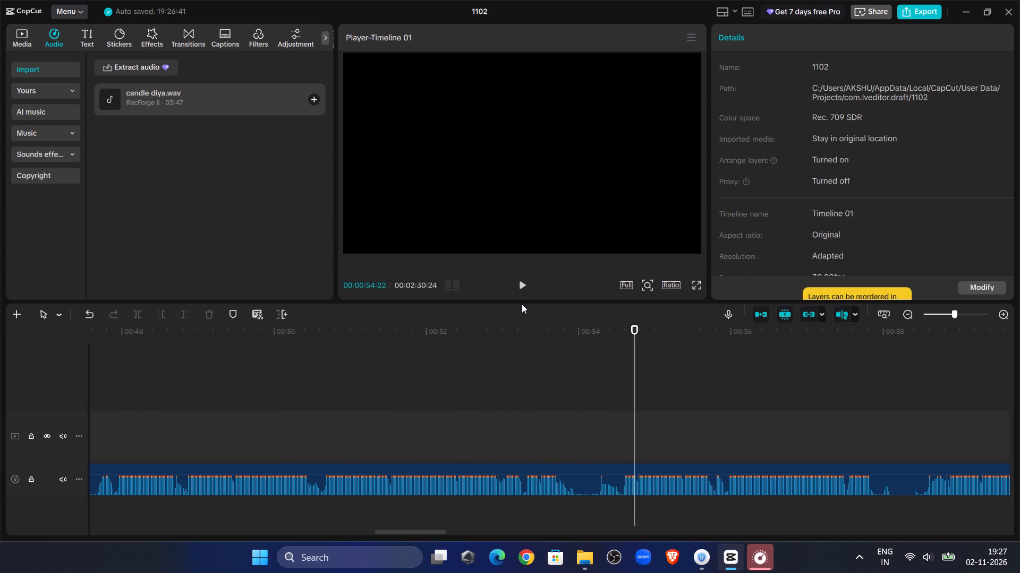
pyautogui.click(522, 294)
pyautogui.click(523, 288)
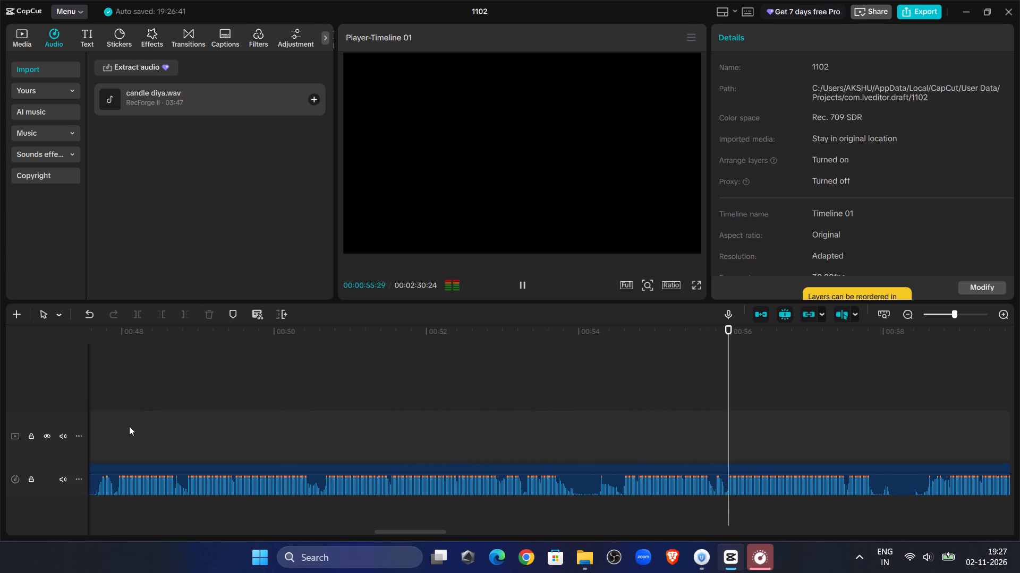
# Trim the thirteenth segment's start to 00:00:47:27 and move it against the twelfth segment's end at 00:00:14:00.
pyautogui.click(130, 424)
pyautogui.moveTo(130, 424); pyautogui.dragTo(127, 424)
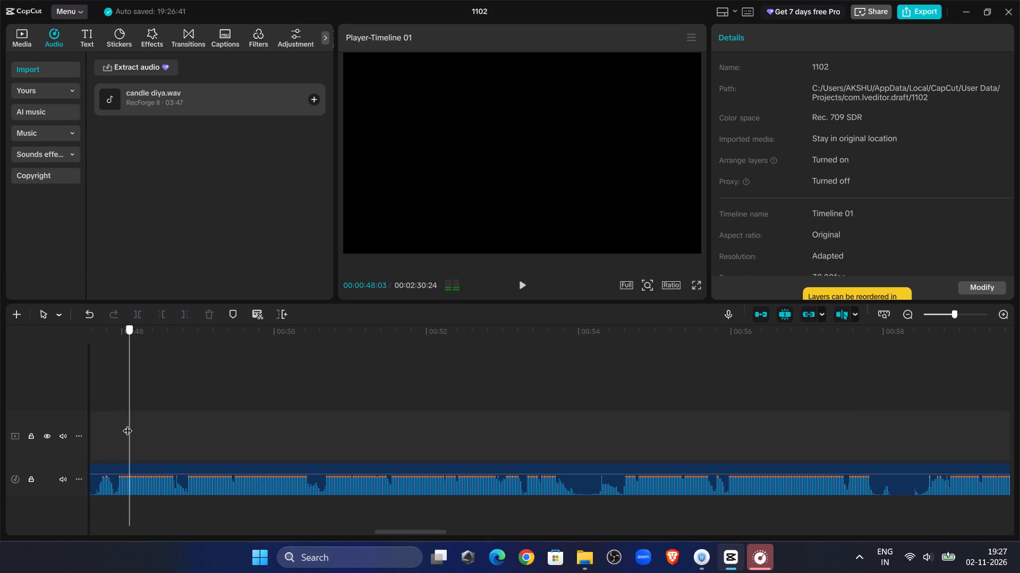
pyautogui.moveTo(127, 424); pyautogui.dragTo(250, 472)
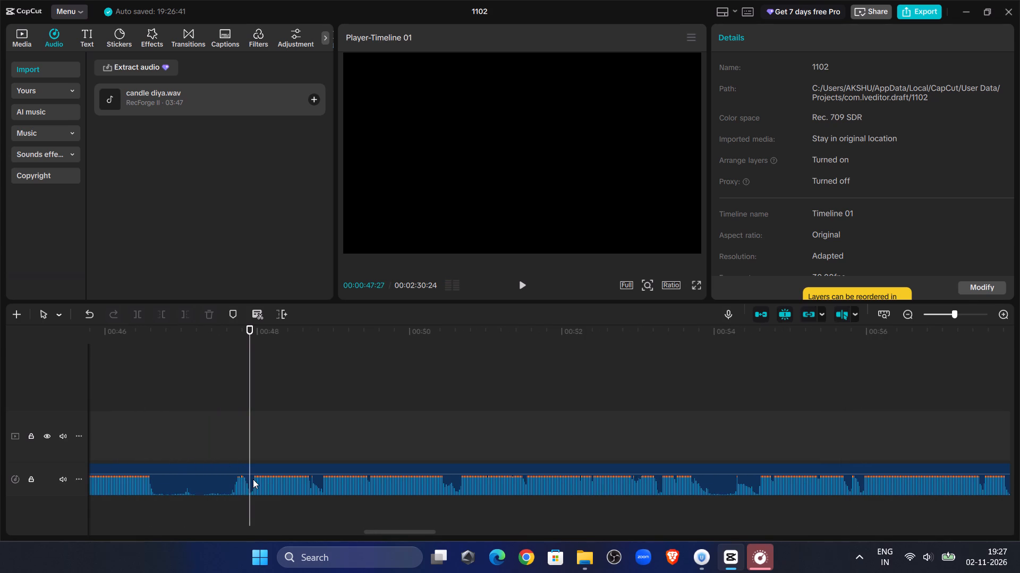
pyautogui.click(253, 479)
pyautogui.click(164, 312)
pyautogui.moveTo(402, 471); pyautogui.dragTo(0, 477)
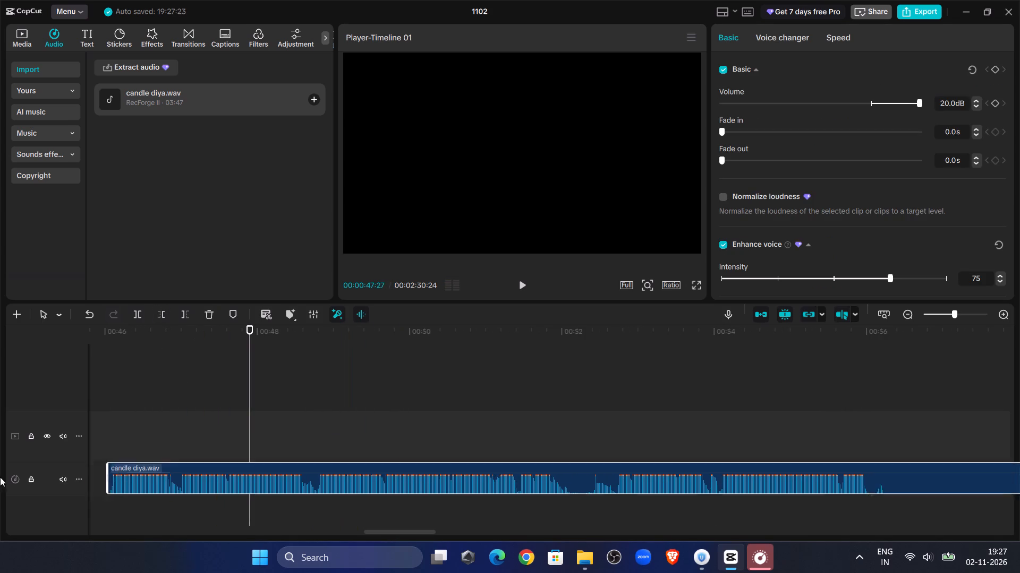
pyautogui.moveTo(0, 477); pyautogui.dragTo(2, 571)
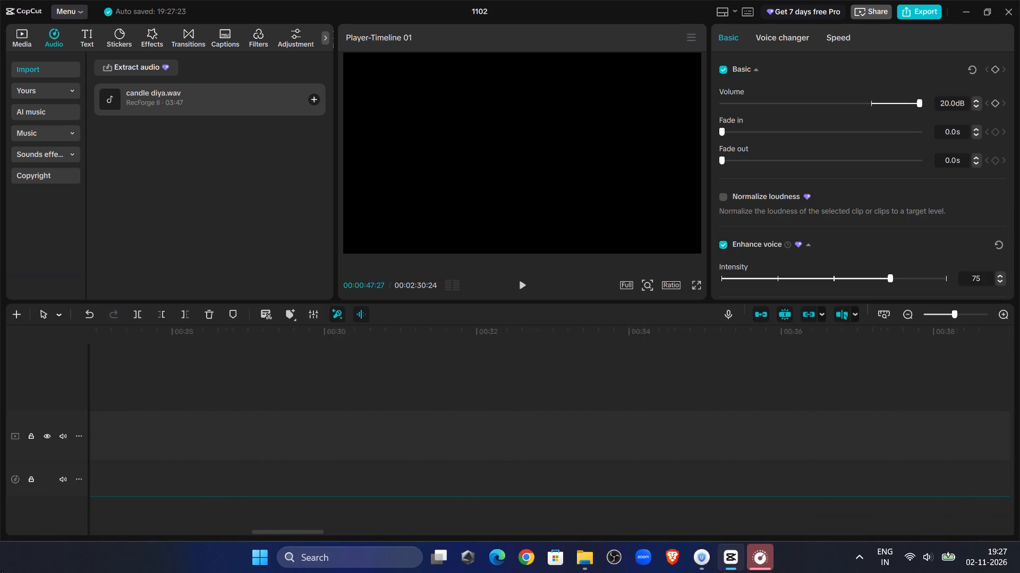
pyautogui.moveTo(2, 571); pyautogui.dragTo(730, 471)
# Replay across the new join and split the thirteenth segment at 00:00:16:17, where its pause begins.
pyautogui.click(495, 368)
pyautogui.click(523, 275)
pyautogui.moveTo(523, 283); pyautogui.dragTo(524, 291)
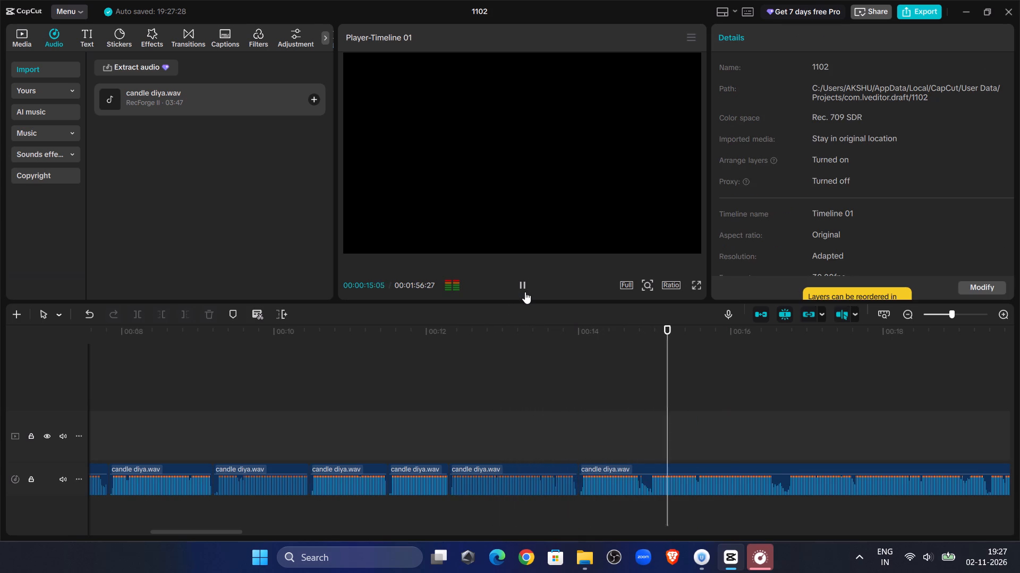
pyautogui.click(520, 285)
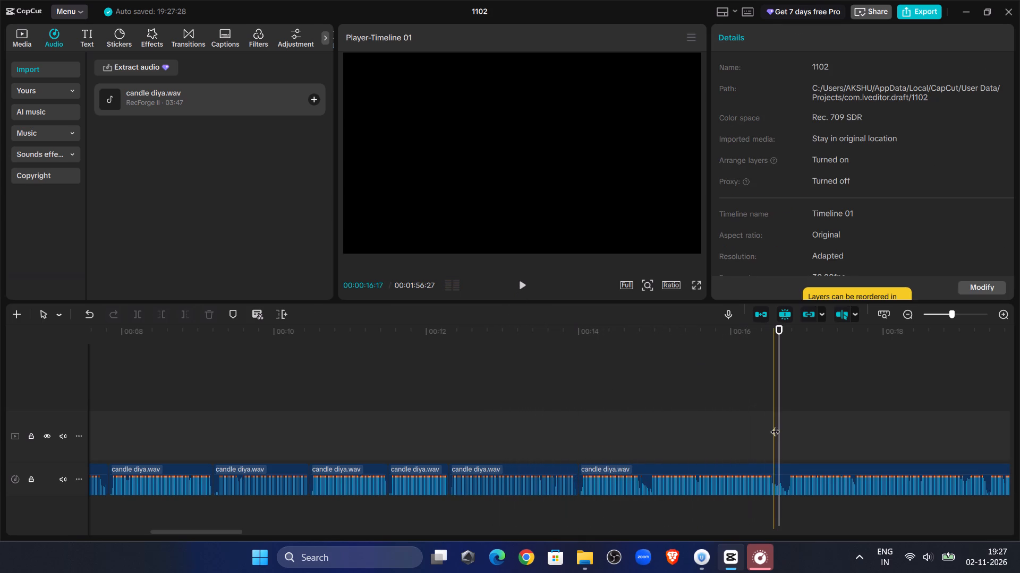
pyautogui.moveTo(783, 424); pyautogui.dragTo(775, 422)
pyautogui.click(785, 483)
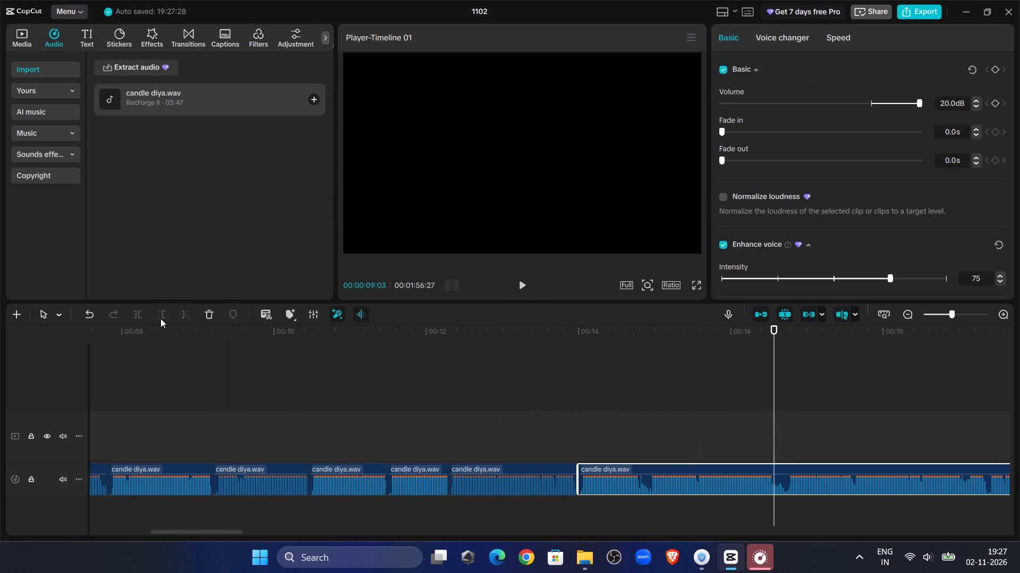
pyautogui.click(137, 311)
# Play through the pause, trim the fourteenth segment's start to 00:00:16:21 and move it against the thirteenth segment.
pyautogui.doubleClick(526, 281)
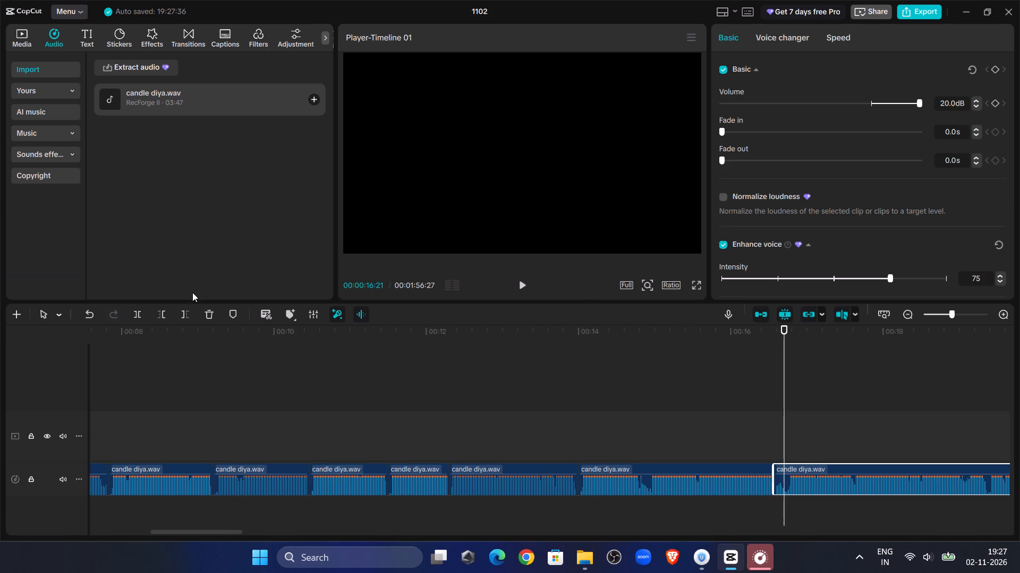
pyautogui.click(158, 310)
pyautogui.moveTo(812, 471); pyautogui.dragTo(799, 471)
# Replay across the new join, listen up to the next pause and split the fourteenth segment at 00:00:18:29.
pyautogui.click(689, 399)
pyautogui.click(521, 285)
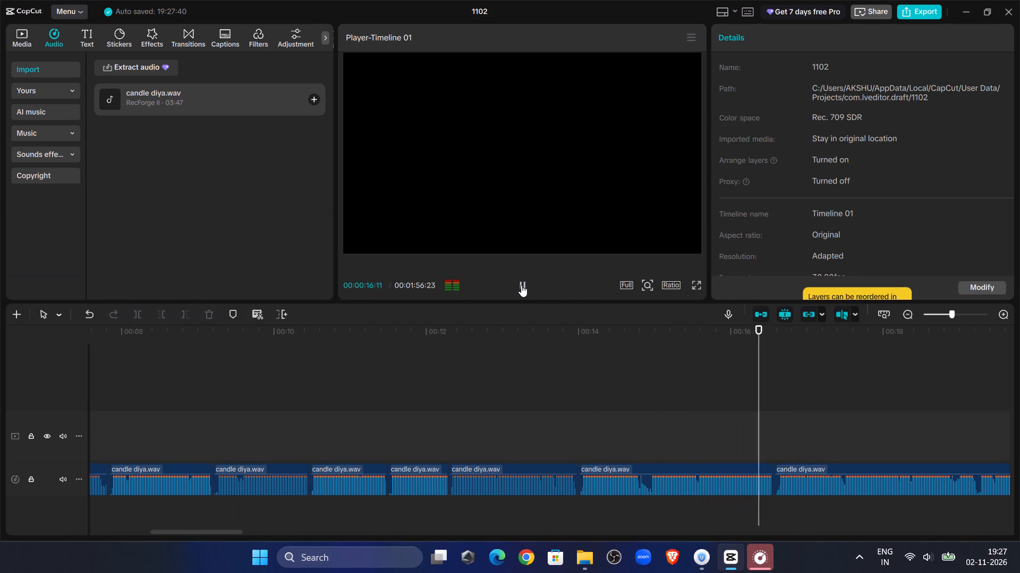
pyautogui.moveTo(210, 531); pyautogui.dragTo(262, 531)
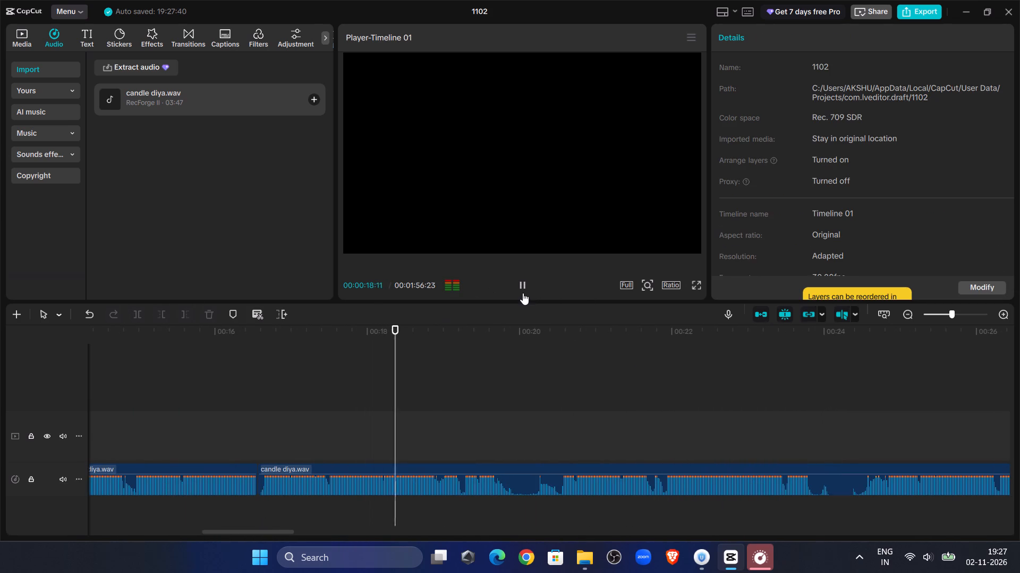
pyautogui.click(524, 281)
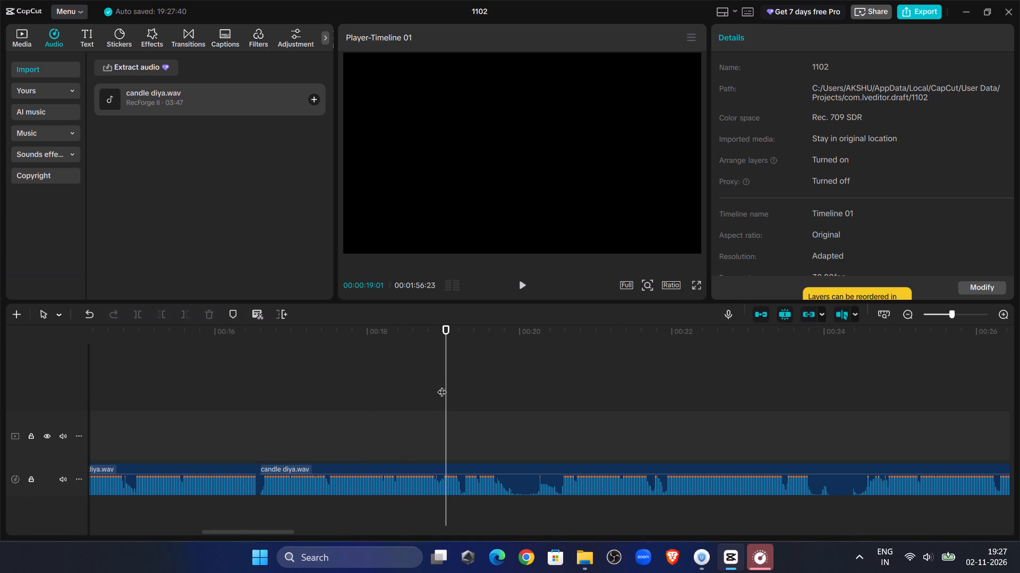
pyautogui.click(439, 390)
pyautogui.click(435, 473)
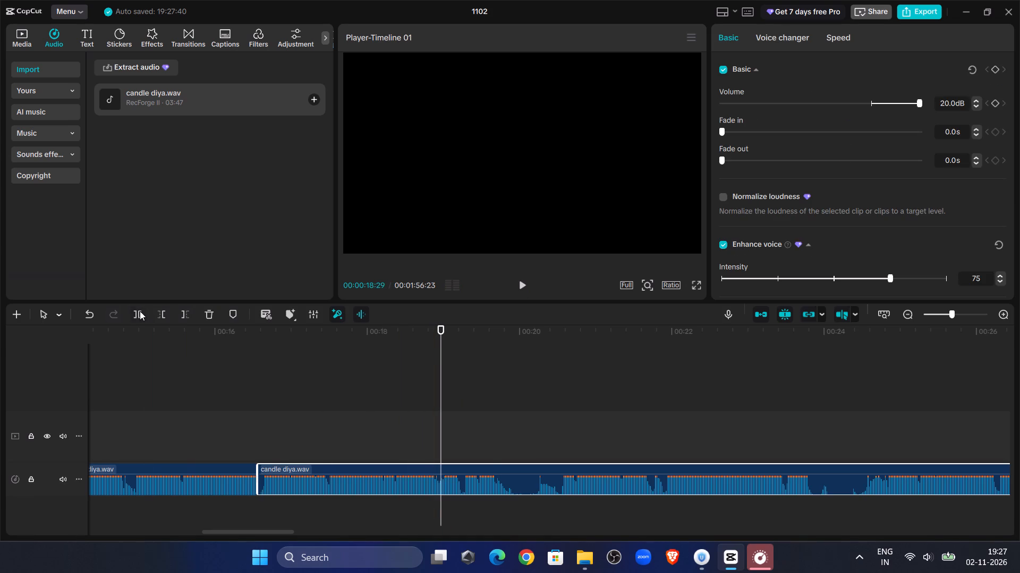
pyautogui.click(140, 311)
# Listen to the recording from 00:00:18:29 to about 00:00:30, looking for the unwanted parts after the latest split.
pyautogui.click(520, 283)
pyautogui.click(550, 425)
pyautogui.click(526, 274)
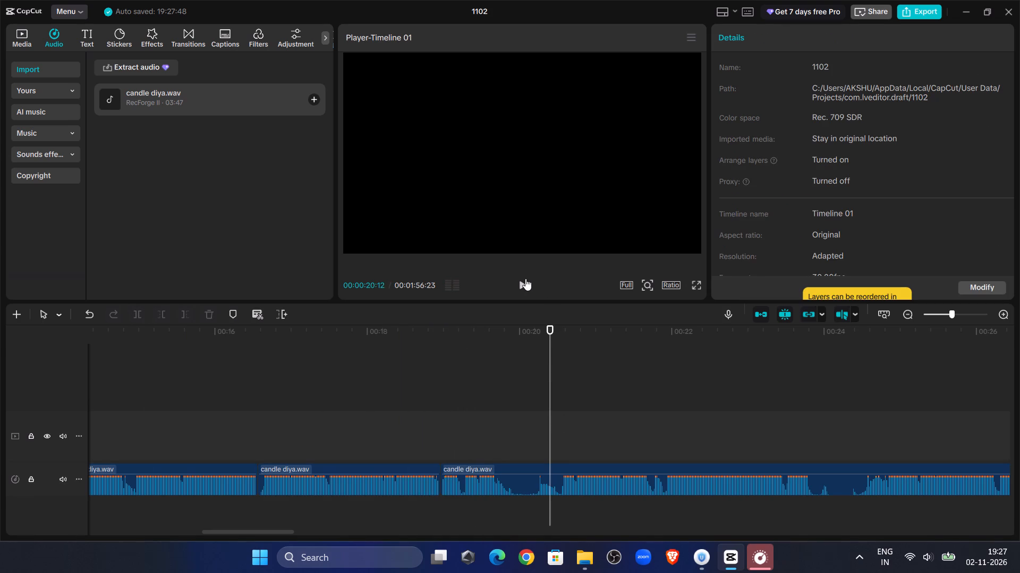
pyautogui.click(525, 280)
pyautogui.moveTo(235, 534); pyautogui.dragTo(257, 535)
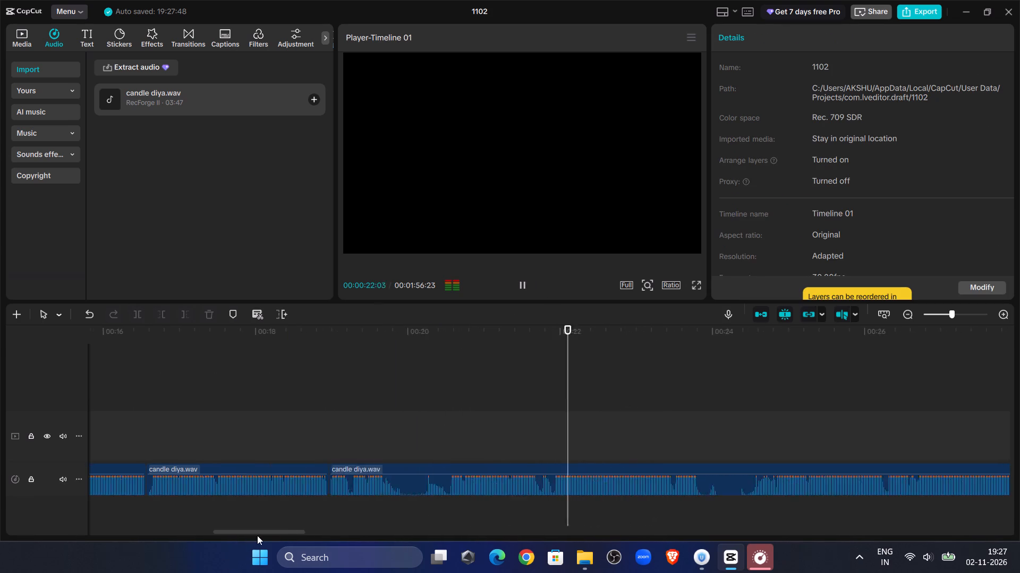
pyautogui.moveTo(257, 535); pyautogui.dragTo(263, 535)
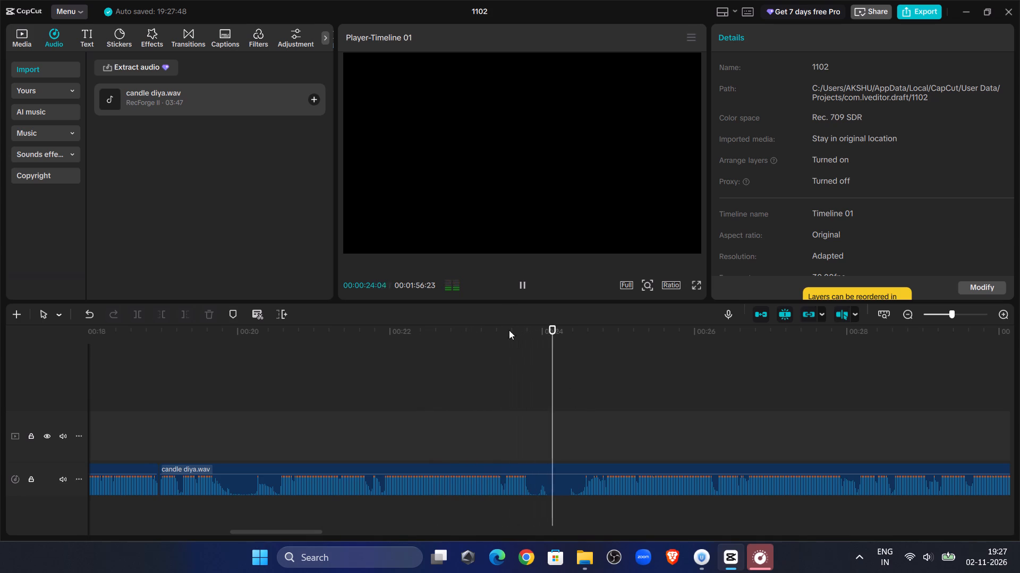
pyautogui.click(525, 282)
pyautogui.click(606, 413)
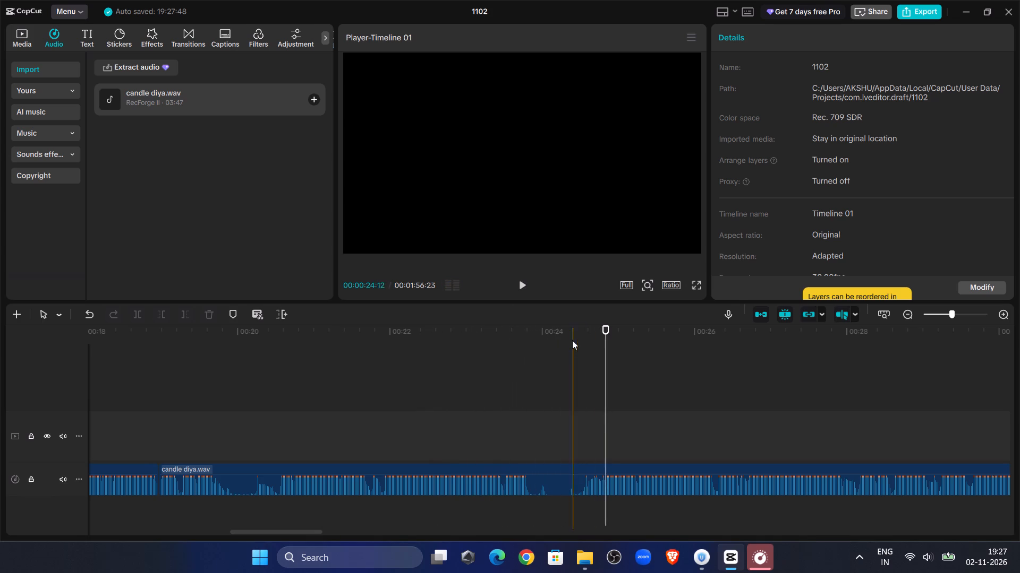
pyautogui.click(528, 284)
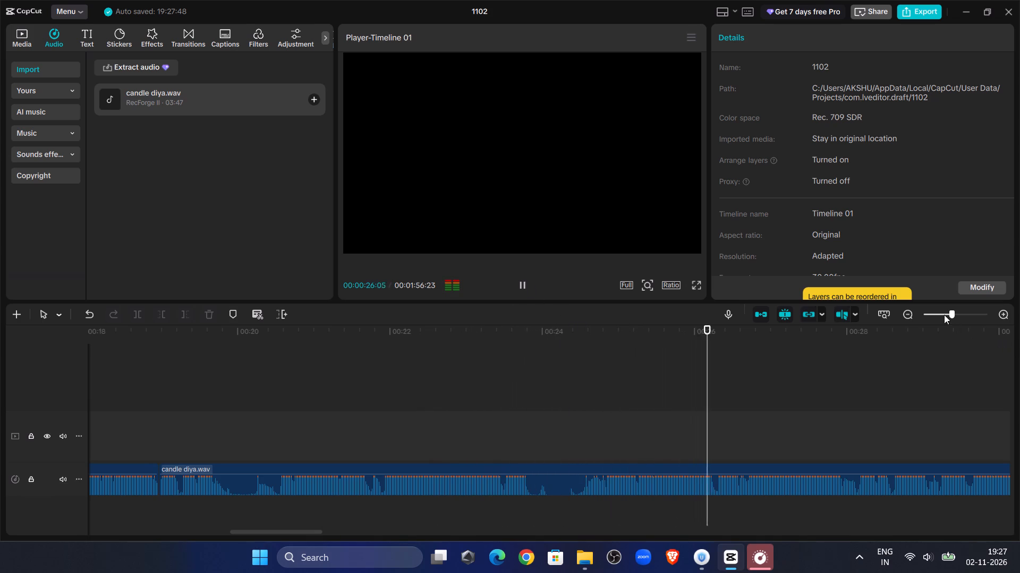
pyautogui.click(945, 315)
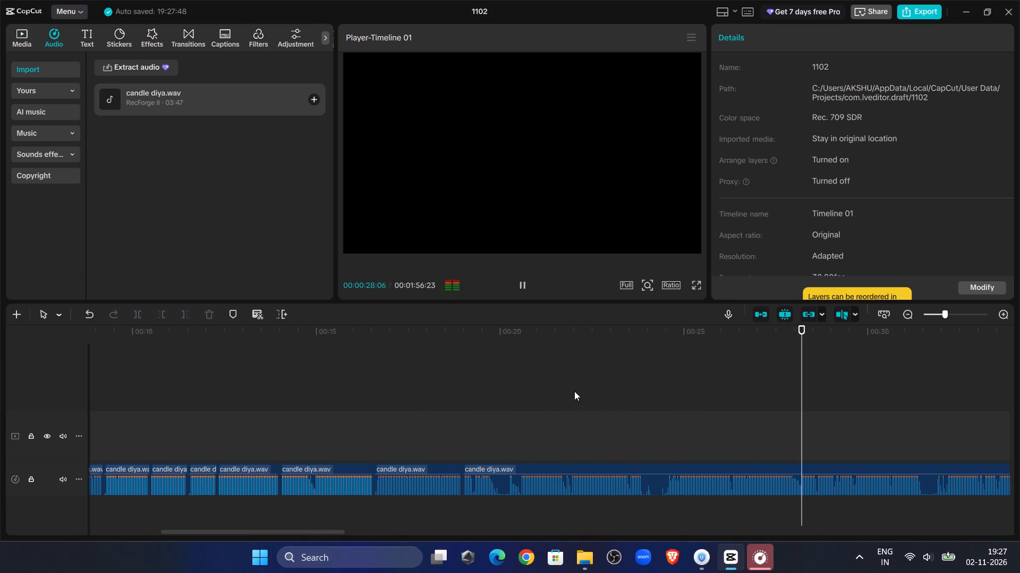
# Trim the fifteenth segment's start to 00:00:20:16 and move it against the fourteenth segment's end at 00:00:18:29.
pyautogui.click(513, 402)
pyautogui.click(516, 282)
pyautogui.click(516, 282)
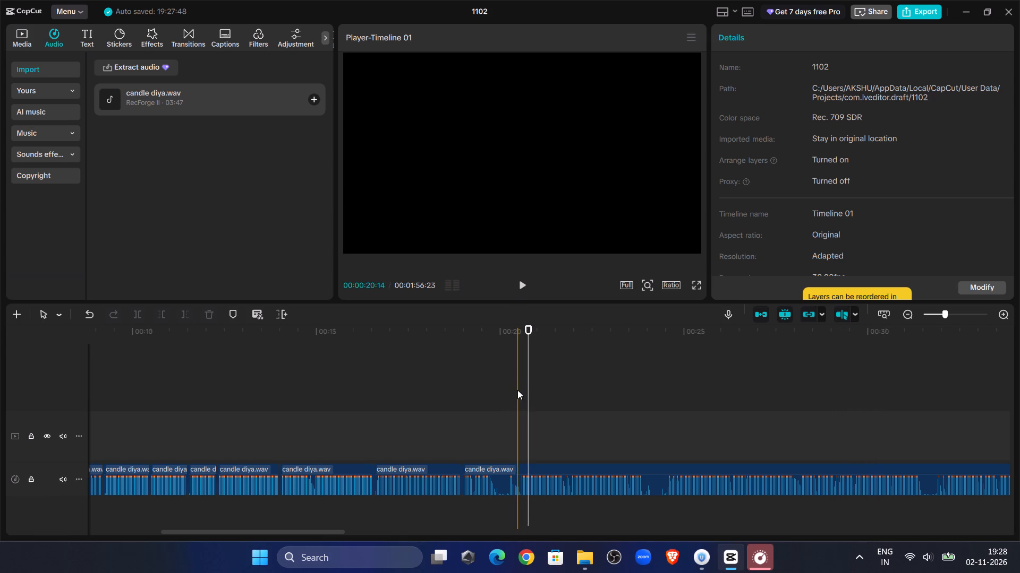
pyautogui.click(520, 396)
pyautogui.click(529, 488)
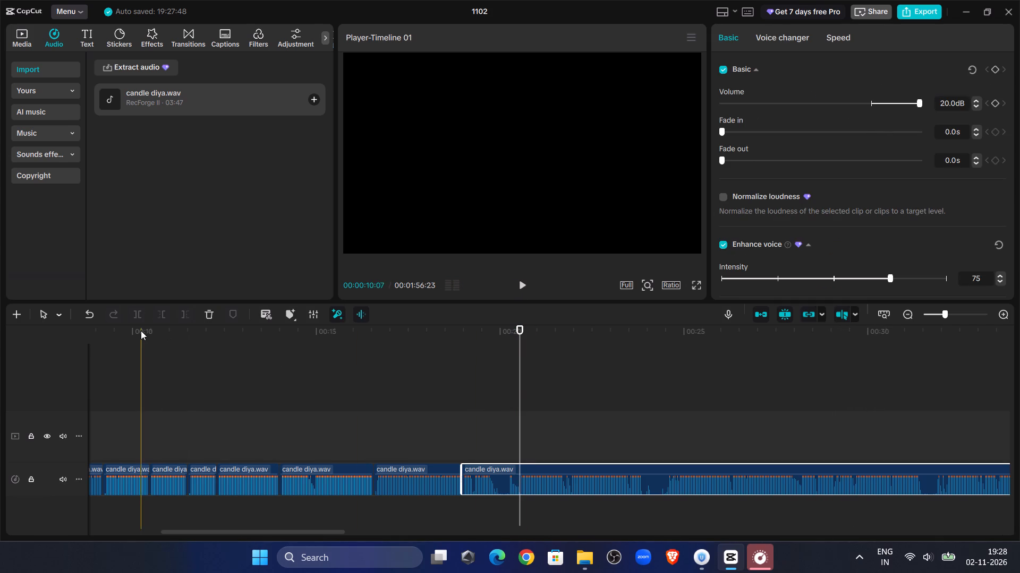
pyautogui.click(160, 317)
pyautogui.moveTo(533, 467); pyautogui.dragTo(481, 473)
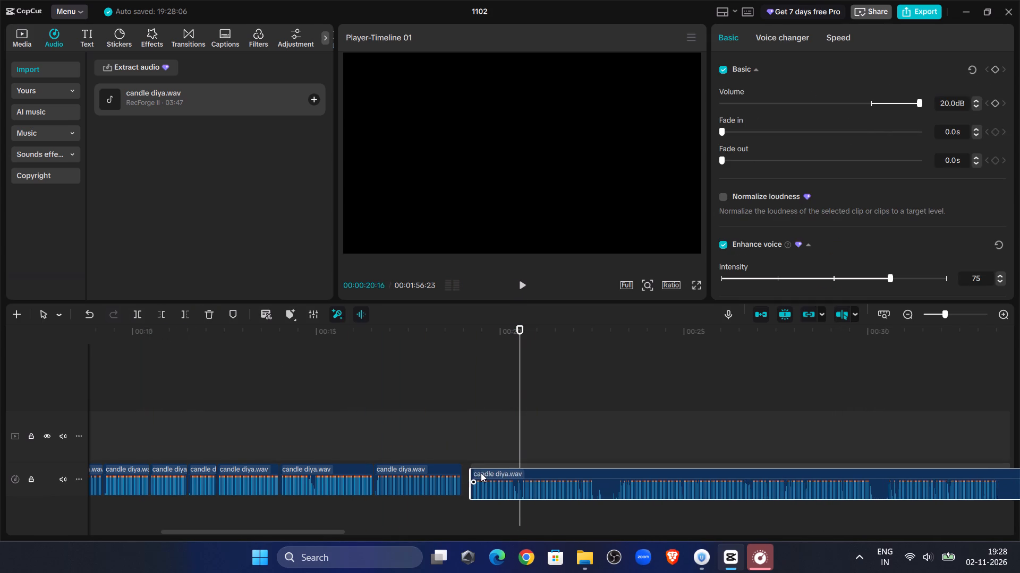
pyautogui.moveTo(481, 473); pyautogui.dragTo(476, 472)
# Replay across the new join and split the fifteenth segment at 00:00:20:06, where its pause begins.
pyautogui.click(429, 386)
pyautogui.click(516, 289)
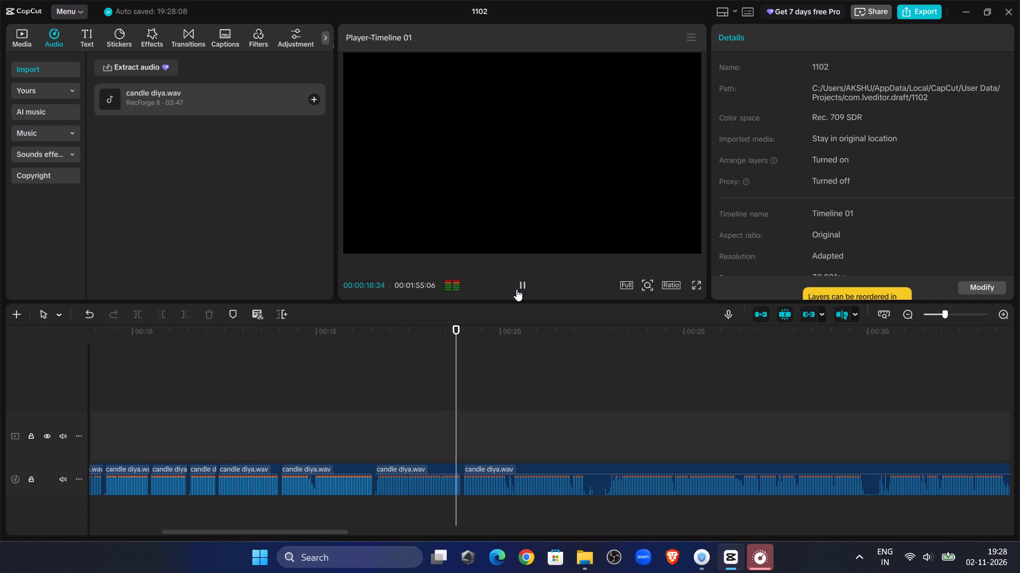
pyautogui.click(407, 421)
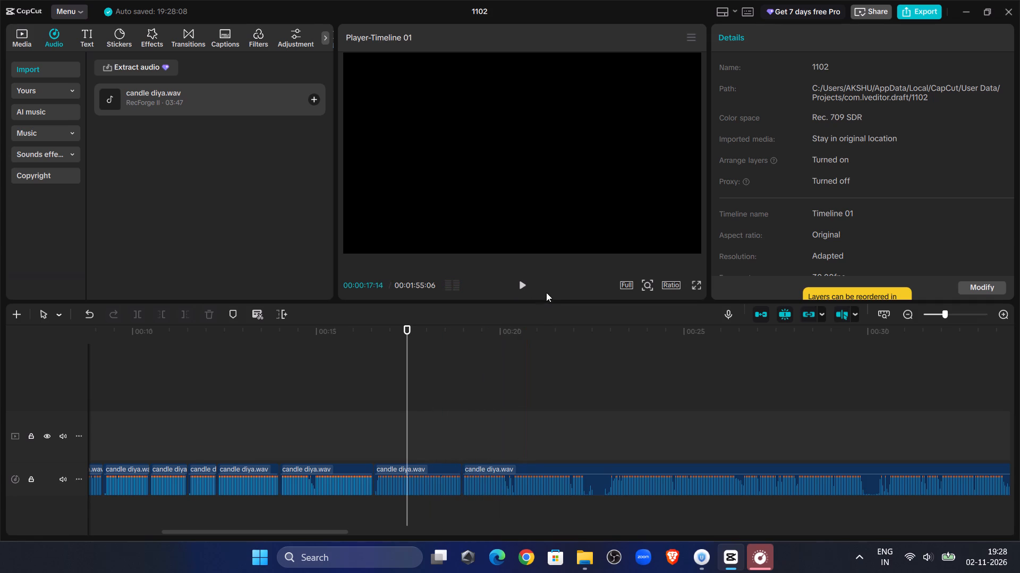
pyautogui.click(521, 288)
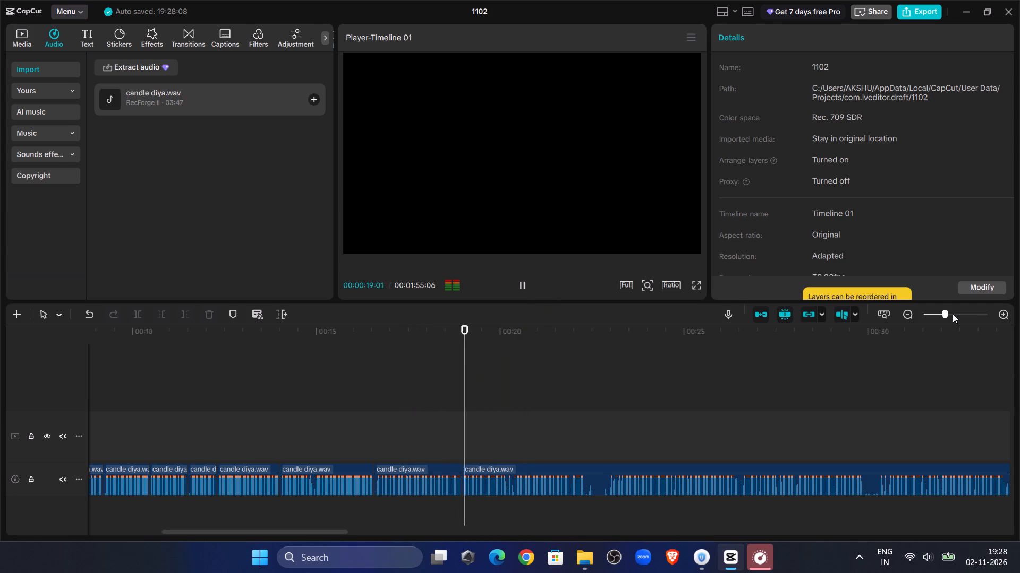
pyautogui.click(518, 282)
pyautogui.click(518, 465)
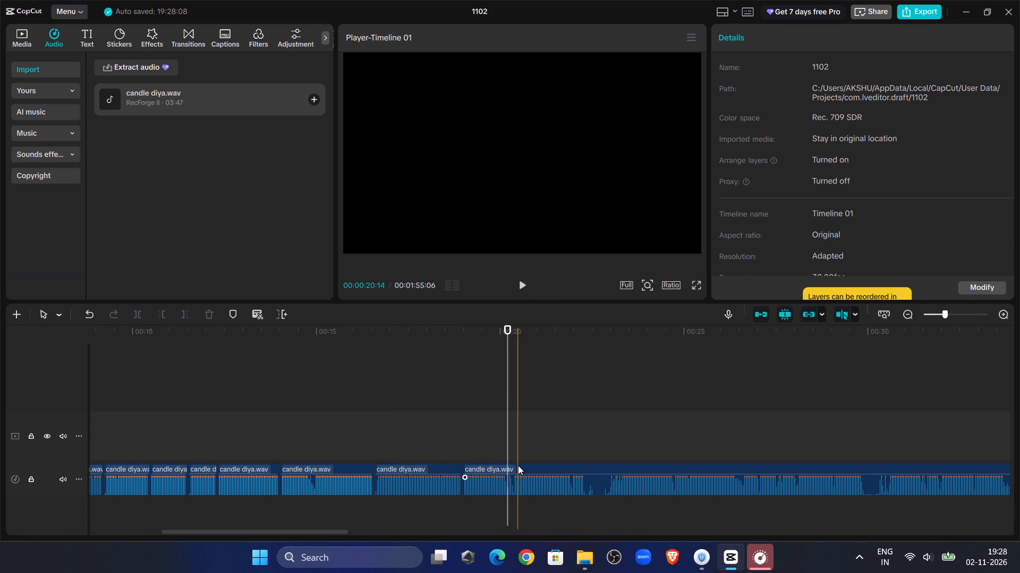
pyautogui.click(130, 309)
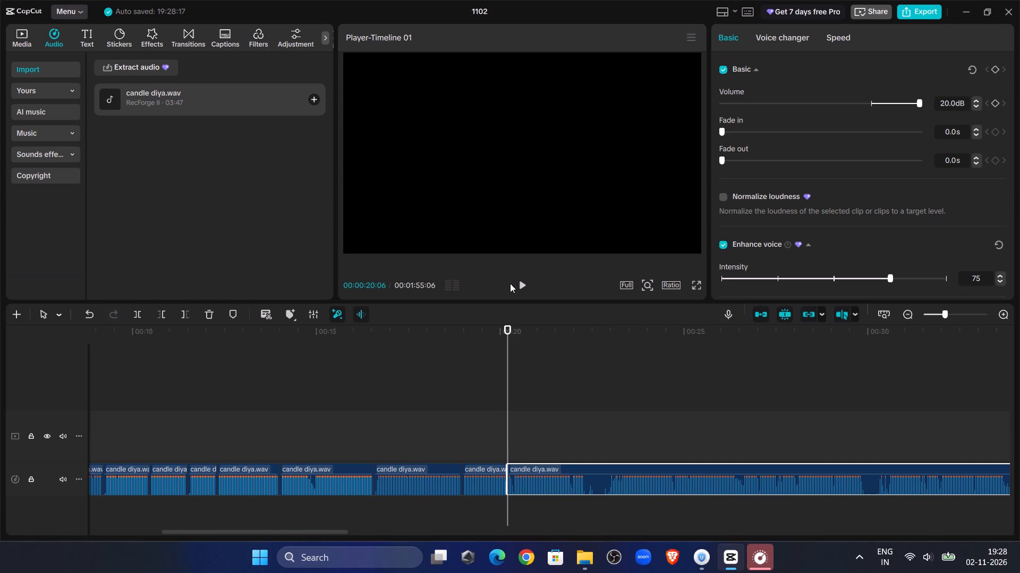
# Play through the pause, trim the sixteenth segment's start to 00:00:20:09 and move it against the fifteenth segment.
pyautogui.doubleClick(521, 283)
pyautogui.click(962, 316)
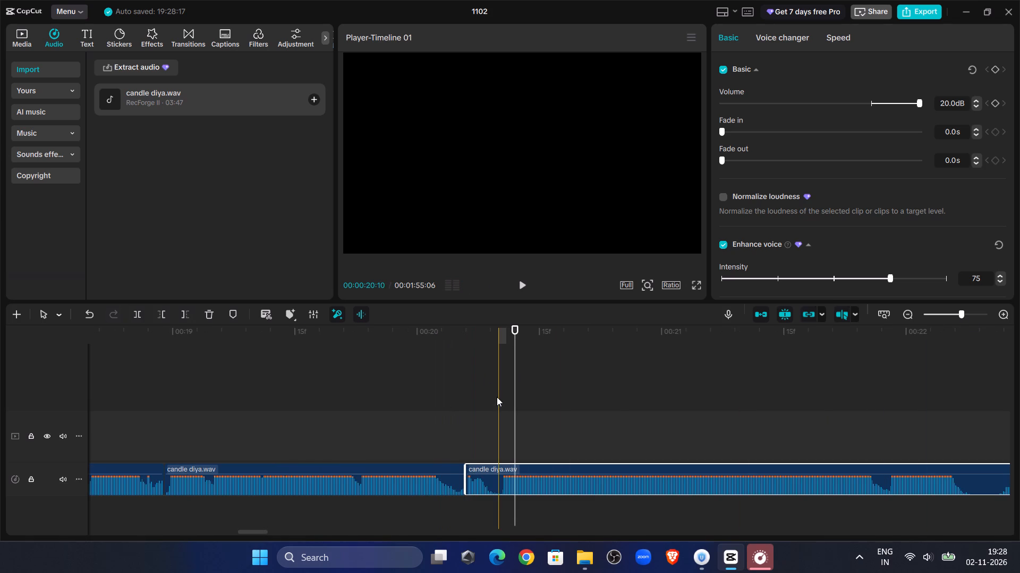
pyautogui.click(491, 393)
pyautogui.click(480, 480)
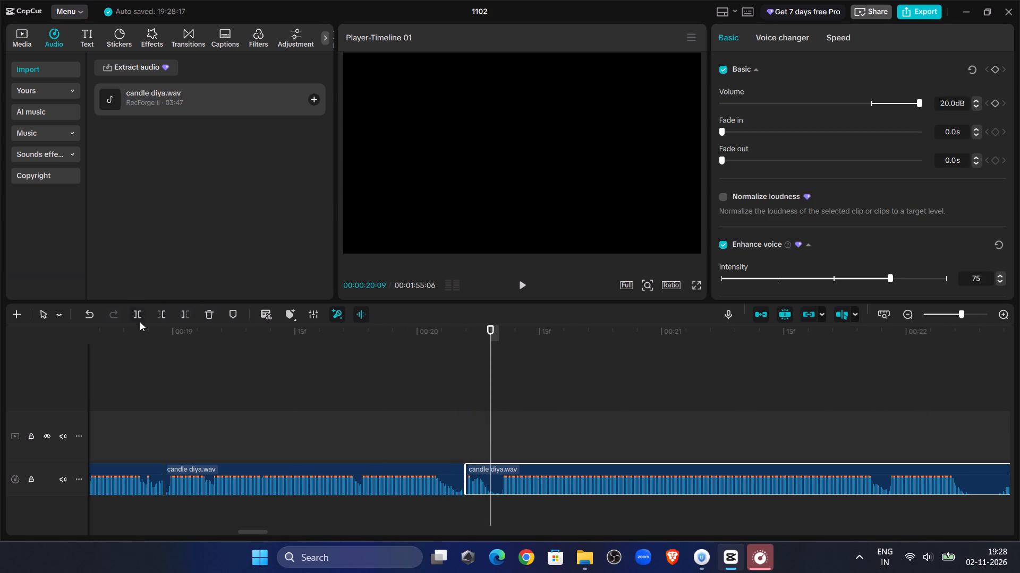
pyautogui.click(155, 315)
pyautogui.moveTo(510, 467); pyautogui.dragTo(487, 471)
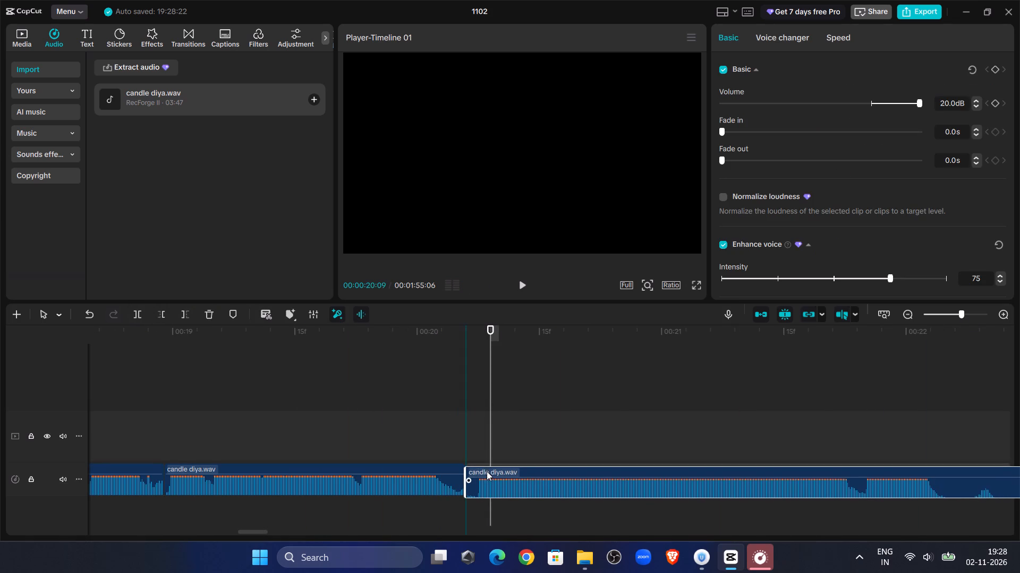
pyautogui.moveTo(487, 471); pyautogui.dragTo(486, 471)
# Replay across the new join, listen up to the next pause and split the sixteenth segment at 00:00:22:06.
pyautogui.click(380, 355)
pyautogui.click(521, 289)
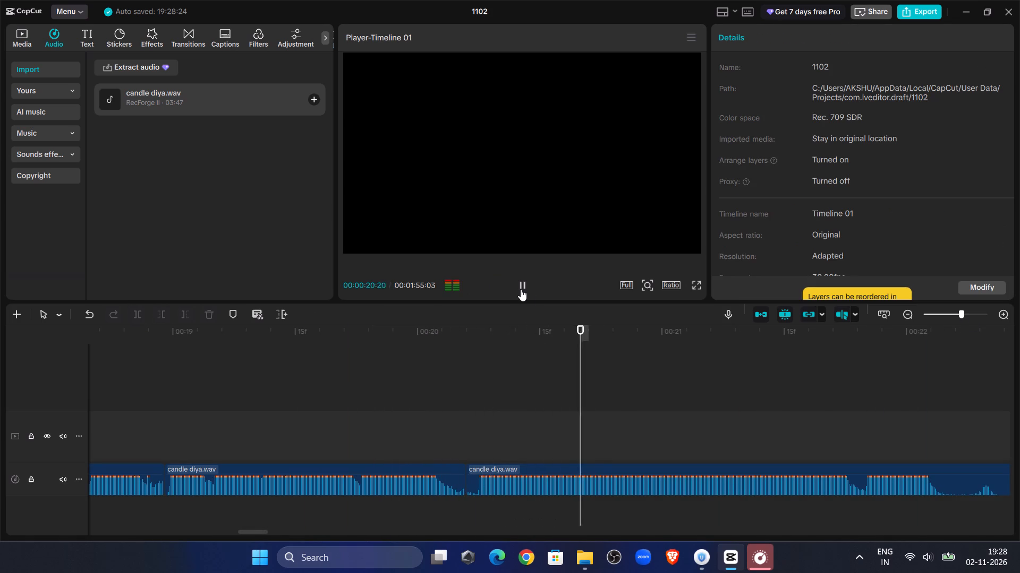
pyautogui.click(521, 289)
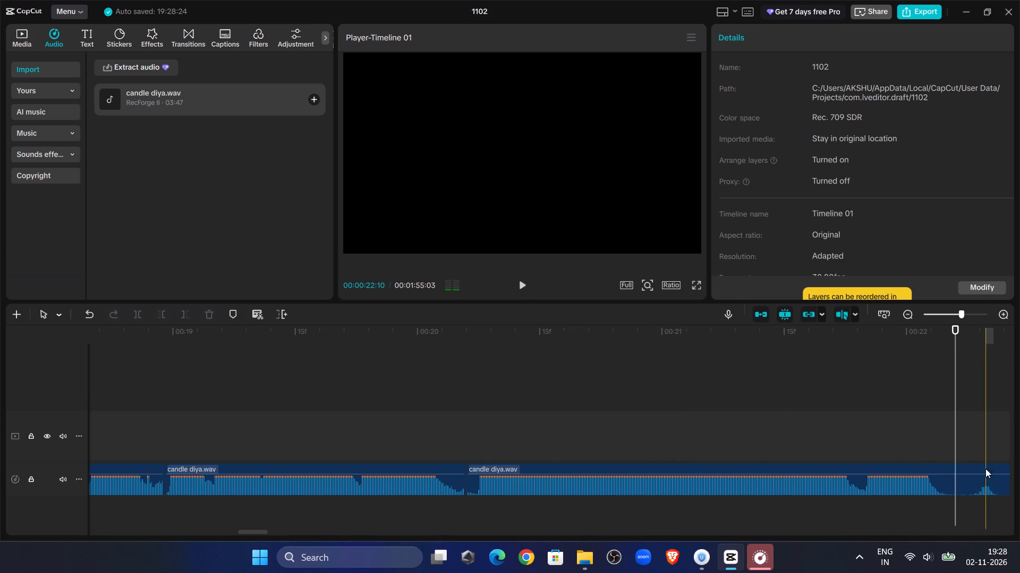
pyautogui.click(955, 473)
pyautogui.click(146, 312)
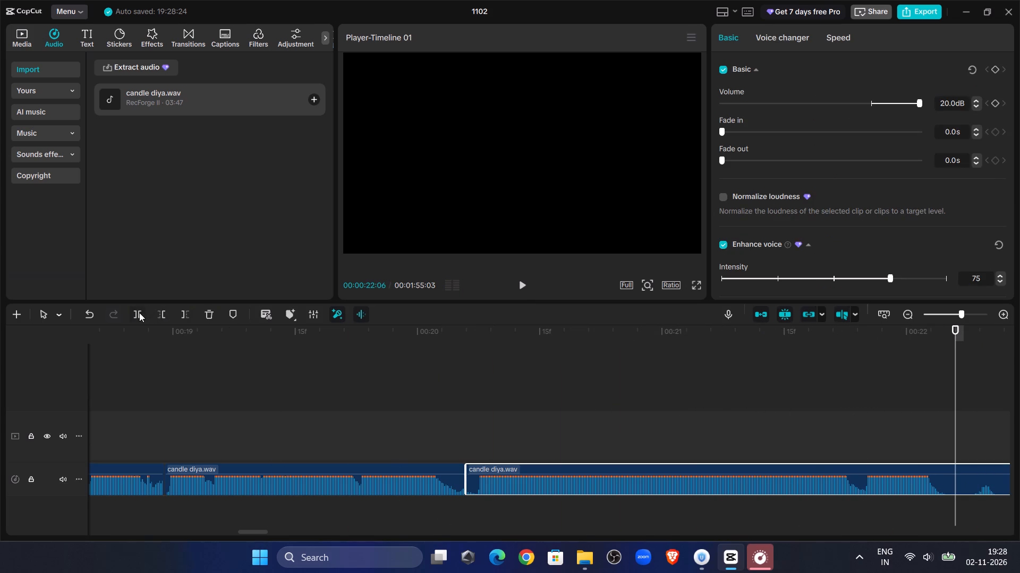
pyautogui.click(139, 312)
# Compare the speech before and after the split by replaying both, and trim the seventeenth segment's start to 00:00:23:05.
pyautogui.click(529, 286)
pyautogui.click(955, 315)
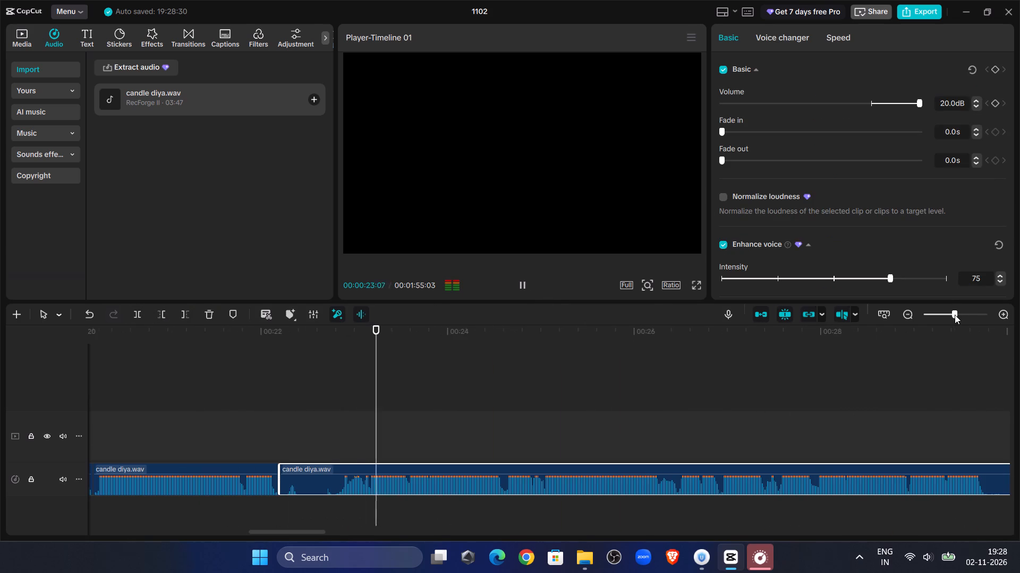
pyautogui.click(203, 359)
pyautogui.moveTo(201, 359); pyautogui.dragTo(93, 397)
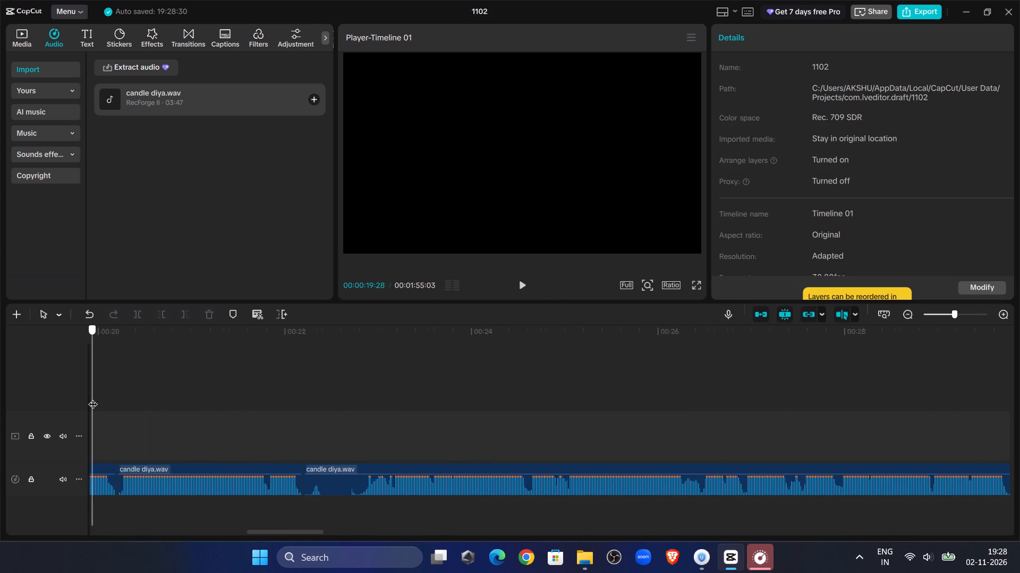
pyautogui.moveTo(93, 397); pyautogui.dragTo(219, 408)
pyautogui.click(524, 289)
pyautogui.click(524, 289)
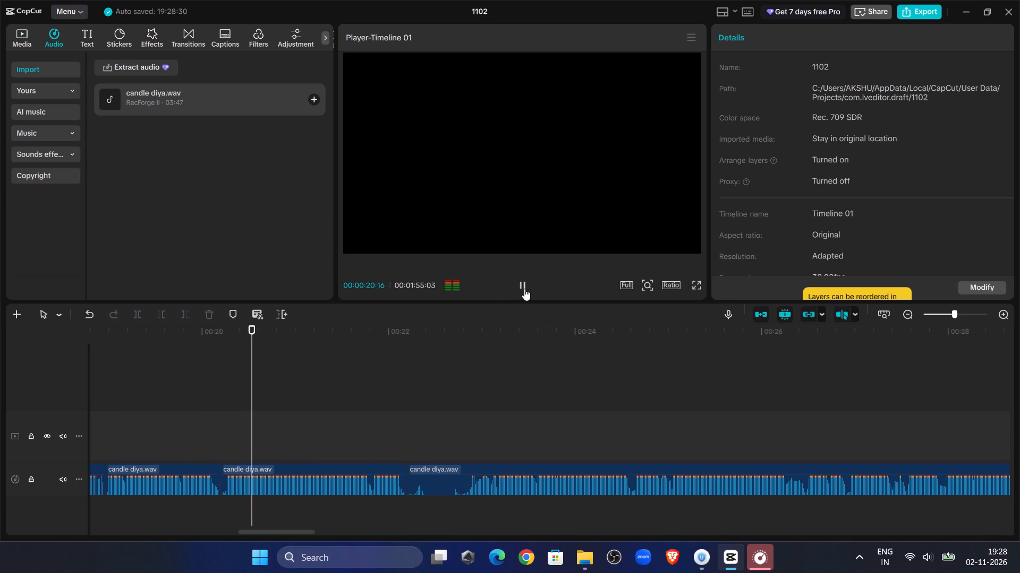
pyautogui.moveTo(470, 396); pyautogui.dragTo(479, 396)
pyautogui.doubleClick(518, 290)
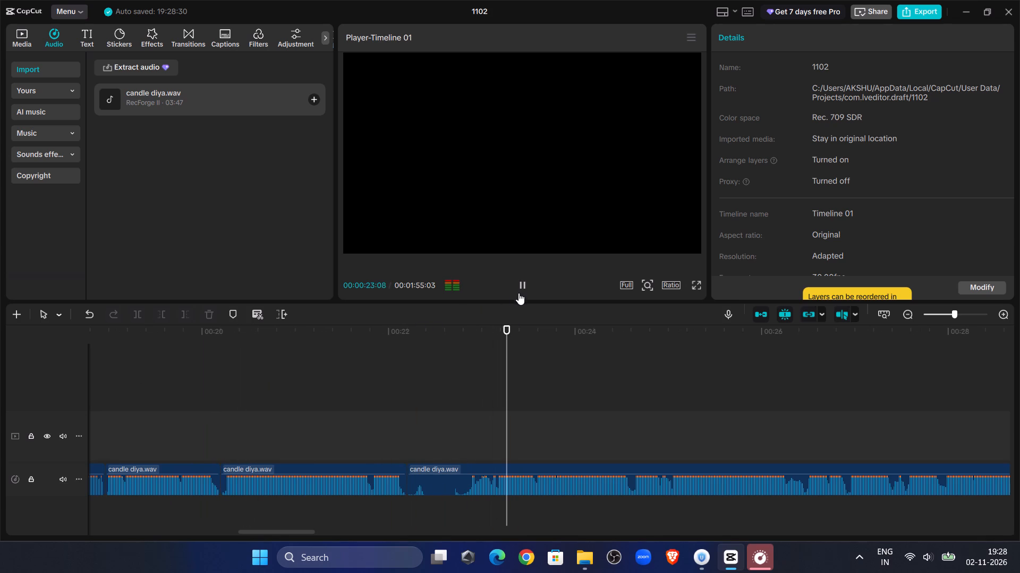
pyautogui.click(496, 423)
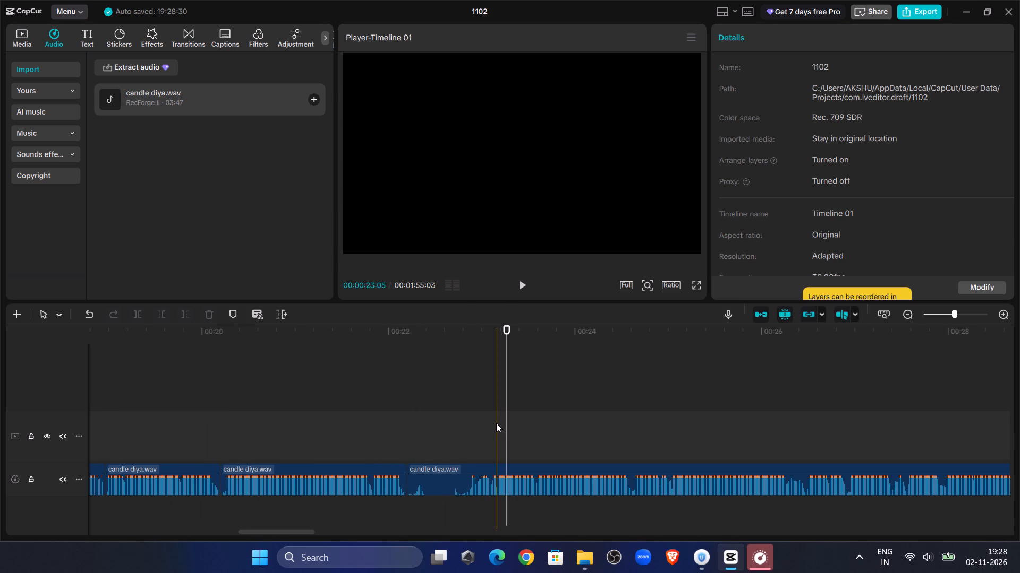
pyautogui.click(473, 474)
pyautogui.click(166, 315)
# Delete the sixteenth segment and move the following one against the fifteenth segment's end at 00:00:20:06.
pyautogui.click(336, 472)
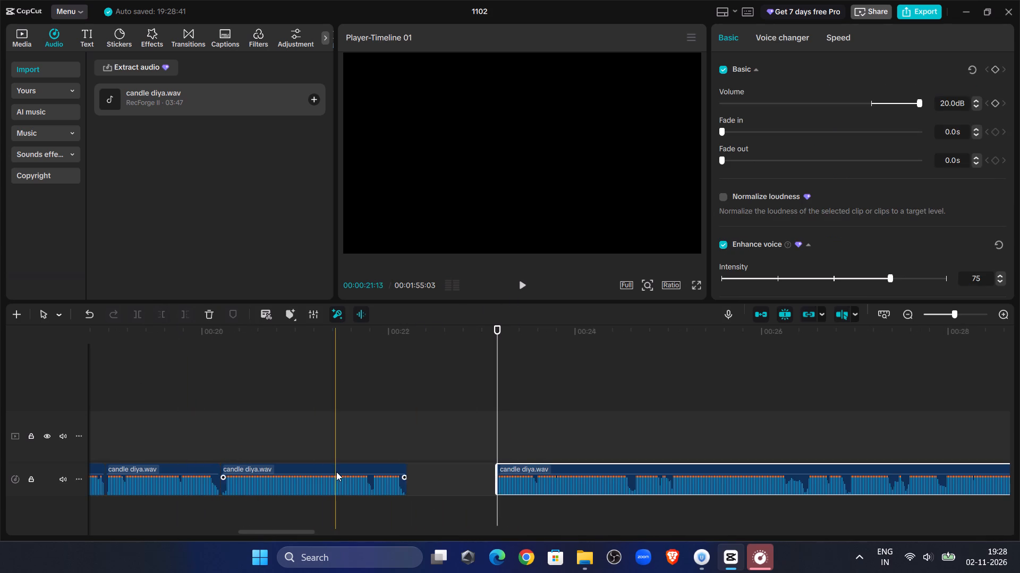
pyautogui.press('Delete')
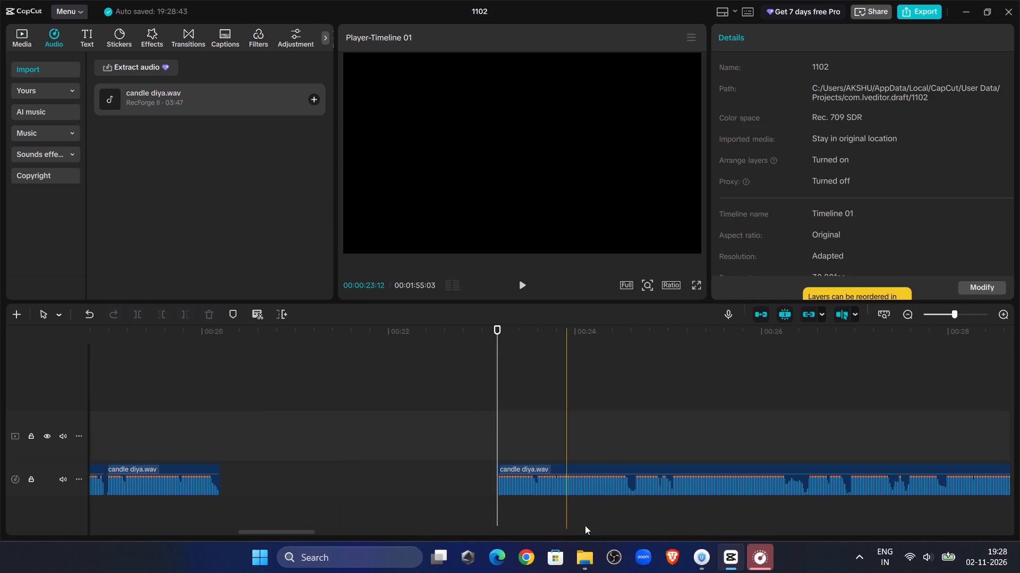
pyautogui.click(603, 456)
pyautogui.click(628, 487)
pyautogui.moveTo(640, 470); pyautogui.dragTo(348, 480)
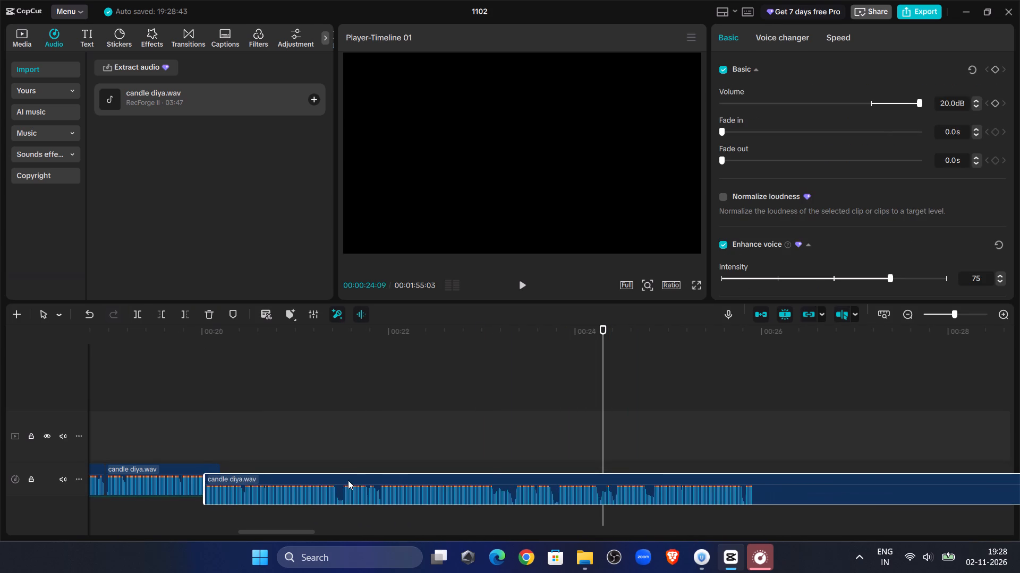
pyautogui.moveTo(348, 480); pyautogui.dragTo(363, 481)
# Replay across the new join, listen up to the next pause and split the sixteenth segment at 00:00:21:29.
pyautogui.click(192, 374)
pyautogui.click(516, 284)
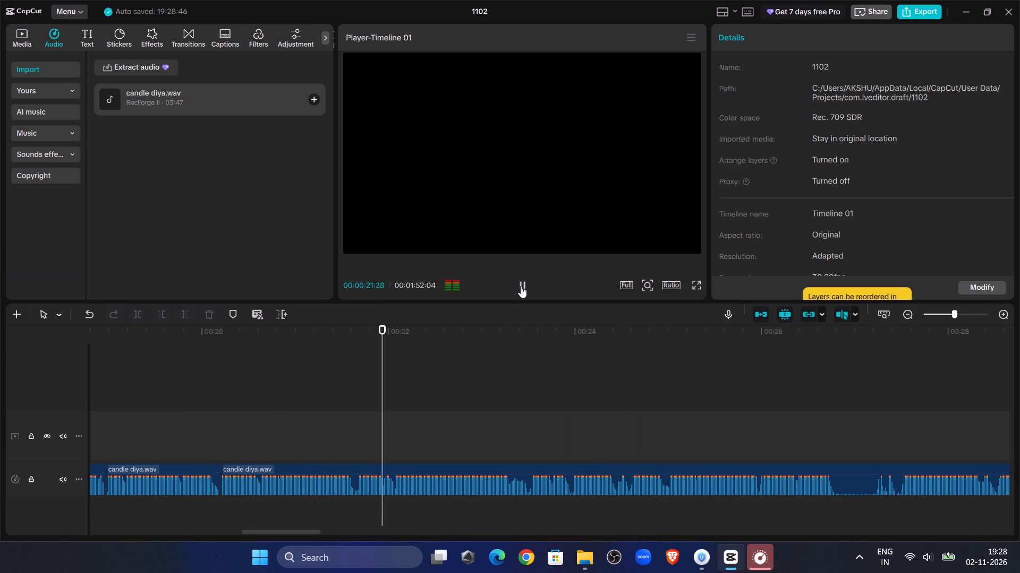
pyautogui.click(373, 398)
pyautogui.doubleClick(522, 289)
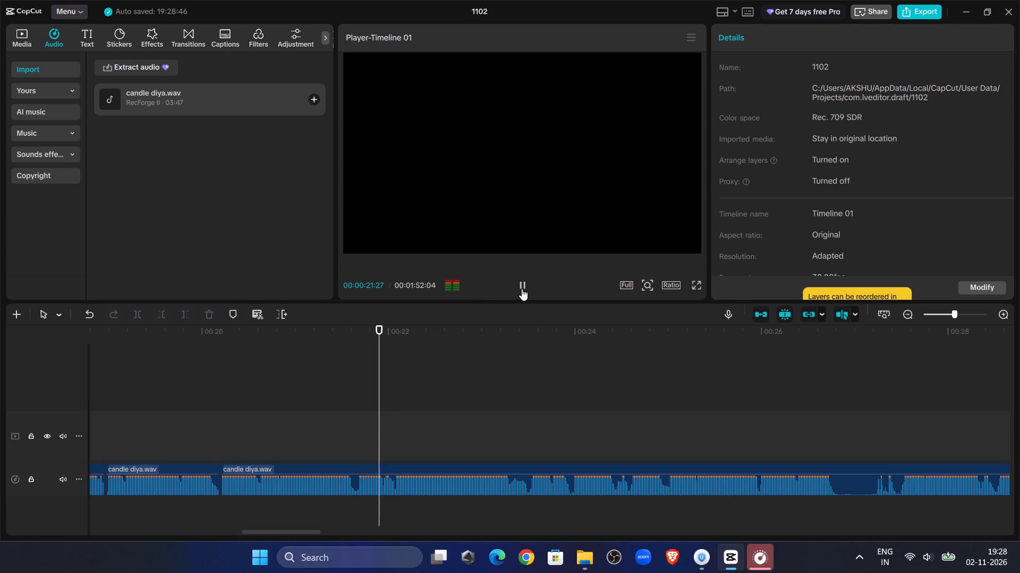
pyautogui.click(386, 401)
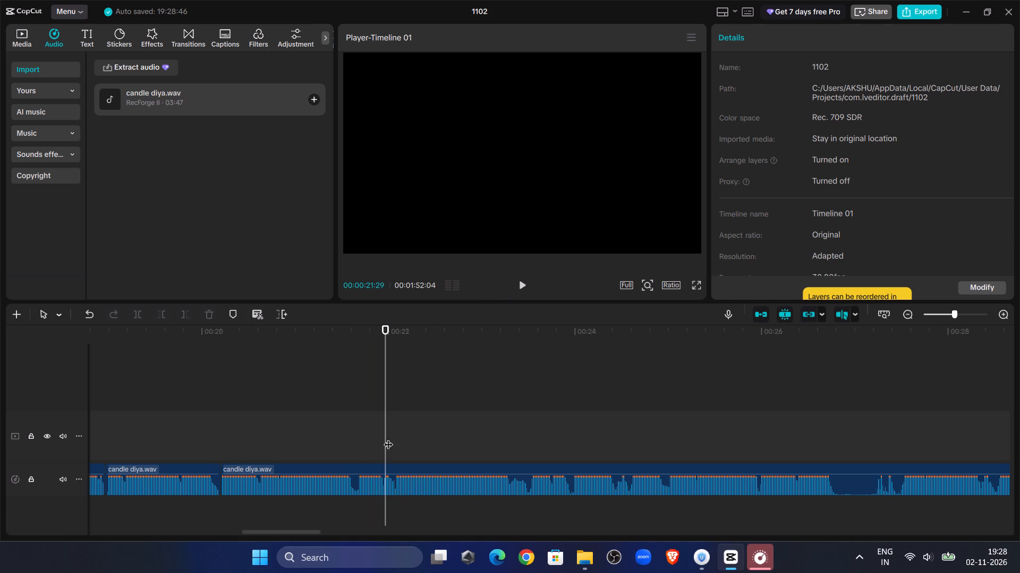
pyautogui.click(379, 473)
pyautogui.click(137, 319)
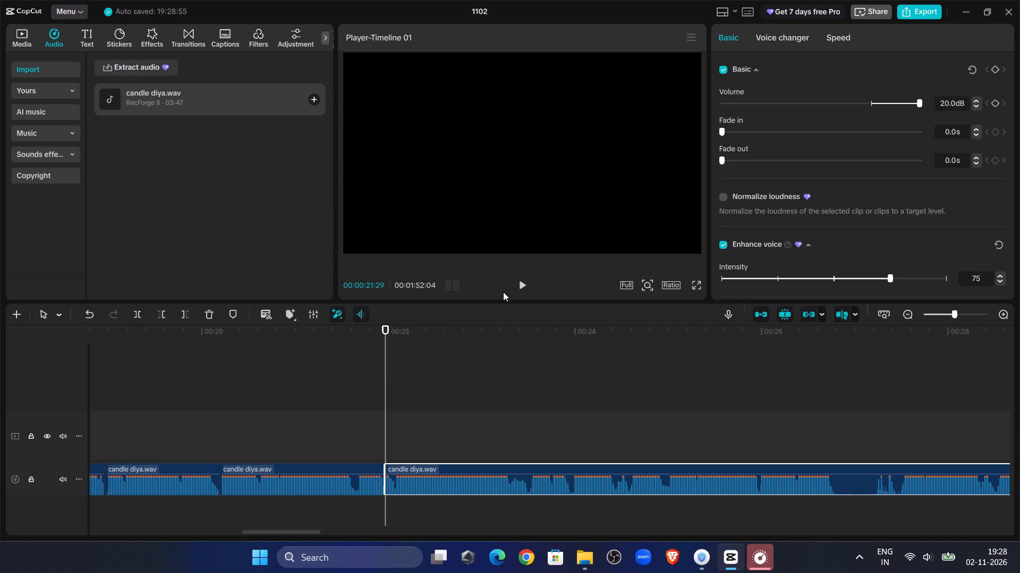
# Play through the pause, trim the seventeenth segment's start to about 00:00:22:02 and move it against the sixteenth segment.
pyautogui.doubleClick(517, 288)
pyautogui.click(395, 395)
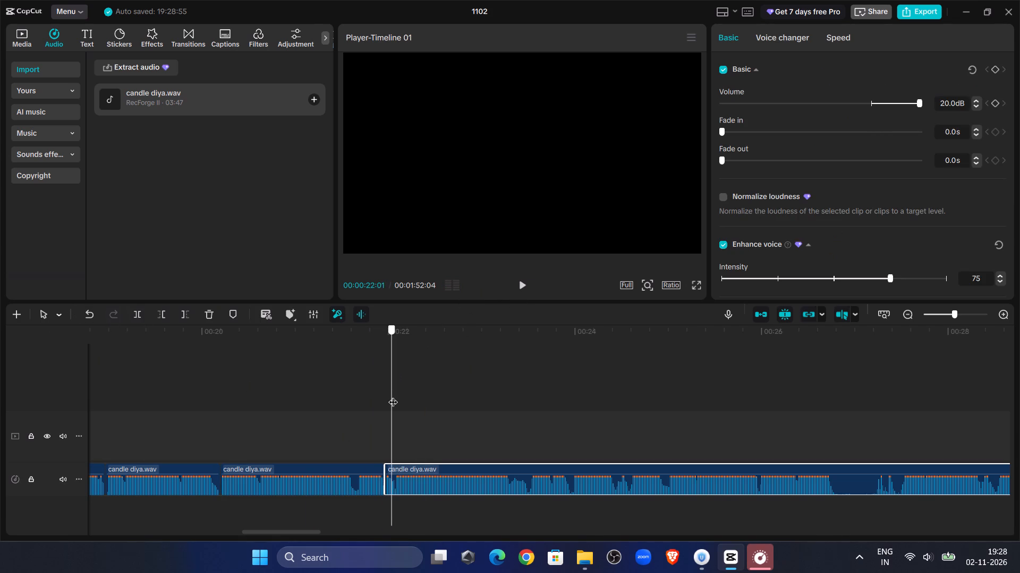
pyautogui.click(162, 315)
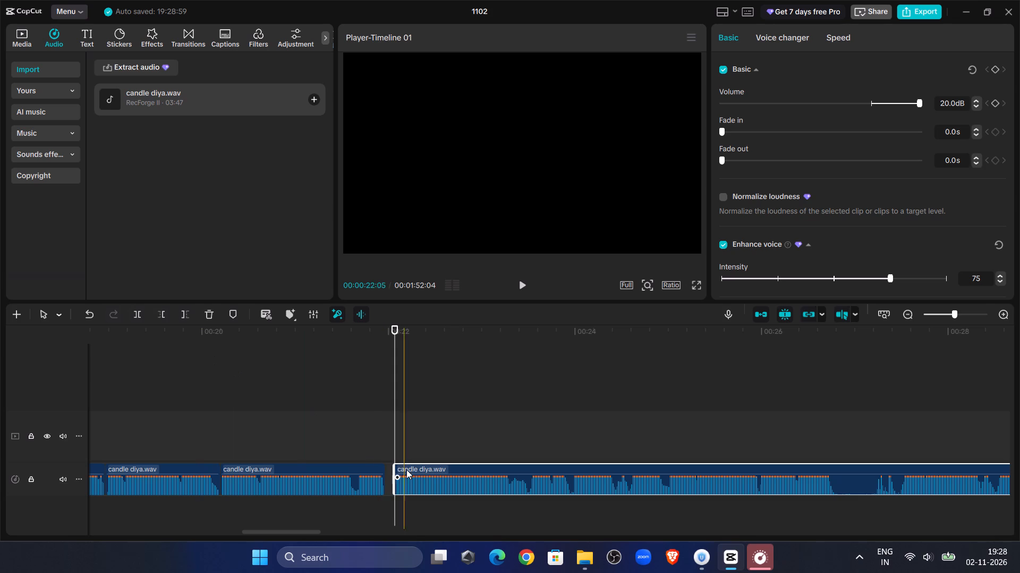
pyautogui.moveTo(406, 470); pyautogui.dragTo(394, 474)
# Replay across the new join, listen up to the next pause and split the seventeenth segment at about 00:00:23:07.
pyautogui.click(180, 352)
pyautogui.click(527, 284)
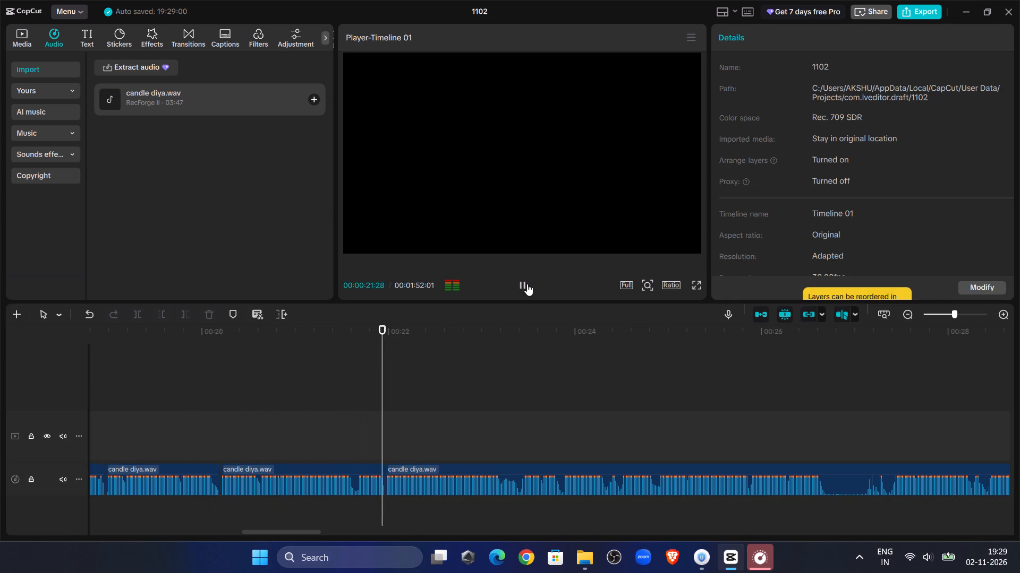
pyautogui.click(527, 284)
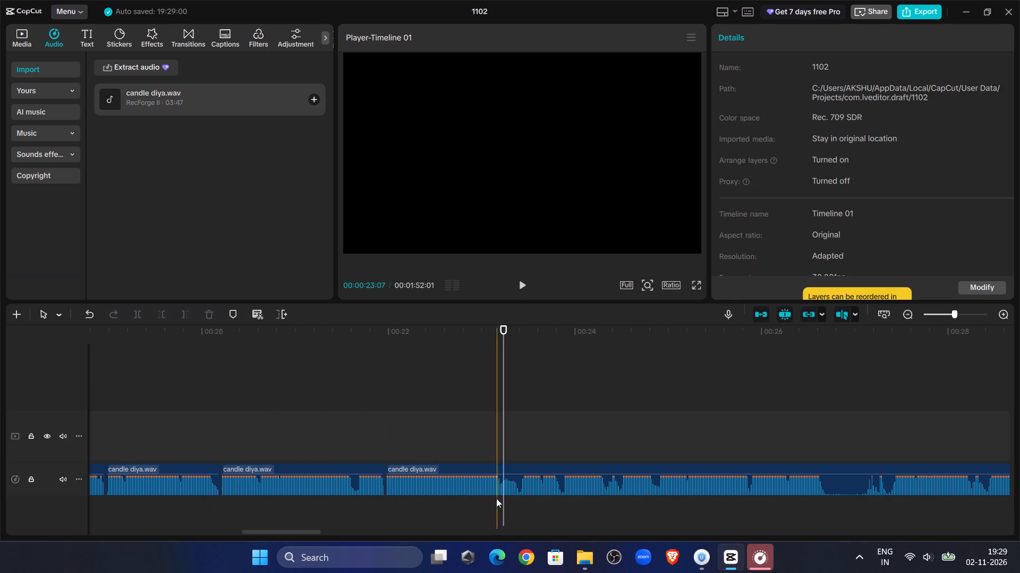
pyautogui.click(486, 476)
pyautogui.click(140, 316)
# Play through the pause, trim the eighteenth segment's start to 00:00:23:11 and move it against the seventeenth segment.
pyautogui.click(521, 276)
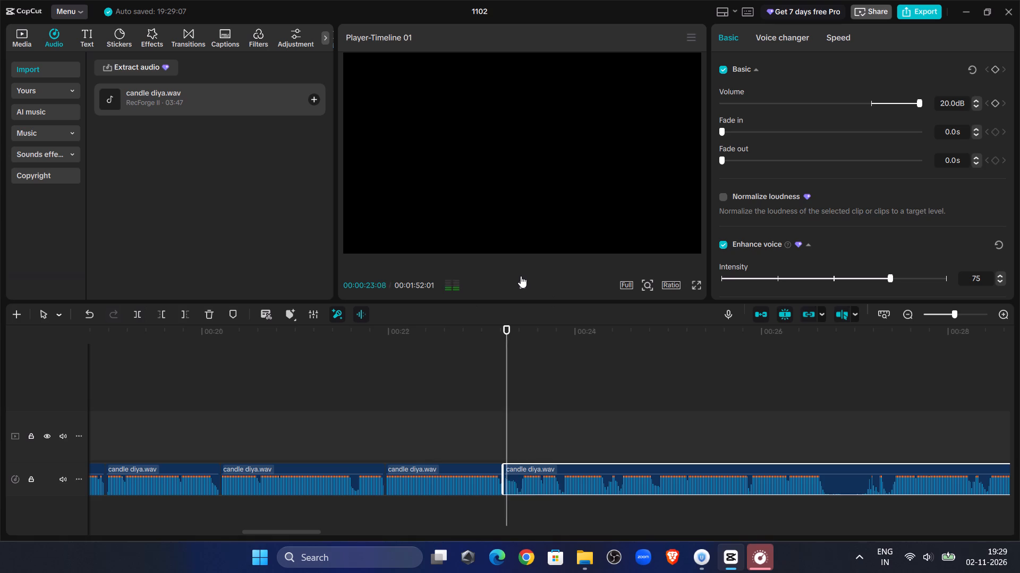
pyautogui.click(521, 276)
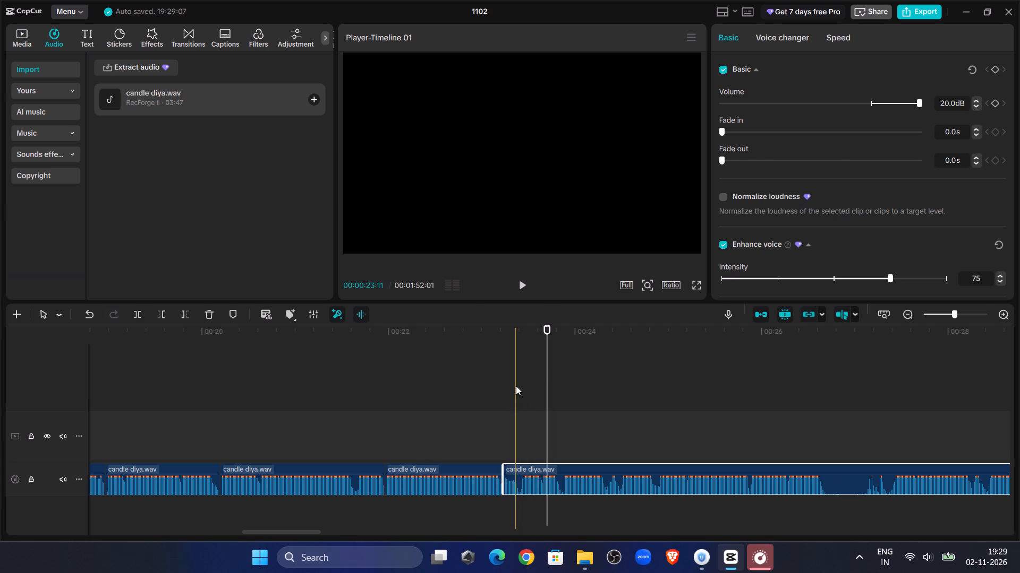
pyautogui.click(516, 386)
pyautogui.click(541, 484)
pyautogui.click(159, 312)
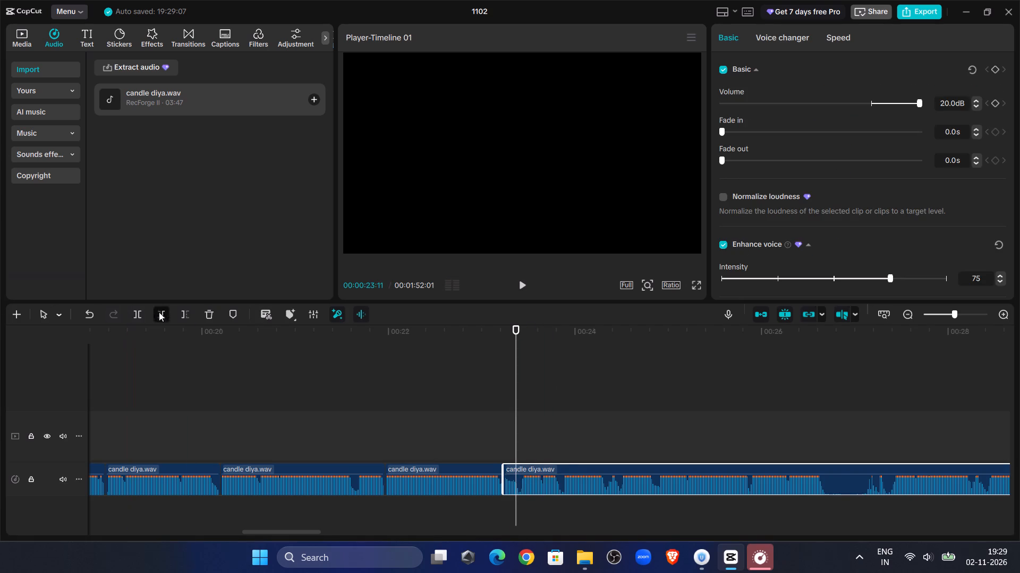
pyautogui.moveTo(536, 466); pyautogui.dragTo(522, 466)
# Replay across the new join, listen up to the next pause and split the eighteenth segment at 00:00:24:07.
pyautogui.click(460, 396)
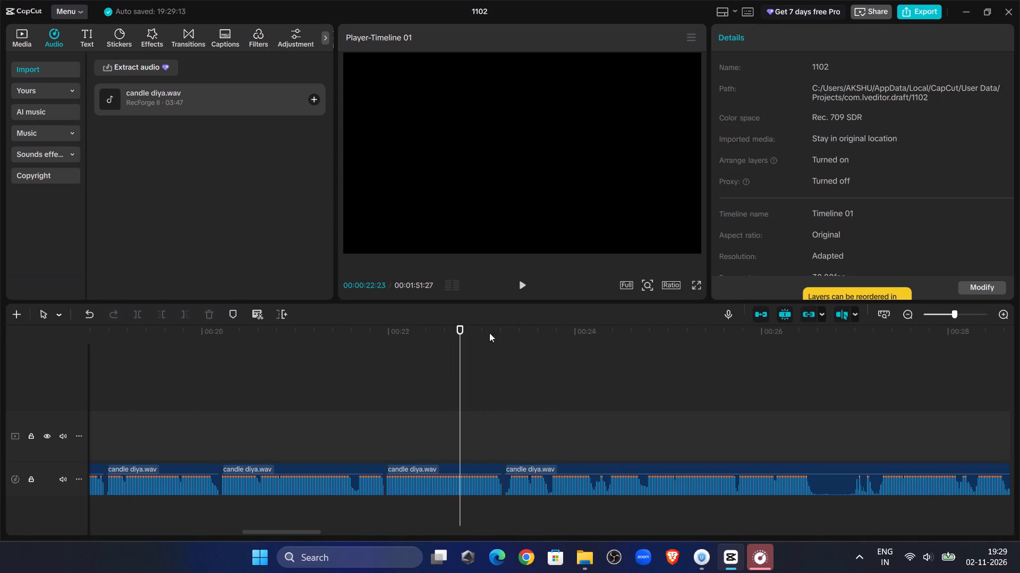
pyautogui.click(520, 286)
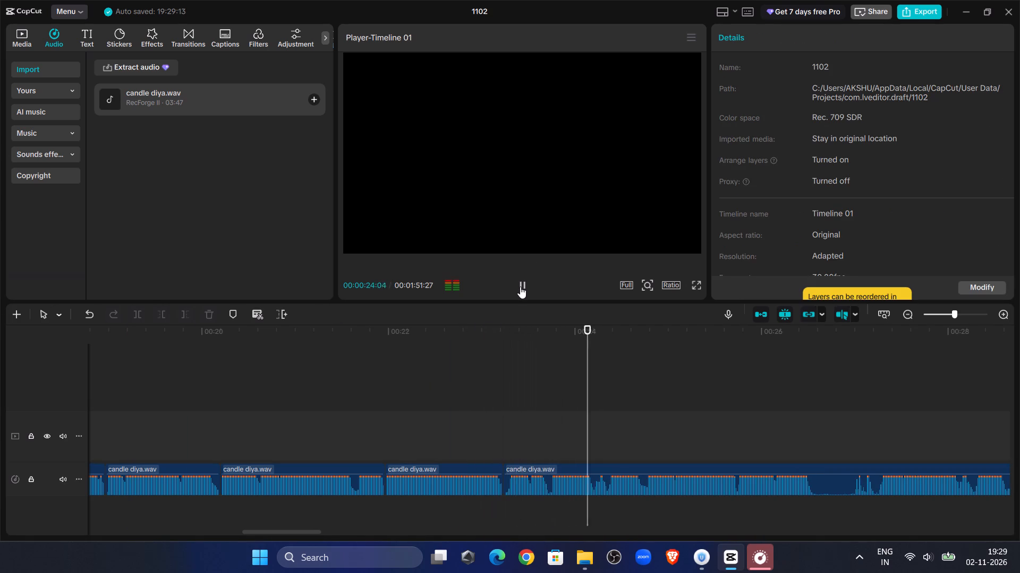
pyautogui.click(548, 371)
pyautogui.click(526, 281)
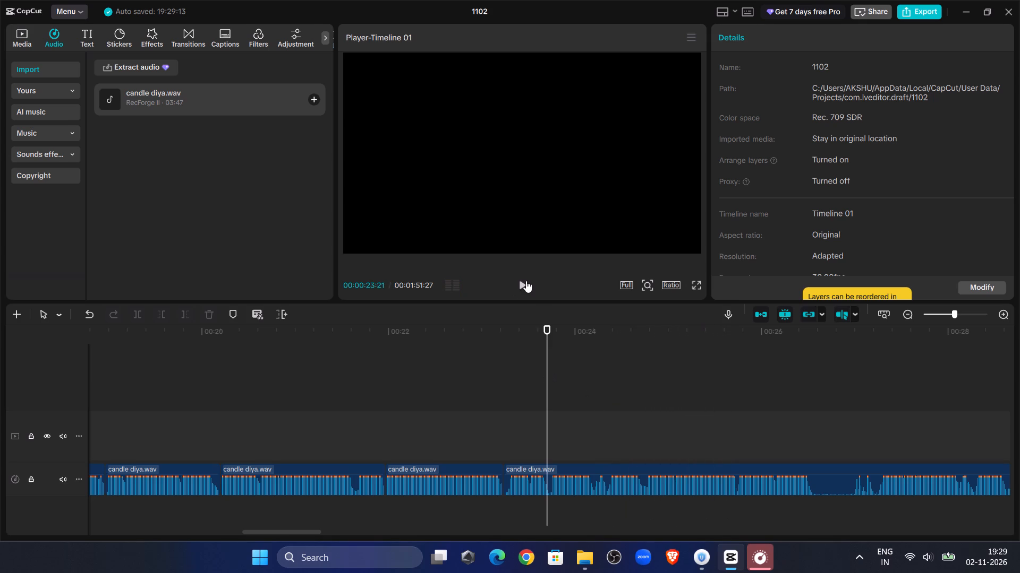
pyautogui.click(526, 281)
pyautogui.click(564, 470)
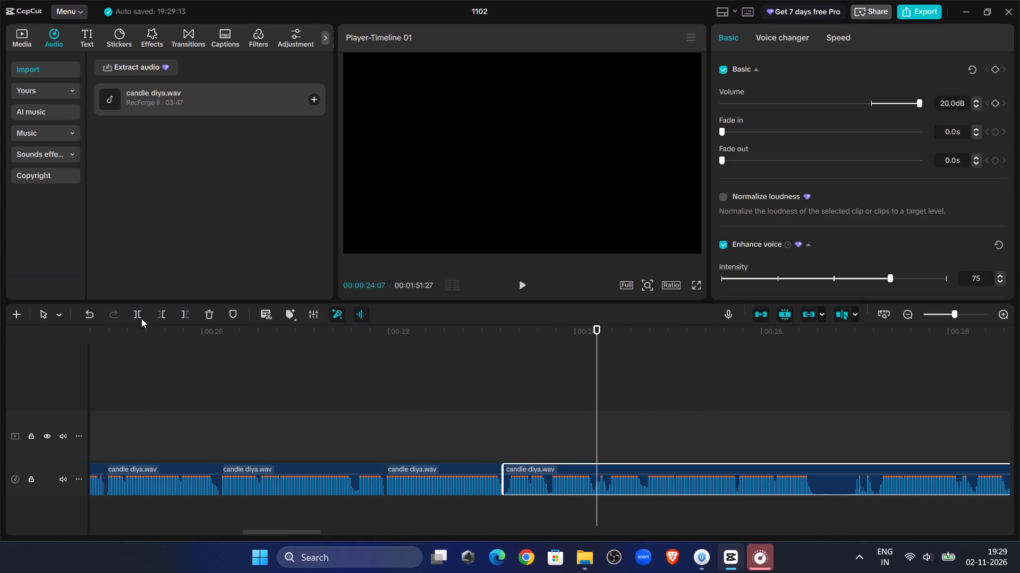
pyautogui.click(141, 315)
# Play through the pause, trim the nineteenth segment's start to about 00:00:24:10 and move it against the eighteenth segment.
pyautogui.doubleClick(523, 286)
pyautogui.moveTo(611, 403); pyautogui.dragTo(605, 403)
pyautogui.click(161, 318)
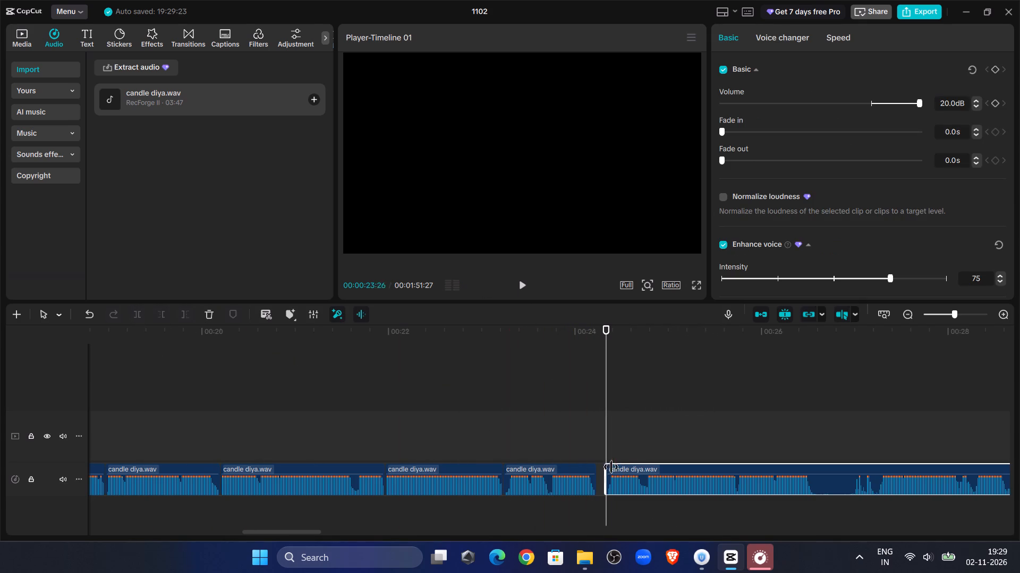
pyautogui.moveTo(618, 471); pyautogui.dragTo(609, 471)
# Replay across the new join, listen up to the long pause and split the nineteenth segment at 00:00:26:15.
pyautogui.click(568, 409)
pyautogui.click(531, 281)
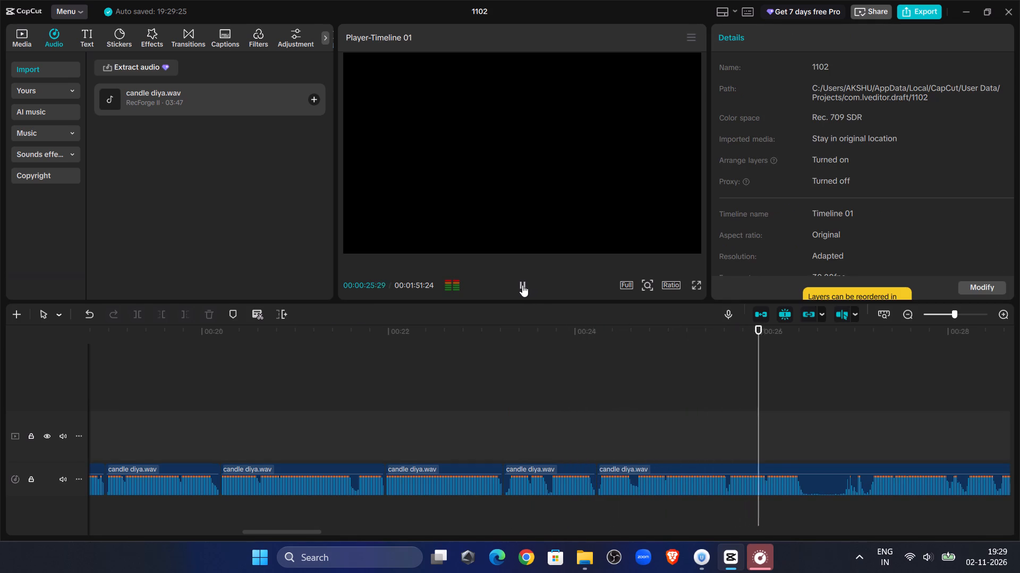
pyautogui.click(522, 285)
pyautogui.click(807, 410)
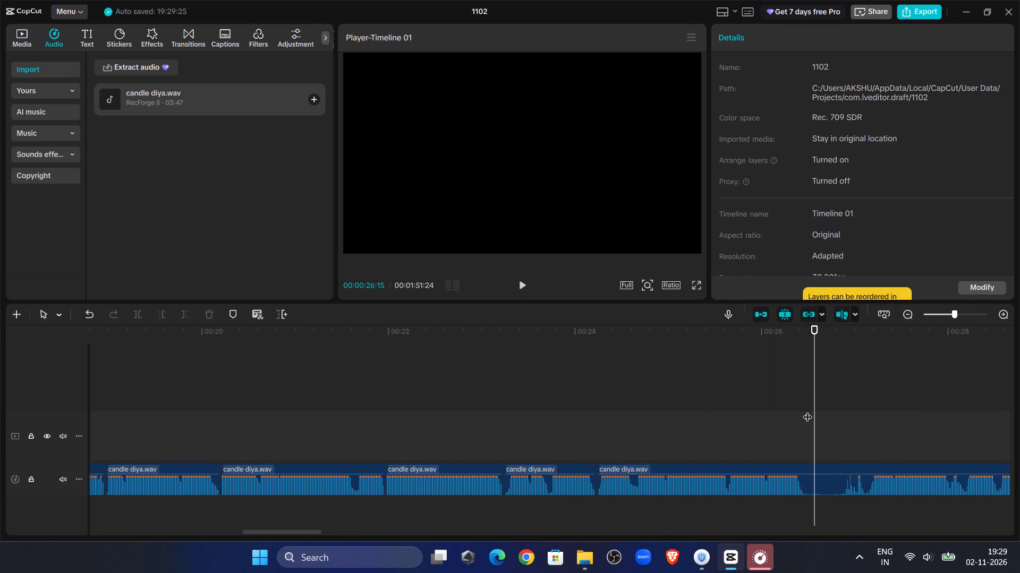
pyautogui.click(811, 477)
pyautogui.click(137, 312)
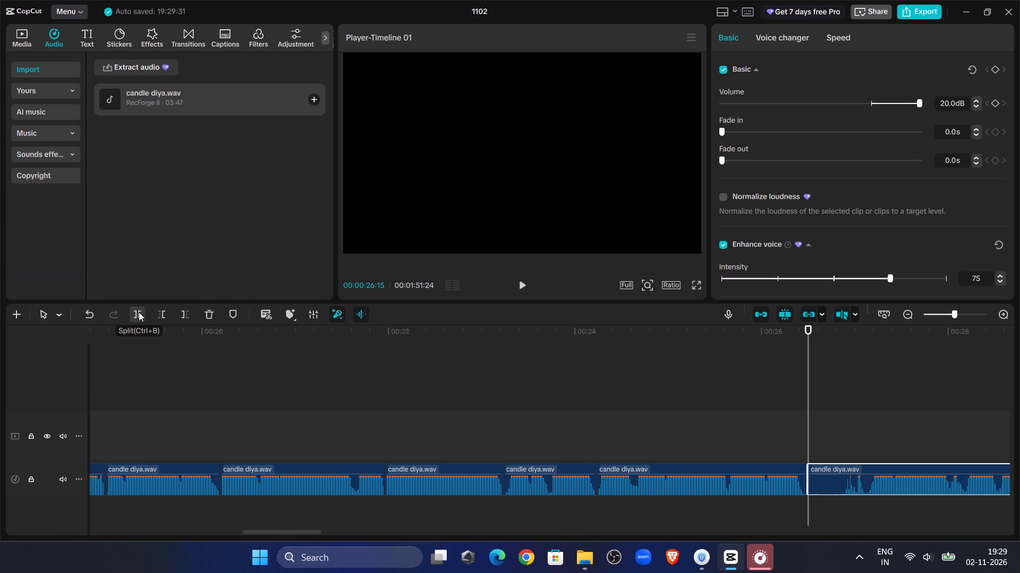
# Listen past the split, trim the twentieth segment's start to 00:00:30:17 and move it against the nineteenth segment's end at 00:00:26:15.
pyautogui.click(526, 283)
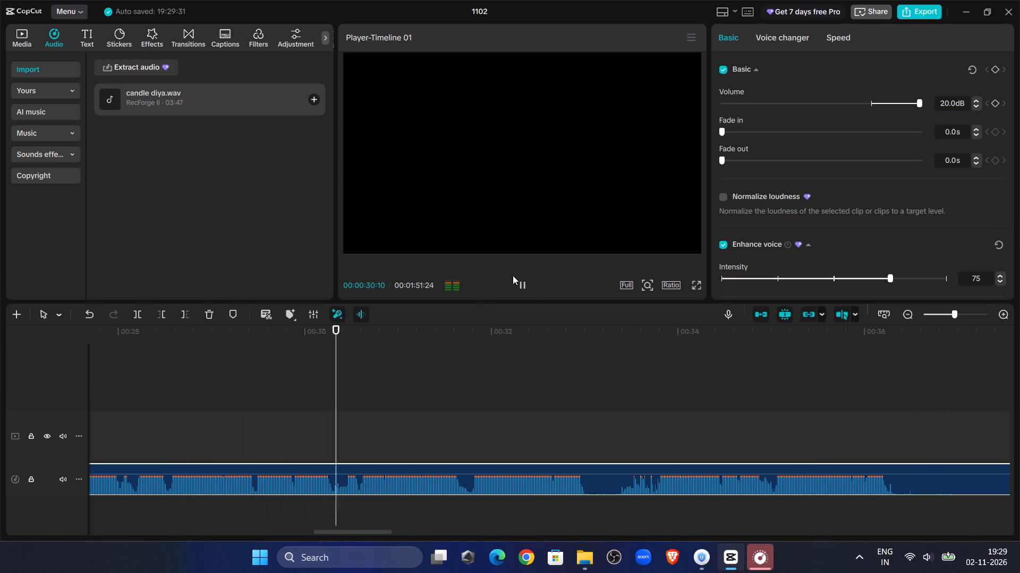
pyautogui.click(371, 414)
pyautogui.moveTo(371, 414); pyautogui.dragTo(358, 410)
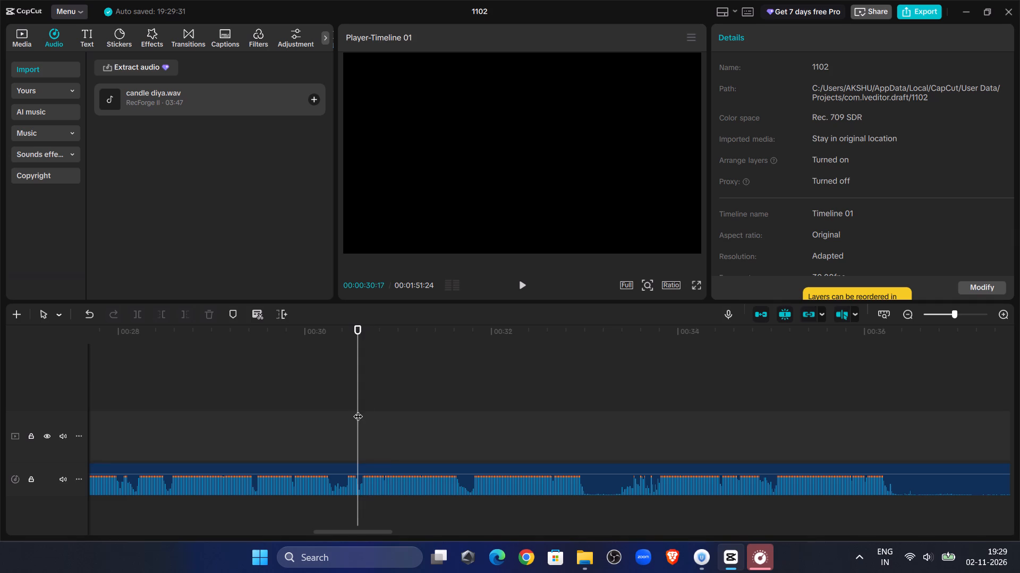
pyautogui.click(385, 473)
pyautogui.click(166, 318)
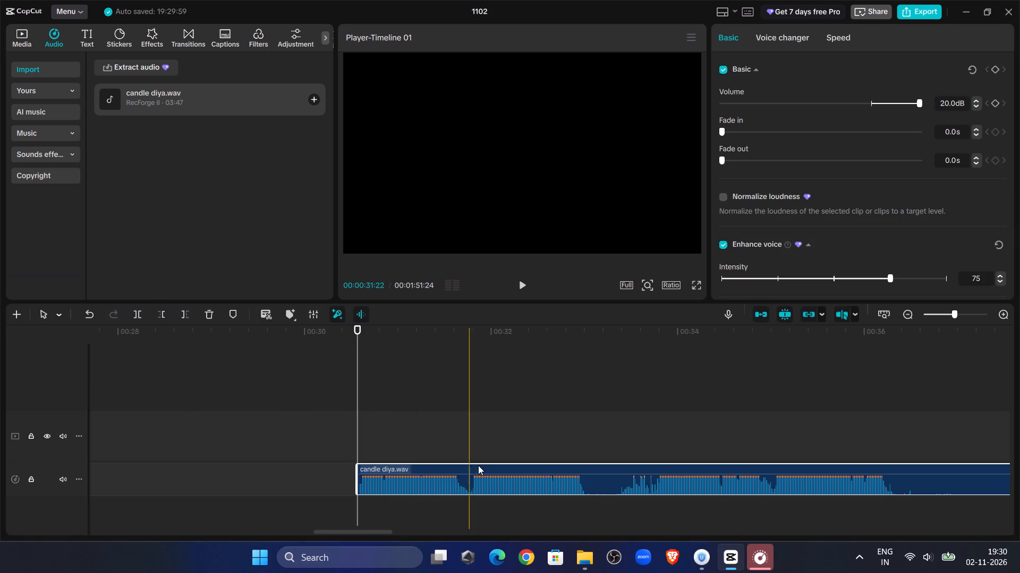
pyautogui.moveTo(480, 467); pyautogui.dragTo(560, 467)
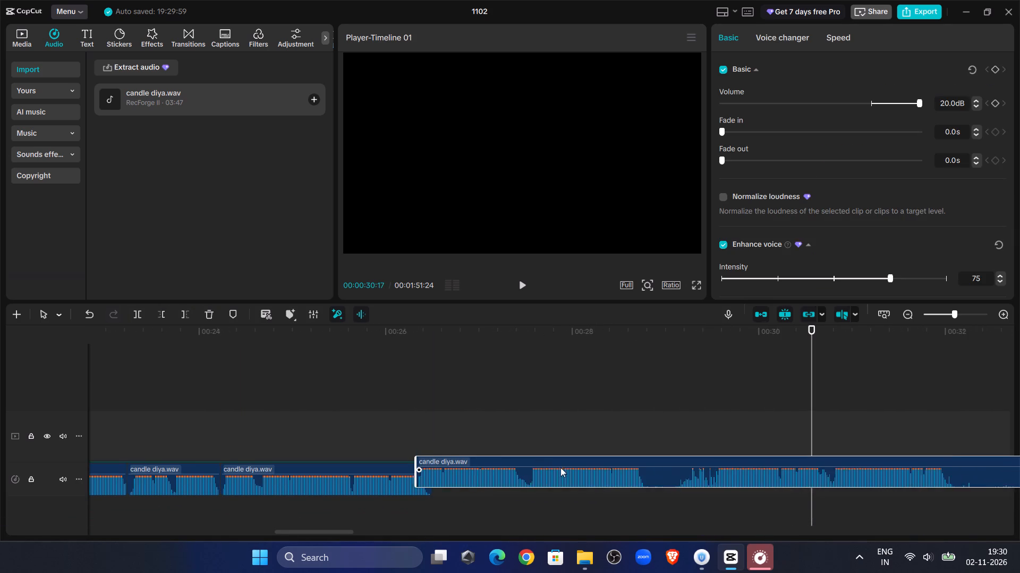
pyautogui.moveTo(560, 467); pyautogui.dragTo(558, 474)
# Compare the takes in the twentieth segment by replaying them, trim its start to 00:00:29:21 and move it against the nineteenth segment.
pyautogui.click(430, 369)
pyautogui.click(412, 360)
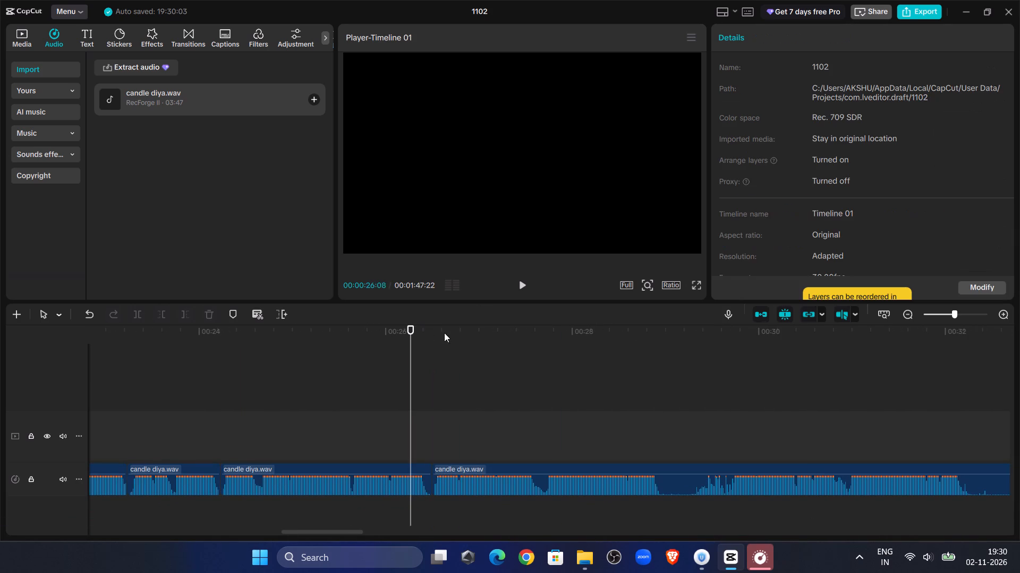
pyautogui.click(529, 279)
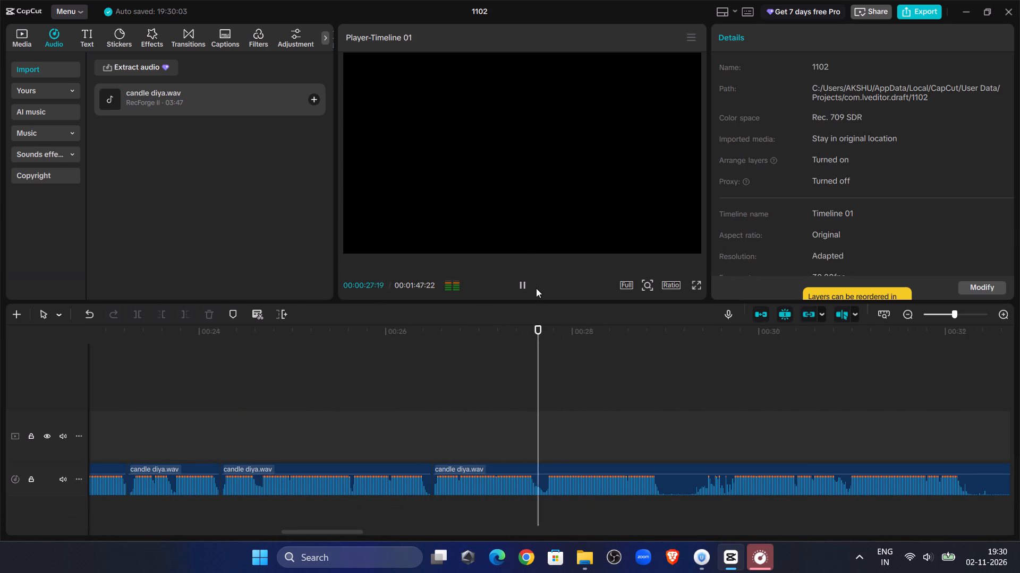
pyautogui.click(758, 413)
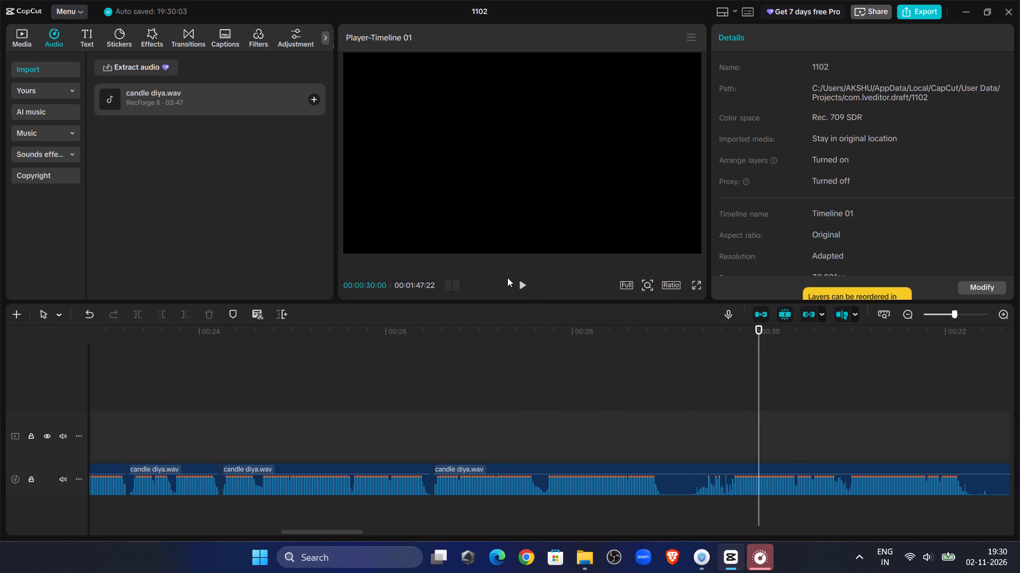
pyautogui.click(524, 286)
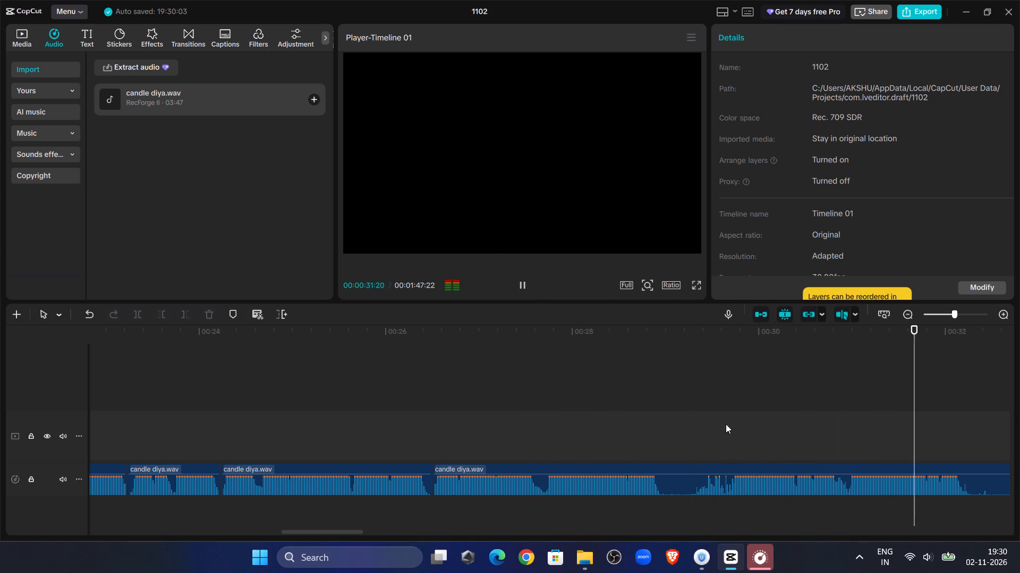
pyautogui.click(675, 400)
pyautogui.click(522, 286)
pyautogui.click(524, 286)
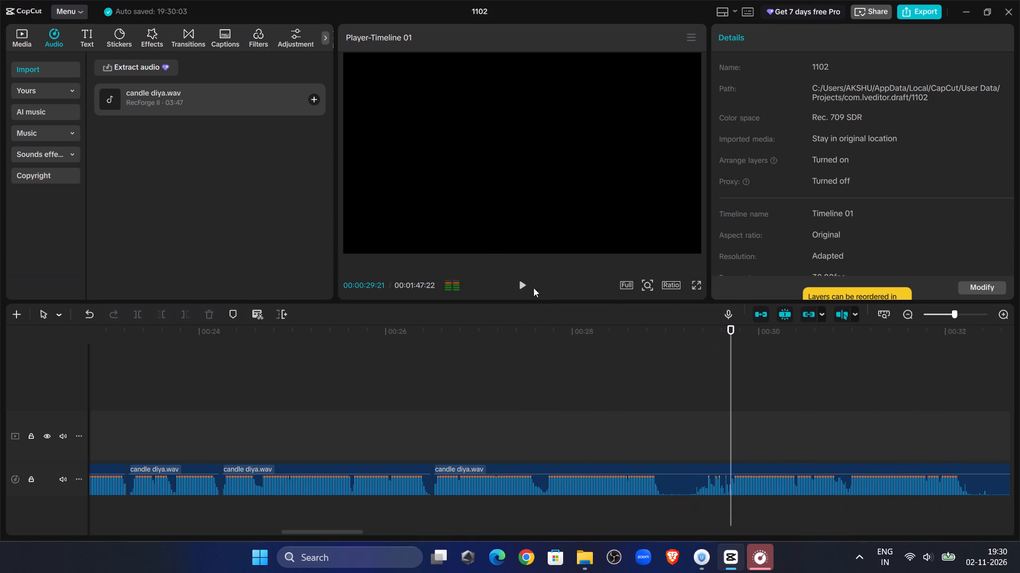
pyautogui.click(505, 480)
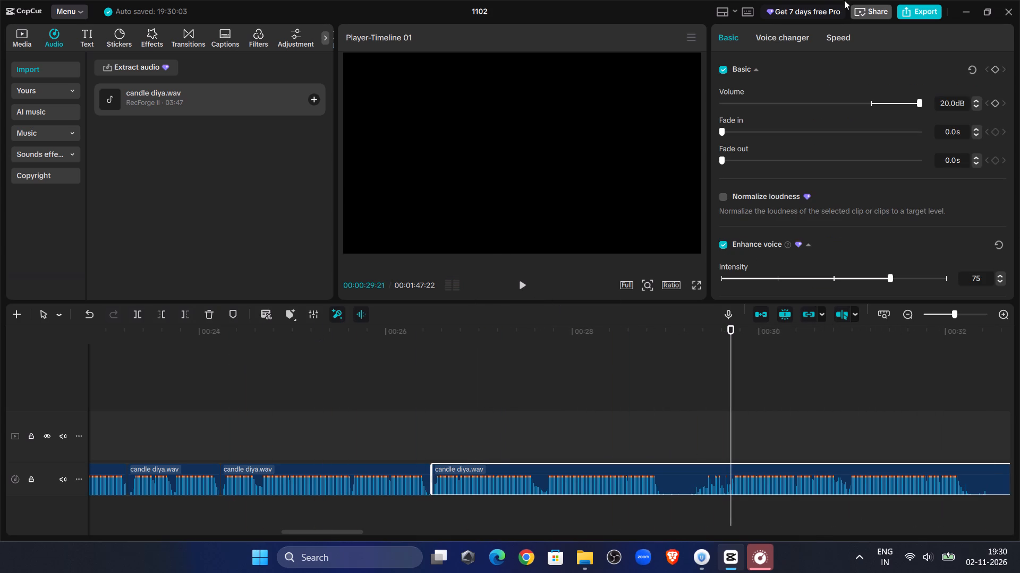
pyautogui.click(161, 317)
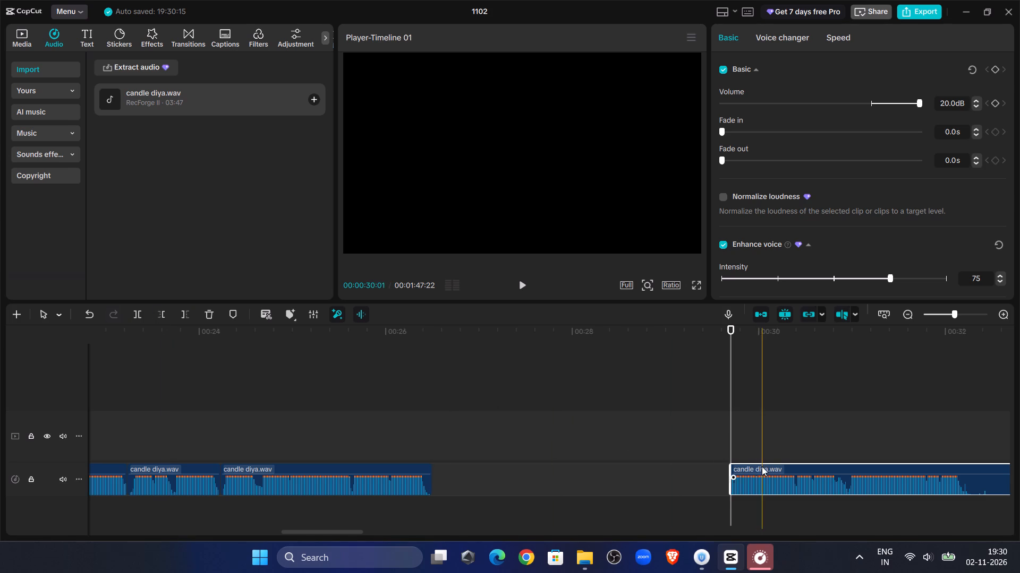
pyautogui.moveTo(762, 466); pyautogui.dragTo(463, 478)
# Replay across the new join, listen up to the next pause and split the twentieth segment at 00:00:27:20.
pyautogui.click(386, 396)
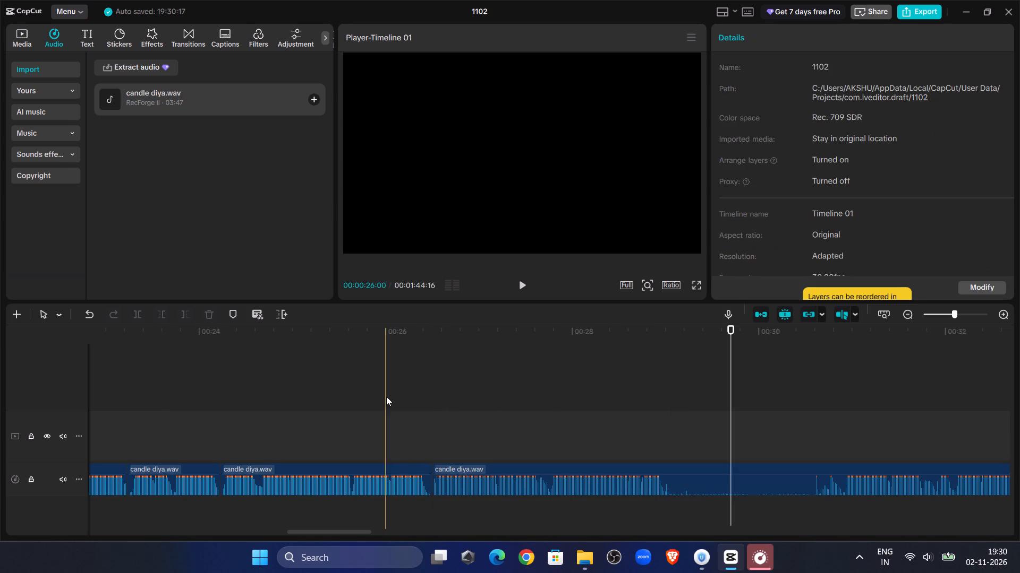
pyautogui.click(514, 292)
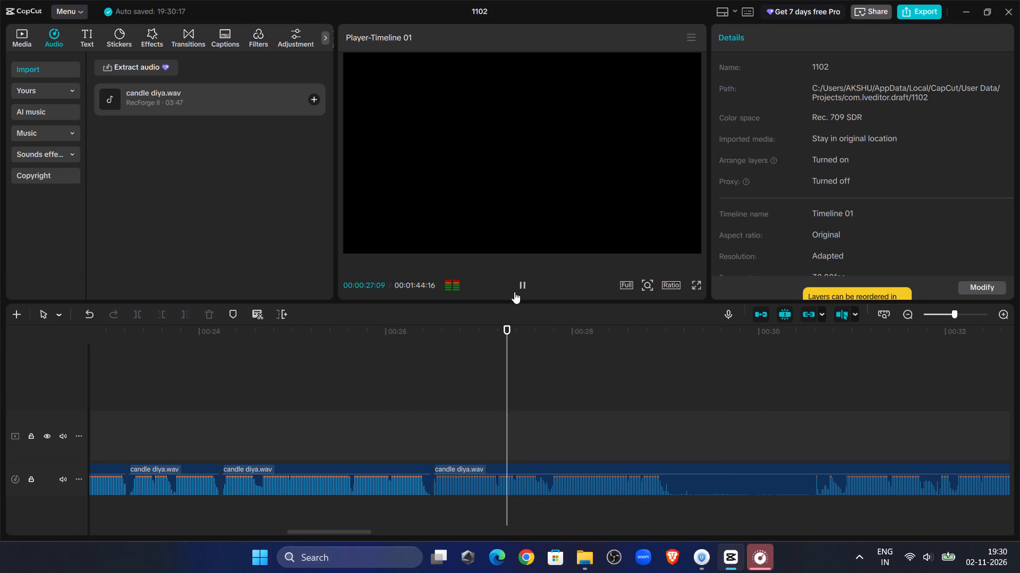
pyautogui.doubleClick(546, 422)
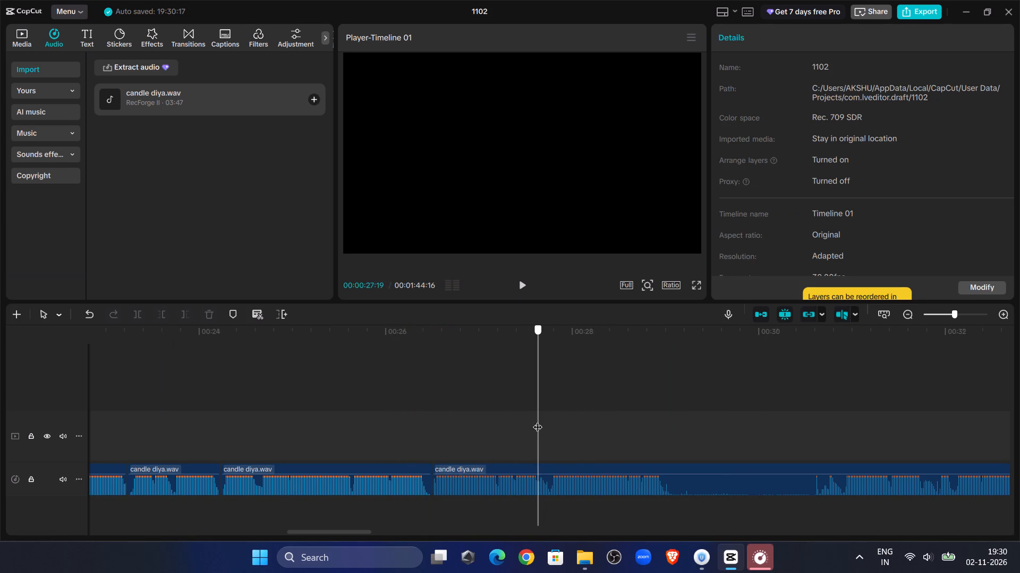
pyautogui.click(525, 495)
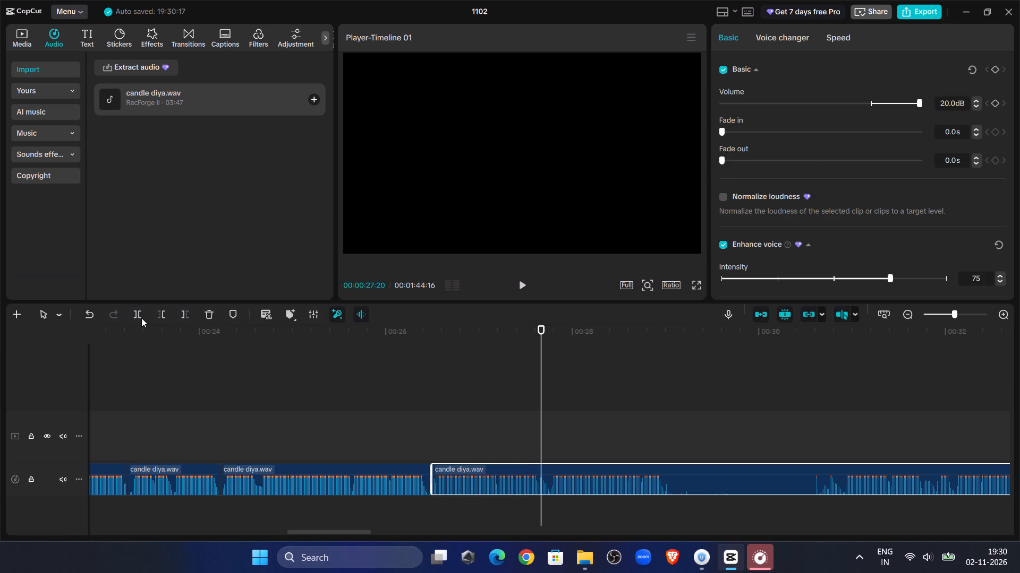
pyautogui.click(141, 318)
# Play through the pause, trim the twenty-first segment's start to 00:00:27:22 and move it against the twentieth segment.
pyautogui.click(526, 277)
pyautogui.click(525, 282)
pyautogui.moveTo(558, 409); pyautogui.dragTo(549, 411)
pyautogui.moveTo(550, 412); pyautogui.dragTo(548, 418)
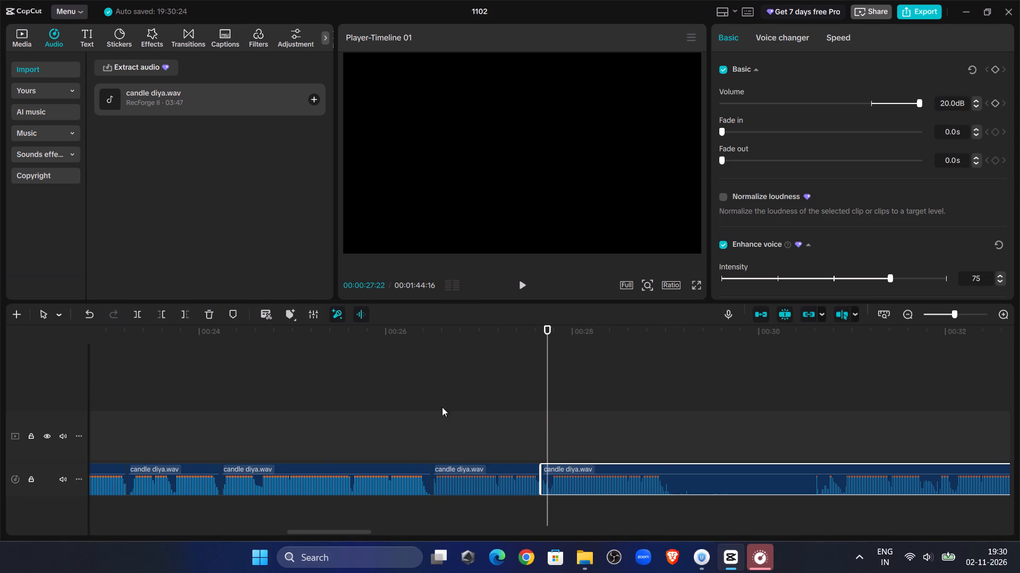
pyautogui.click(157, 313)
pyautogui.moveTo(598, 470); pyautogui.dragTo(592, 471)
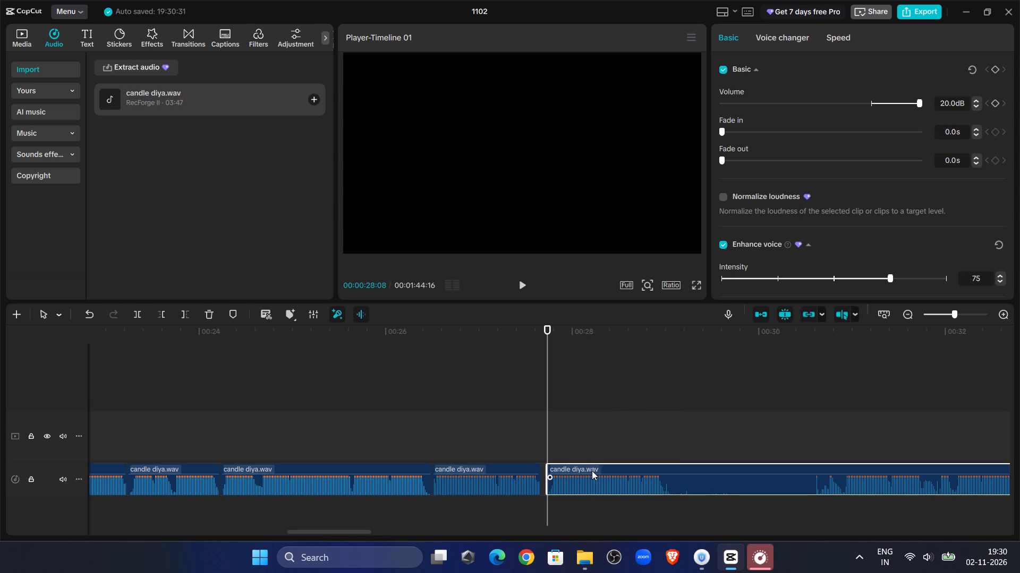
pyautogui.moveTo(592, 471); pyautogui.dragTo(590, 471)
# Replay across the new join, listen up to the long pause and split the twenty-first segment at 00:00:29:00.
pyautogui.click(424, 400)
pyautogui.click(531, 281)
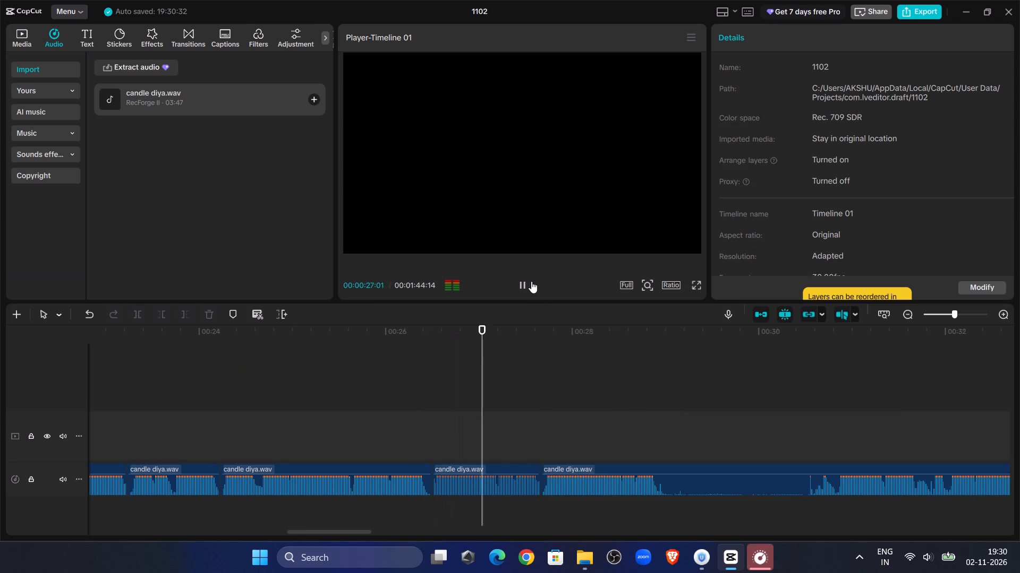
pyautogui.click(523, 284)
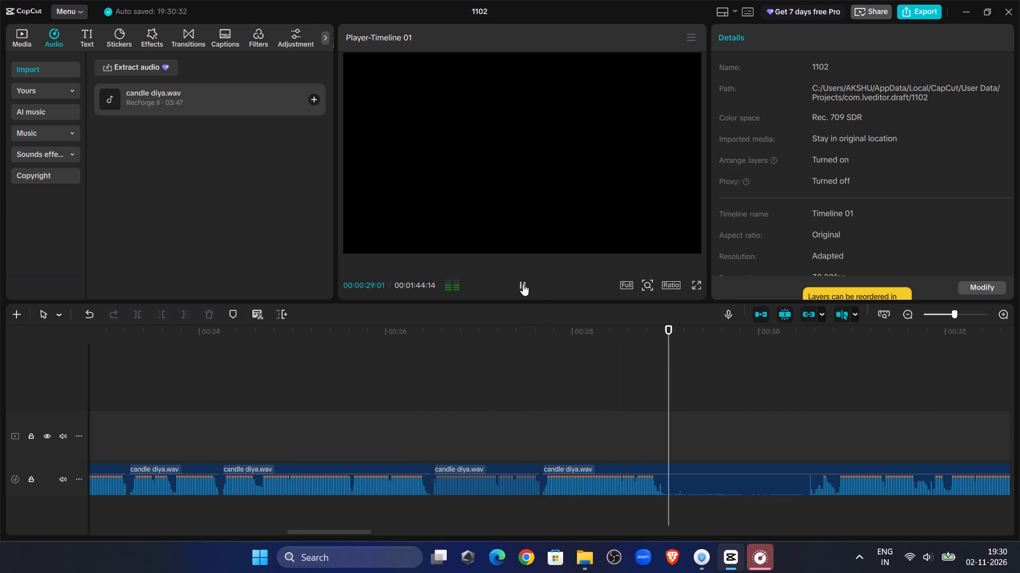
pyautogui.click(671, 392)
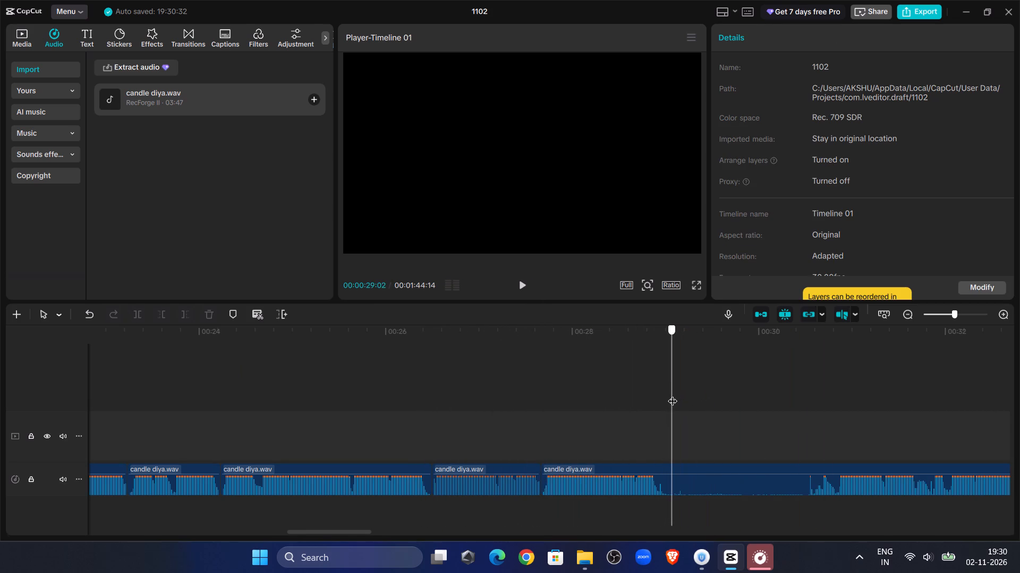
pyautogui.click(633, 471)
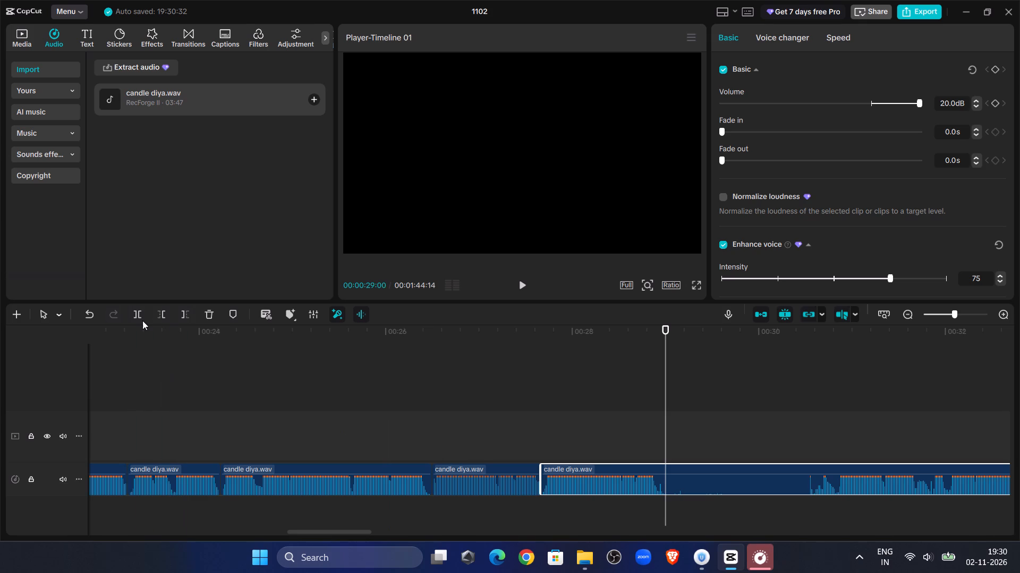
pyautogui.click(142, 320)
# Listen through the repeated takes after the 00:00:29:00 split to find where the take worth keeping starts.
pyautogui.click(525, 288)
pyautogui.click(945, 314)
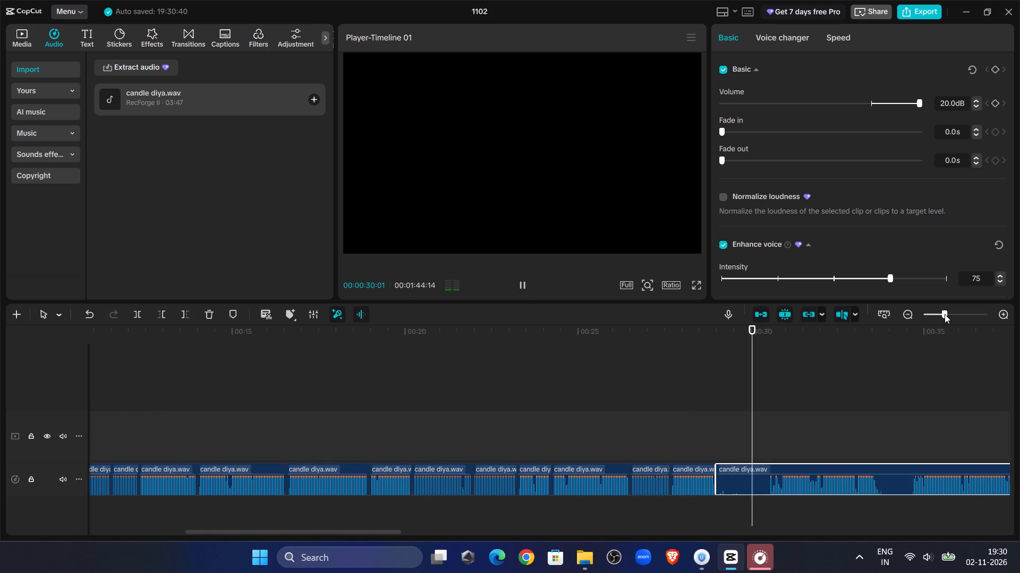
pyautogui.moveTo(309, 534); pyautogui.dragTo(410, 542)
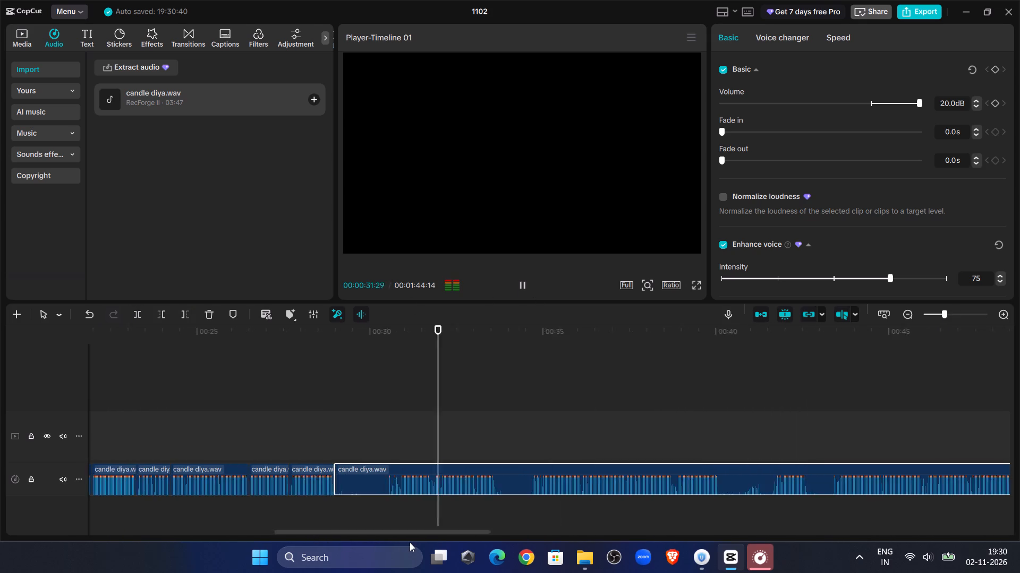
pyautogui.moveTo(410, 542); pyautogui.dragTo(410, 543)
pyautogui.click(480, 412)
pyautogui.click(525, 285)
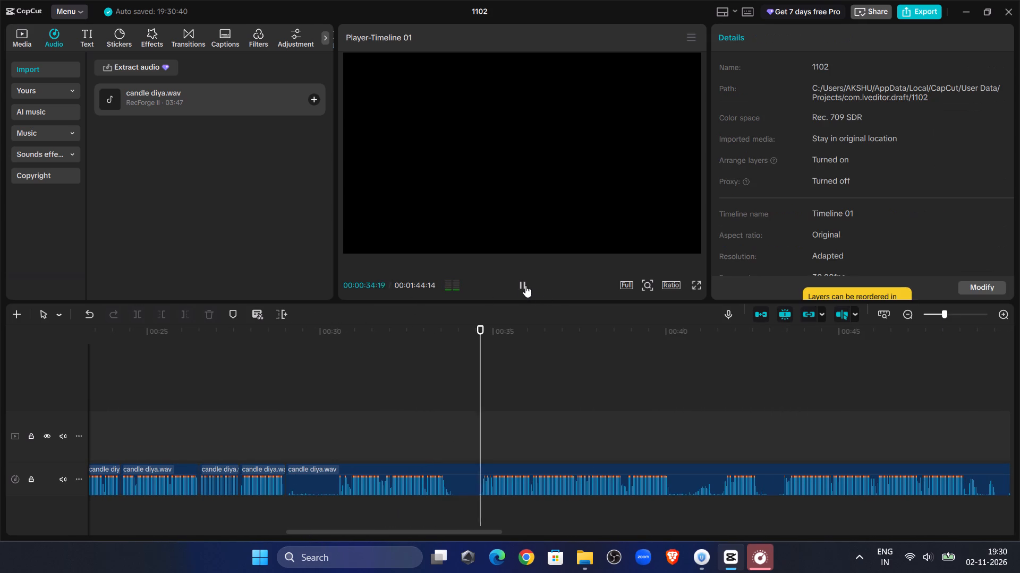
pyautogui.click(525, 285)
pyautogui.click(518, 286)
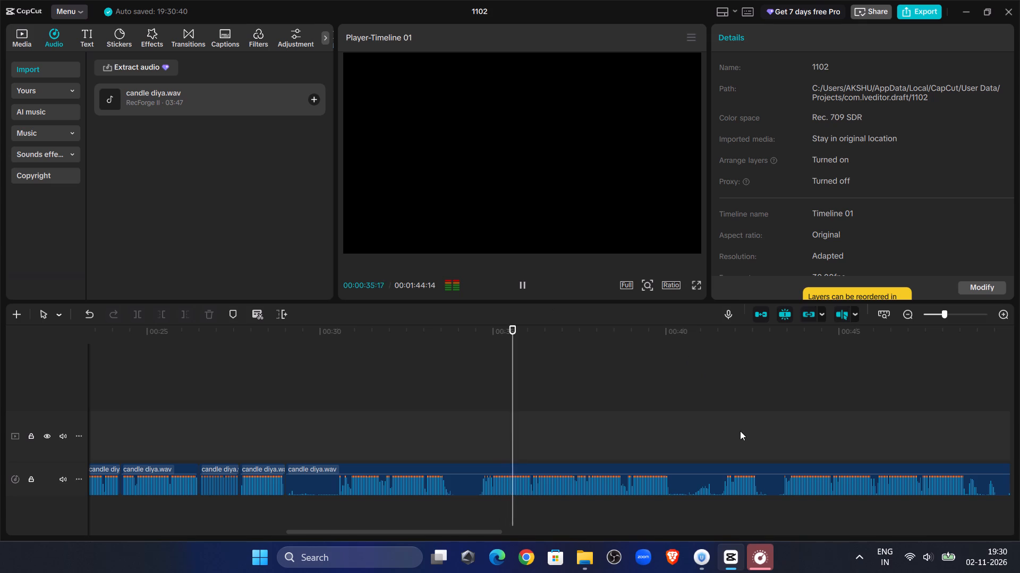
pyautogui.click(779, 417)
pyautogui.click(528, 271)
pyautogui.doubleClick(526, 286)
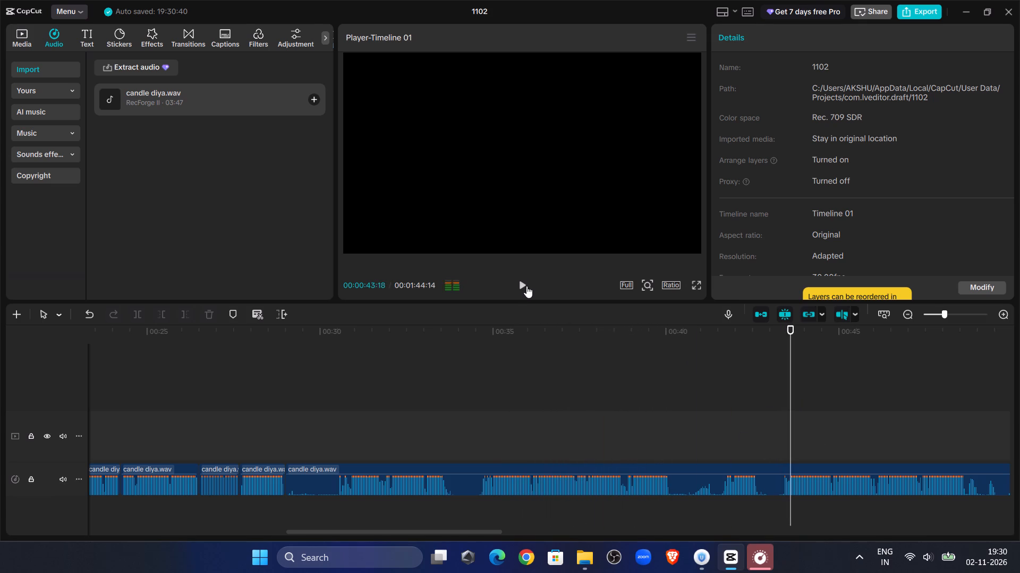
pyautogui.doubleClick(517, 277)
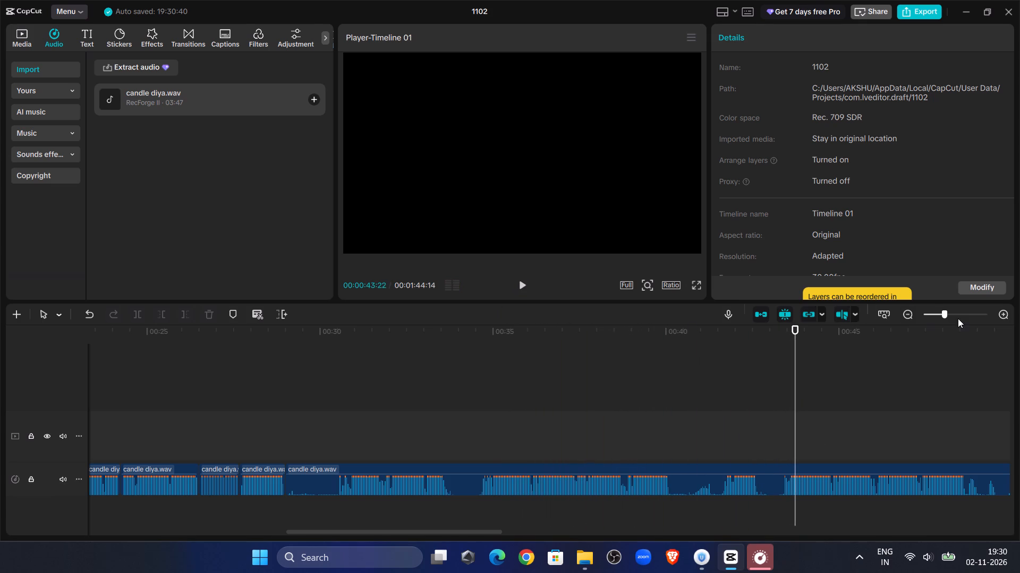
# Trim the twenty-second segment's start to 00:00:43:20 and move it against the twenty-first segment.
pyautogui.click(958, 318)
pyautogui.click(954, 310)
pyautogui.click(790, 387)
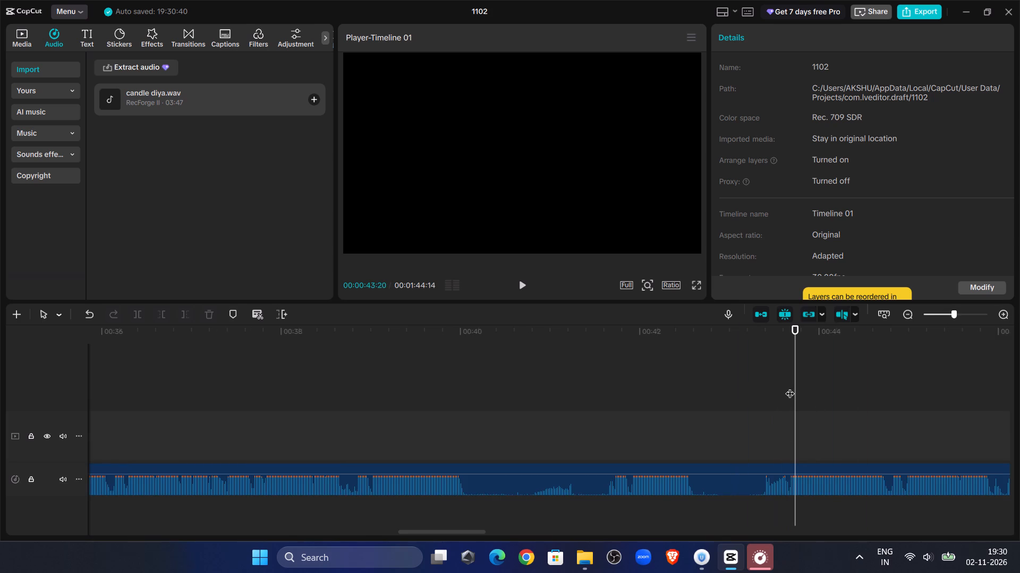
pyautogui.click(764, 475)
pyautogui.click(161, 316)
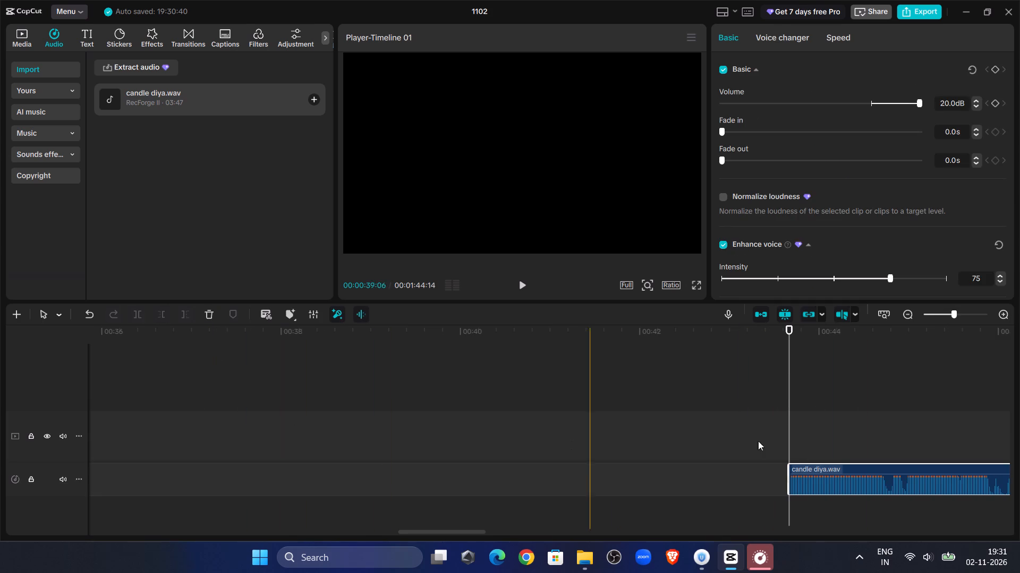
pyautogui.moveTo(854, 468); pyautogui.dragTo(18, 572)
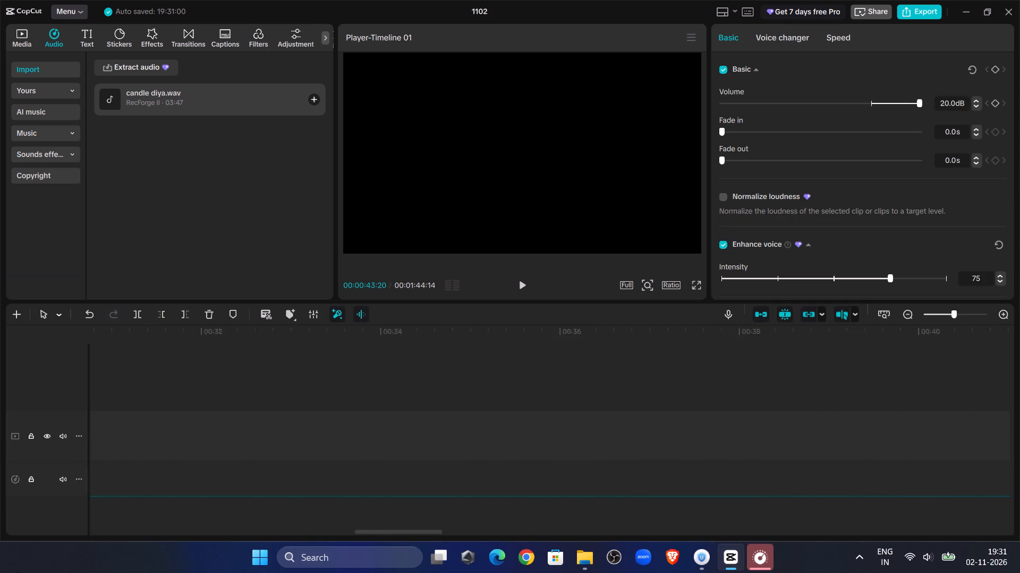
pyautogui.moveTo(18, 572); pyautogui.dragTo(436, 479)
# Replay across the new join, compare the phrases that follow and split the twenty-second segment at 00:00:31:09.
pyautogui.click(337, 404)
pyautogui.click(526, 283)
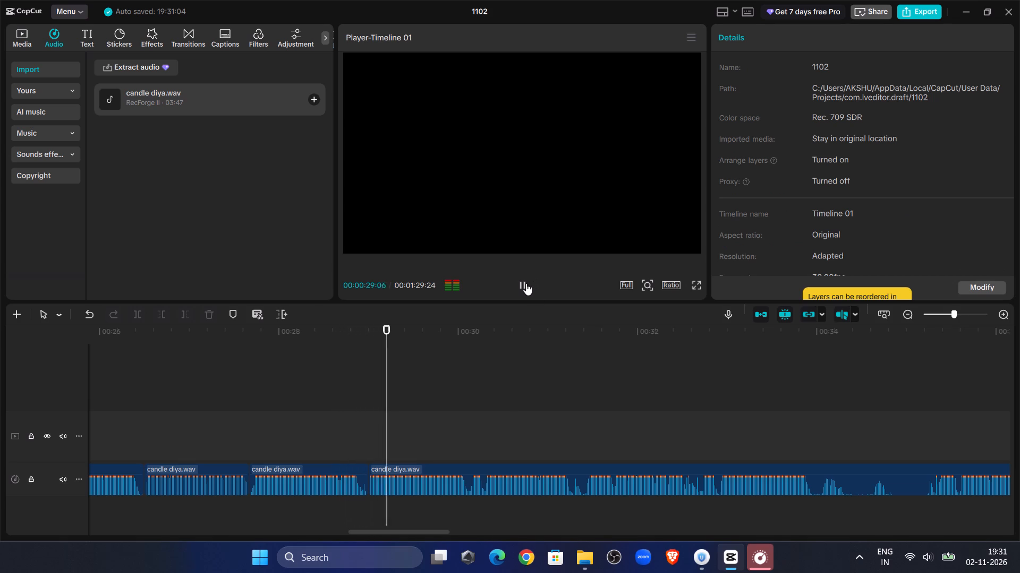
pyautogui.click(523, 283)
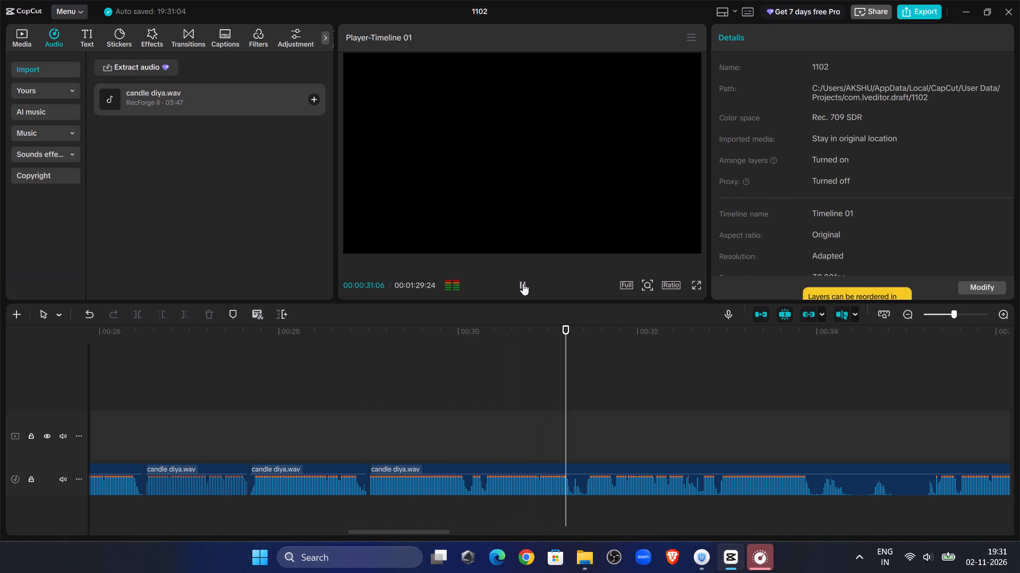
pyautogui.click(528, 279)
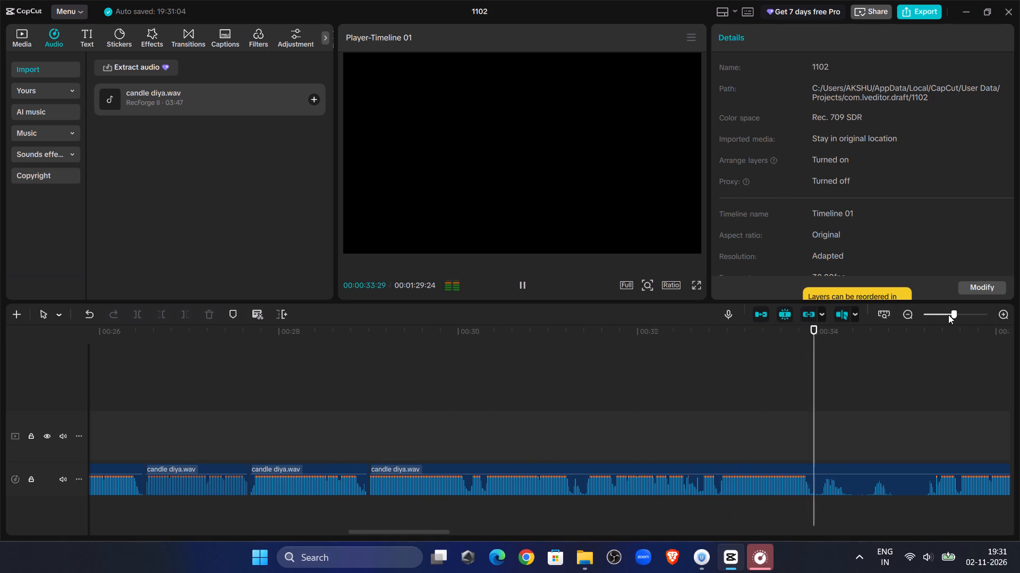
pyautogui.click(933, 419)
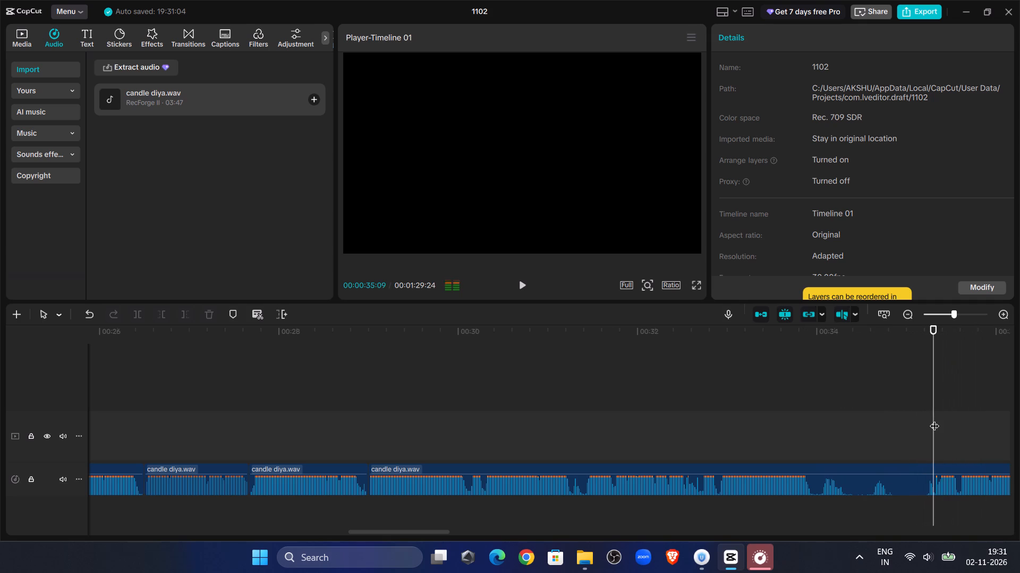
pyautogui.click(934, 419)
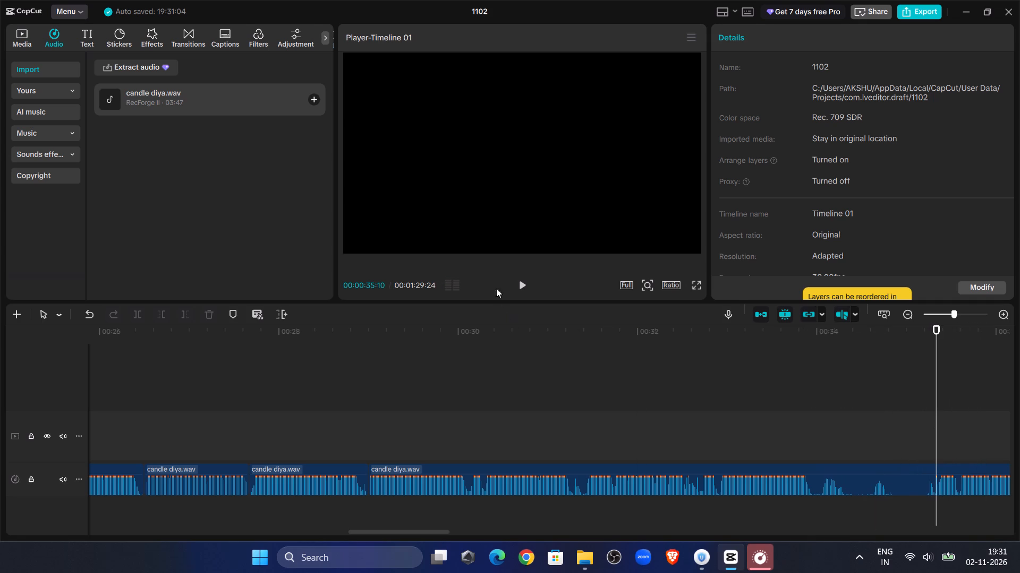
pyautogui.click(513, 284)
pyautogui.click(367, 356)
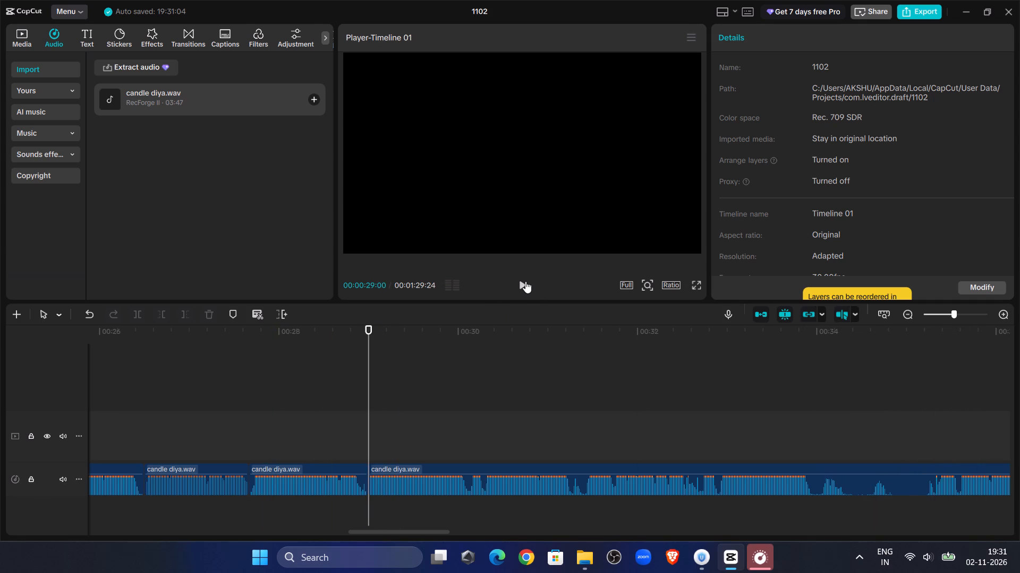
pyautogui.click(522, 280)
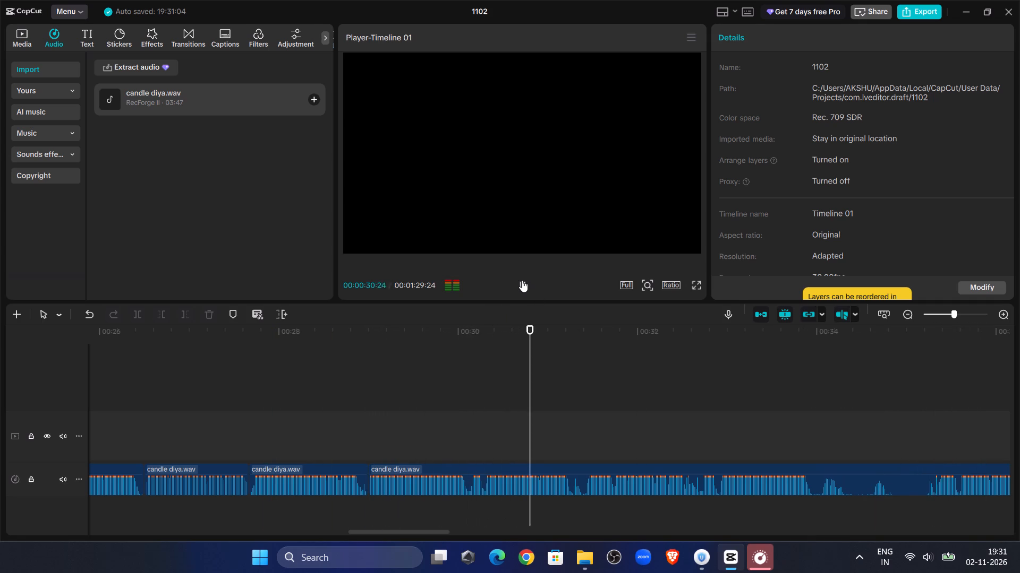
pyautogui.click(522, 280)
pyautogui.click(574, 403)
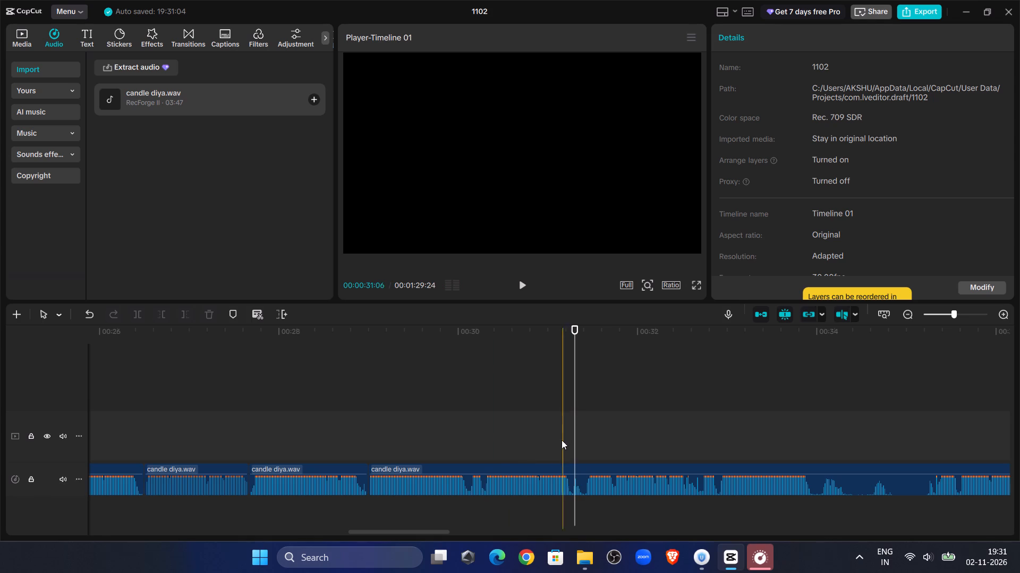
pyautogui.click(555, 475)
pyautogui.click(136, 311)
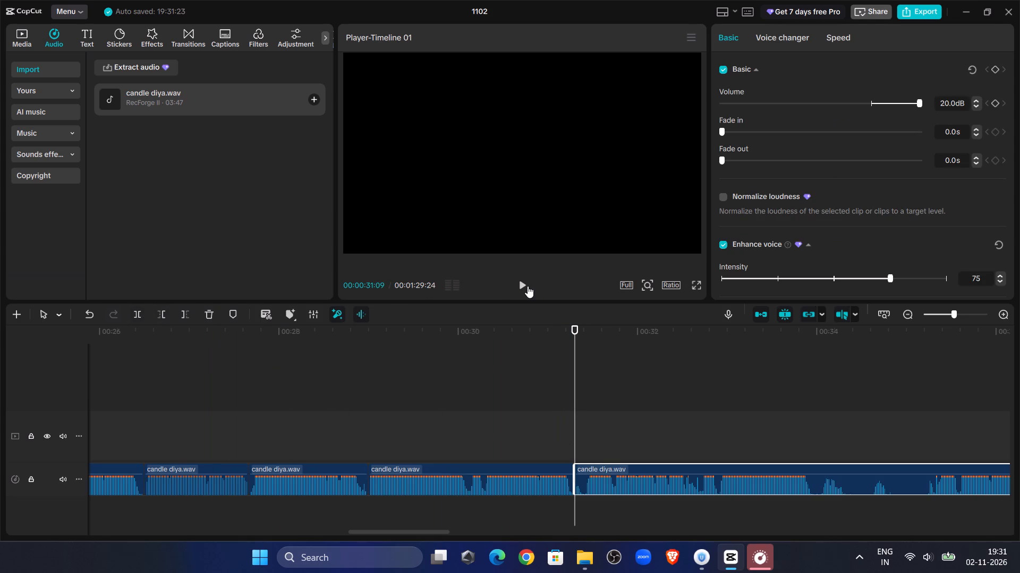
# Play through the short pause and trim the twenty-third segment's start to just before the speech resumes.
pyautogui.doubleClick(527, 286)
pyautogui.moveTo(588, 394); pyautogui.dragTo(585, 394)
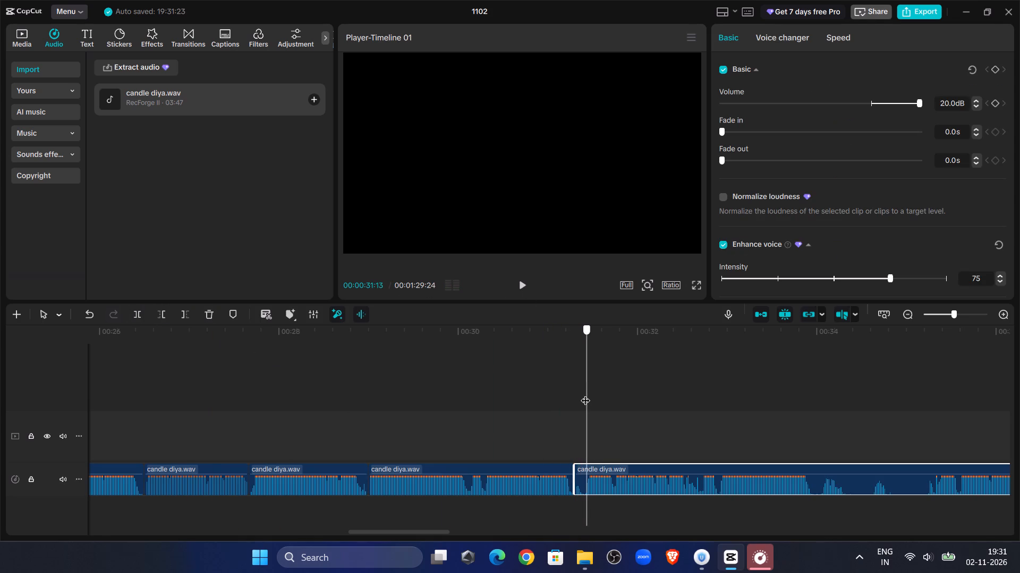
pyautogui.moveTo(585, 394); pyautogui.dragTo(583, 394)
pyautogui.click(165, 314)
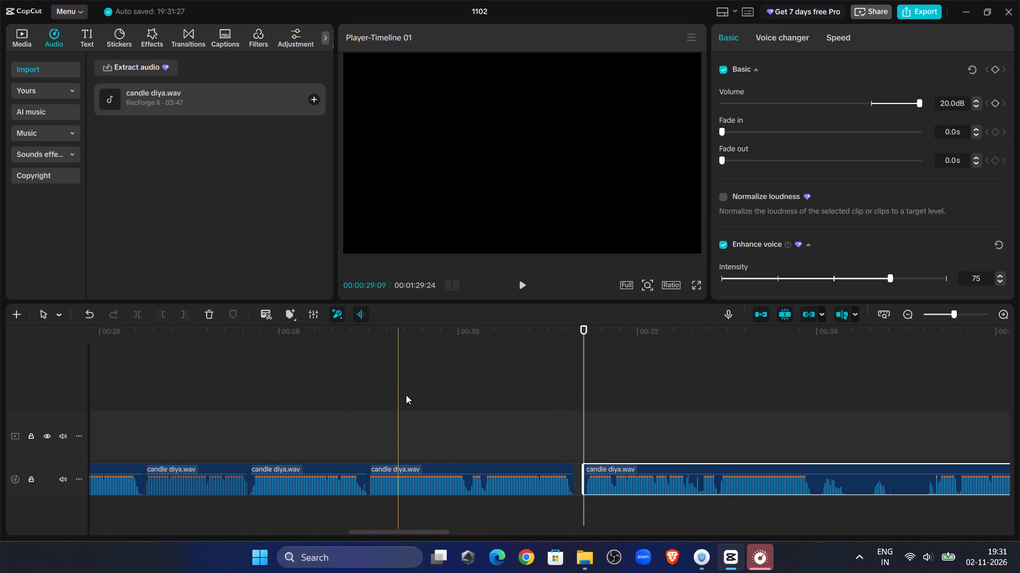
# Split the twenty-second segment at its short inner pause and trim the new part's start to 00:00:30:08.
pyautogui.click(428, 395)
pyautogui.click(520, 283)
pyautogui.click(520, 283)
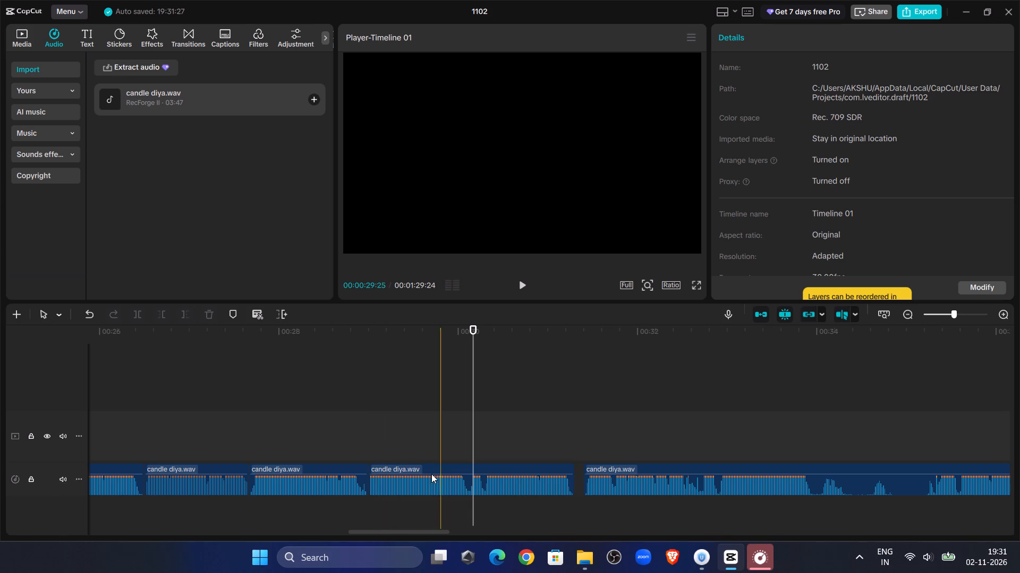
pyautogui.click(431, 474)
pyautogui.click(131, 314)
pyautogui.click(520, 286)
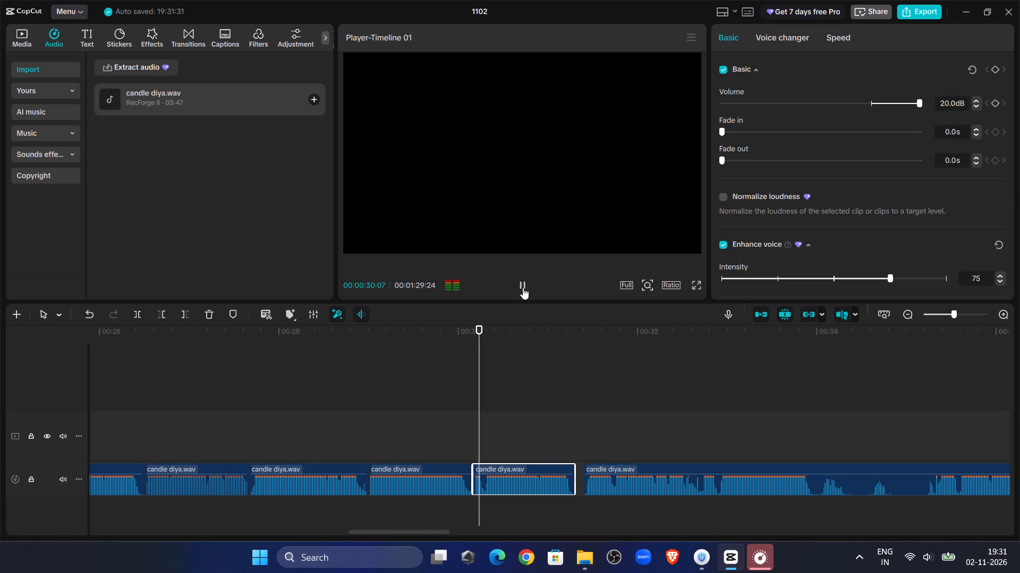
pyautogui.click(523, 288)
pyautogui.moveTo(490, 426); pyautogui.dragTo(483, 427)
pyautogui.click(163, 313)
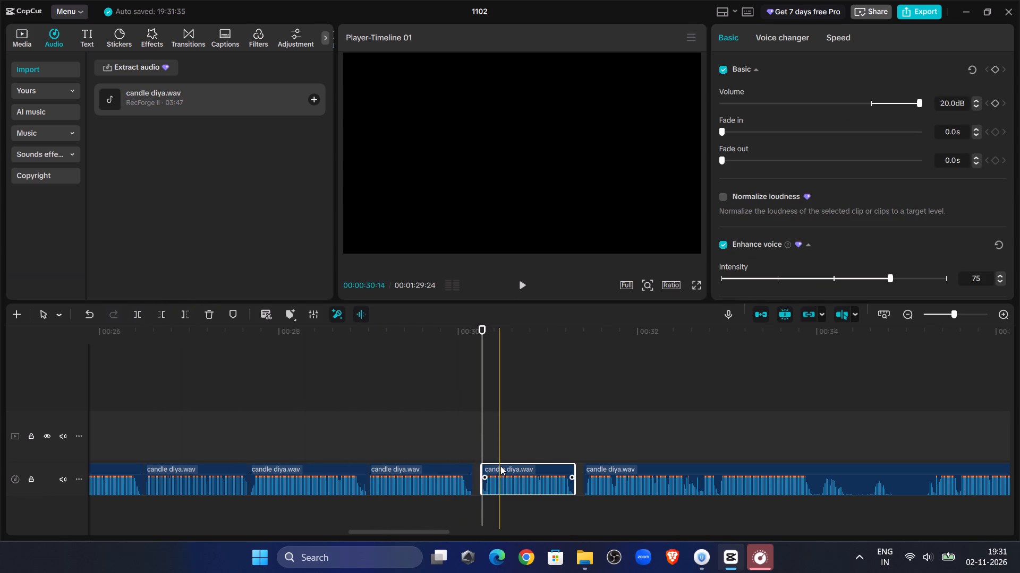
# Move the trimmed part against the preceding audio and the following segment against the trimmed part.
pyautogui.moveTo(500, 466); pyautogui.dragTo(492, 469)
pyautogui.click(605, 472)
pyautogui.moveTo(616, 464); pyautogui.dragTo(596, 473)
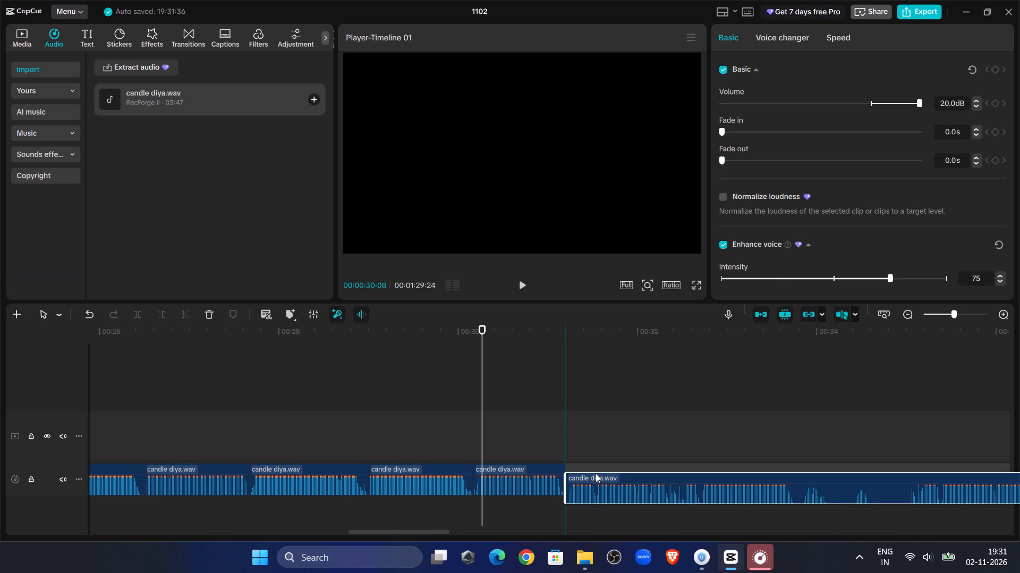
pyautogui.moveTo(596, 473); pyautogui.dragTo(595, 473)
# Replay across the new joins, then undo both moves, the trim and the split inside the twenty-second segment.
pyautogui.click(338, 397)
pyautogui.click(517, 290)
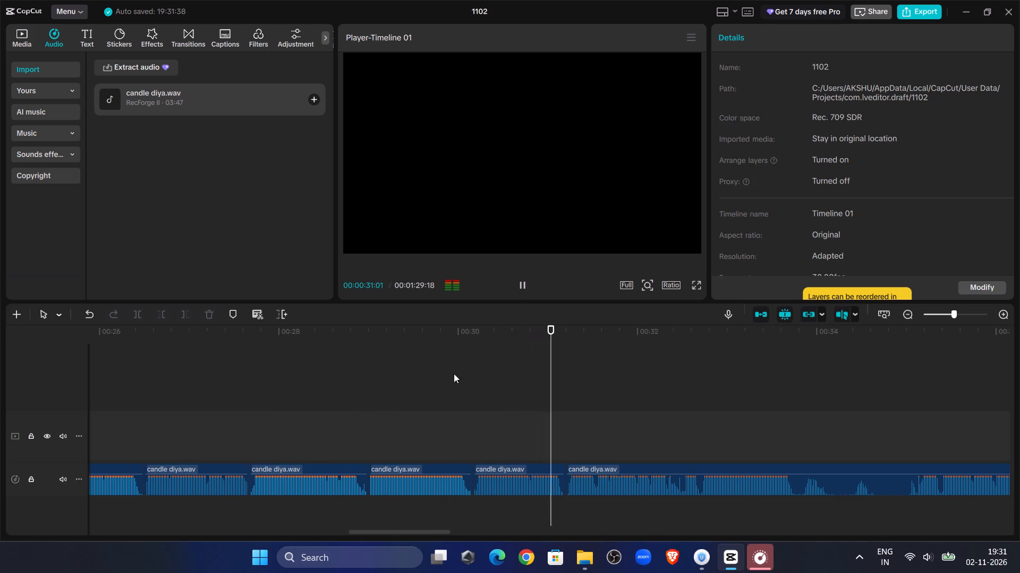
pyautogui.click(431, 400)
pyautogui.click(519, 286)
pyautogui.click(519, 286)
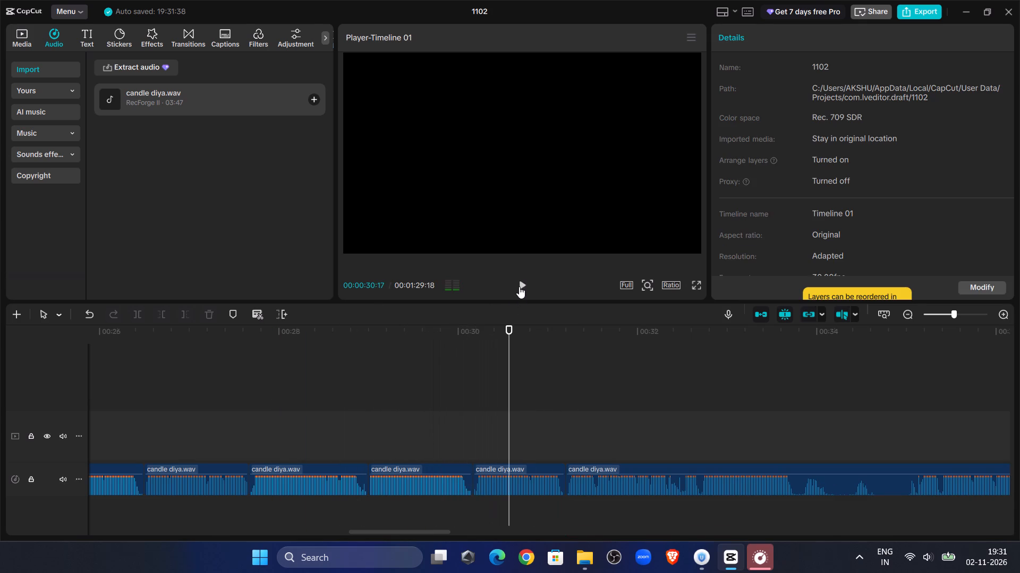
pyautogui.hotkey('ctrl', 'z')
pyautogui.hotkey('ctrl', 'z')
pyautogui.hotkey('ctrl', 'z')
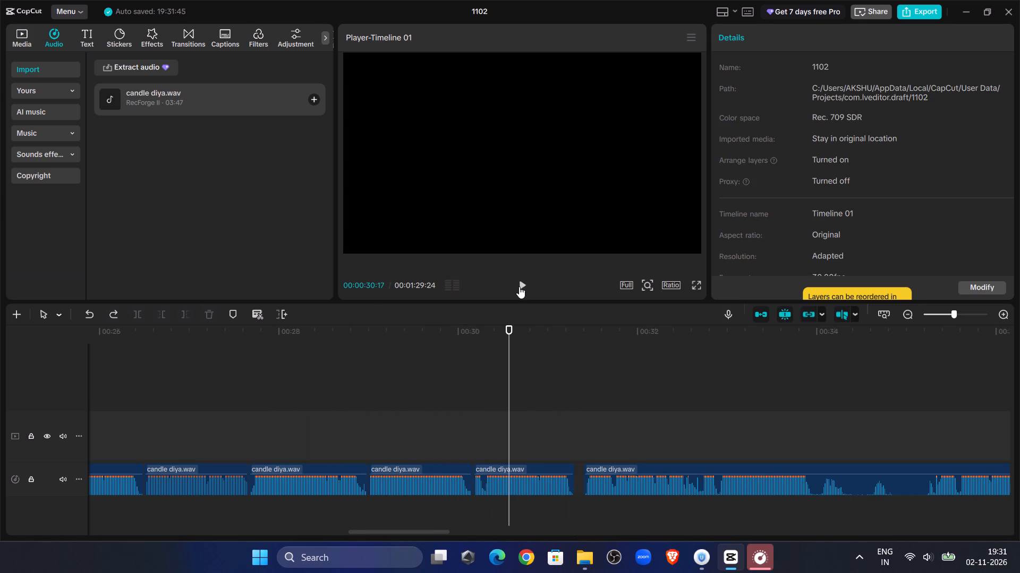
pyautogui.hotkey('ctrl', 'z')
# Replay the restored twenty-second segment and move the twenty-third segment against its end.
pyautogui.click(440, 372)
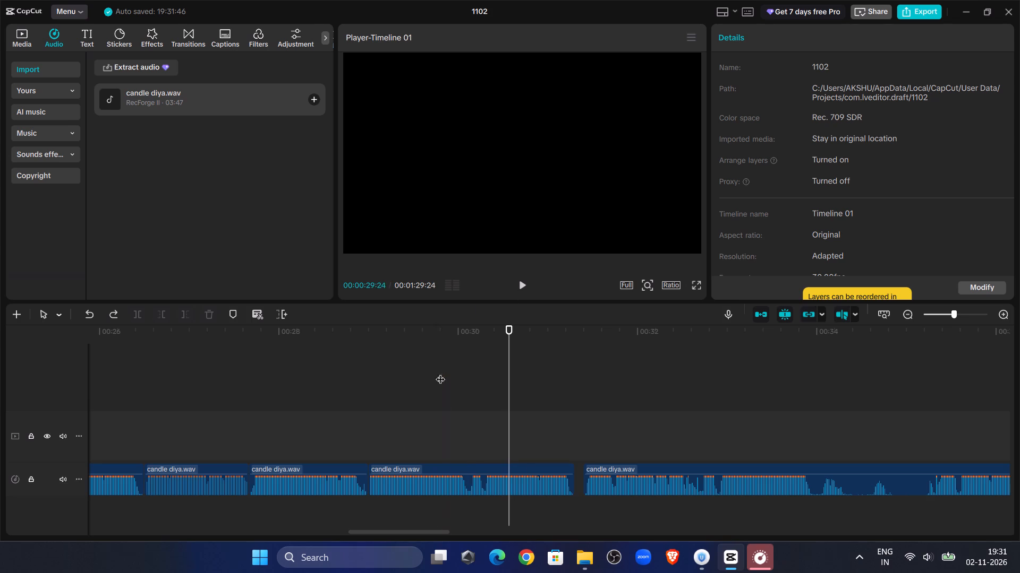
pyautogui.click(517, 273)
pyautogui.moveTo(518, 272); pyautogui.dragTo(521, 279)
pyautogui.click(521, 279)
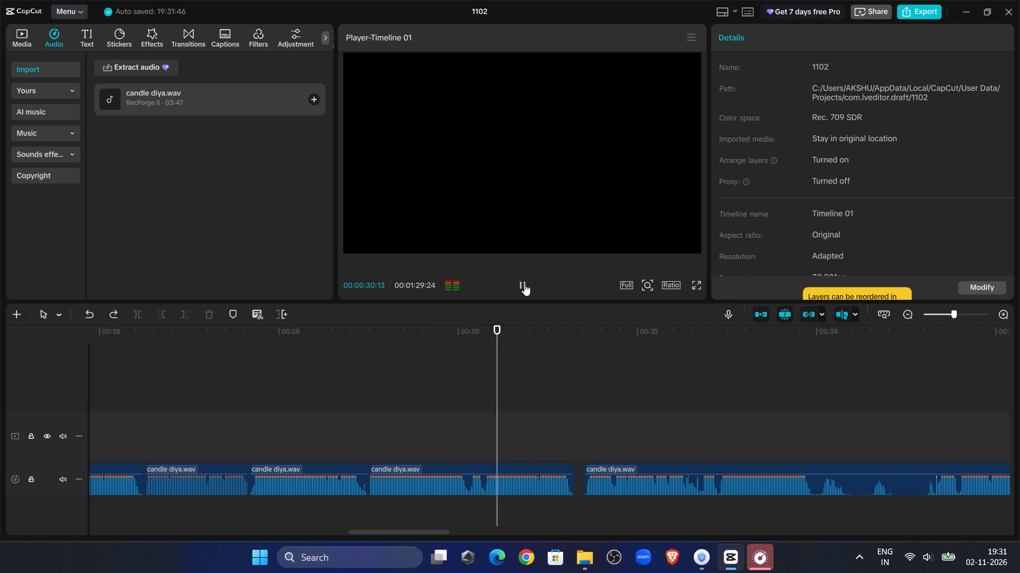
pyautogui.click(524, 284)
pyautogui.click(620, 465)
pyautogui.moveTo(620, 465); pyautogui.dragTo(616, 468)
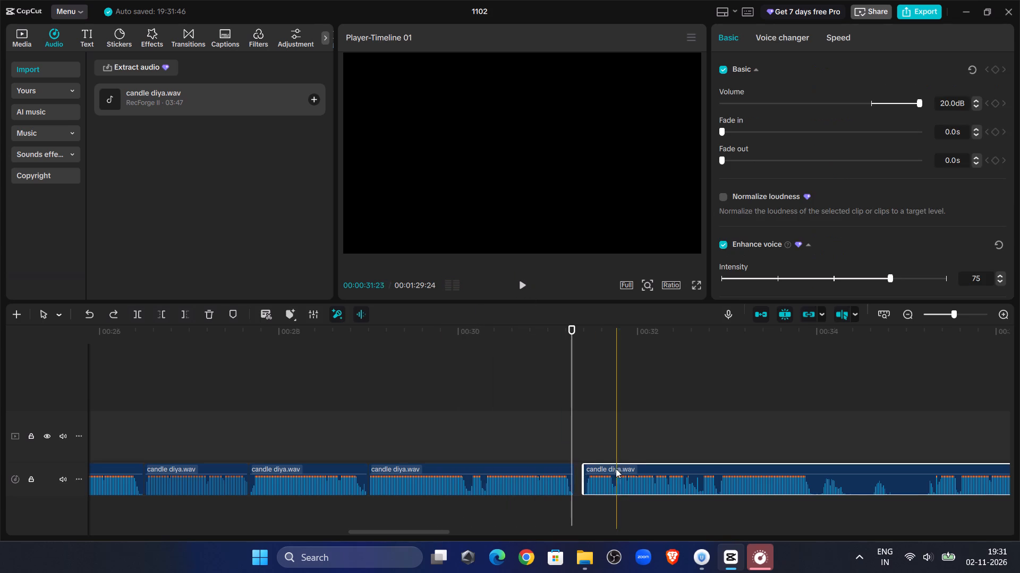
pyautogui.moveTo(616, 468); pyautogui.dragTo(613, 468)
# Play across the join, go to the next long pause and split the twenty-third segment at 00:00:33:26.
pyautogui.click(531, 280)
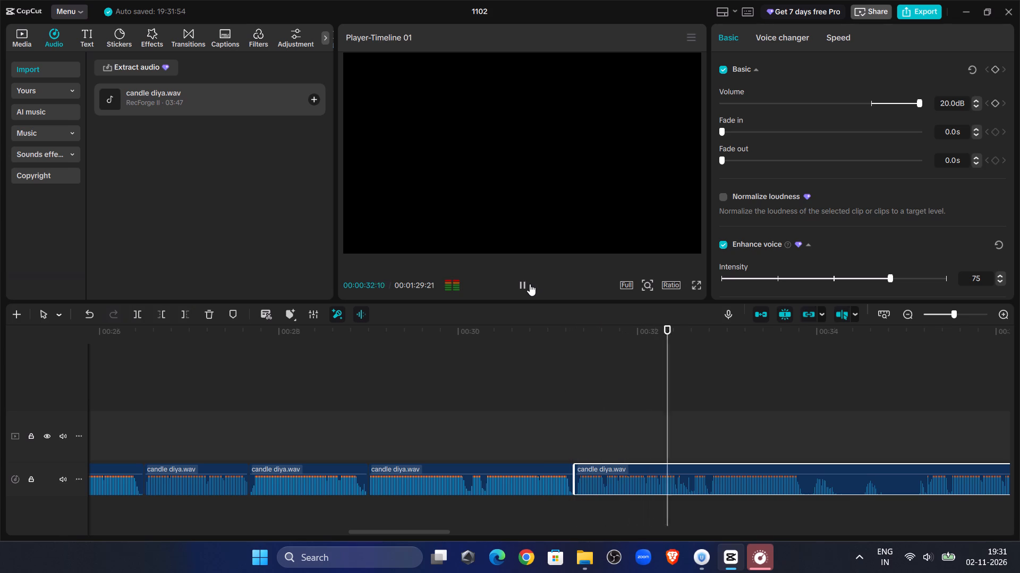
pyautogui.click(790, 437)
pyautogui.moveTo(791, 436); pyautogui.dragTo(793, 436)
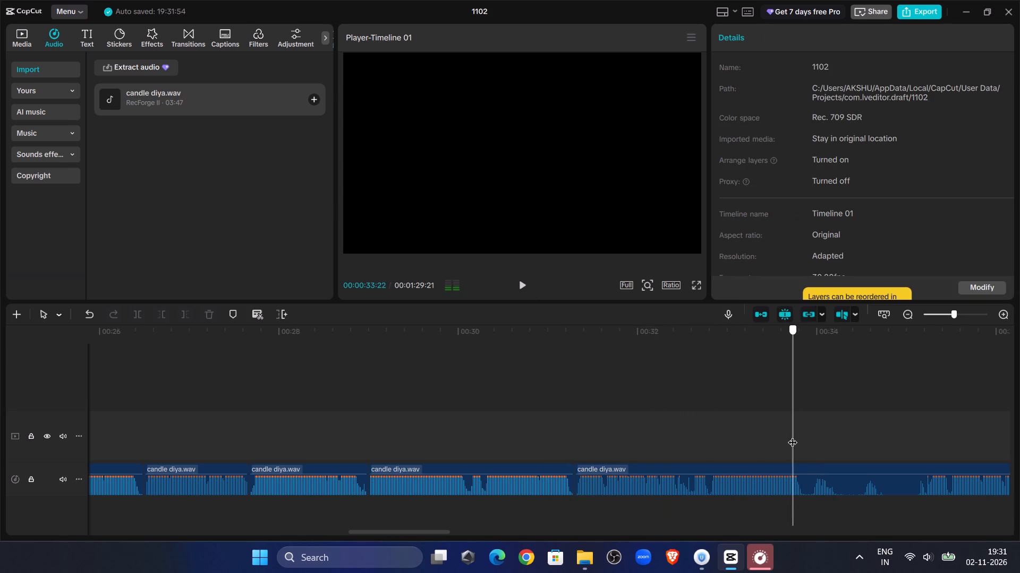
pyautogui.moveTo(793, 436); pyautogui.dragTo(804, 439)
pyautogui.click(805, 472)
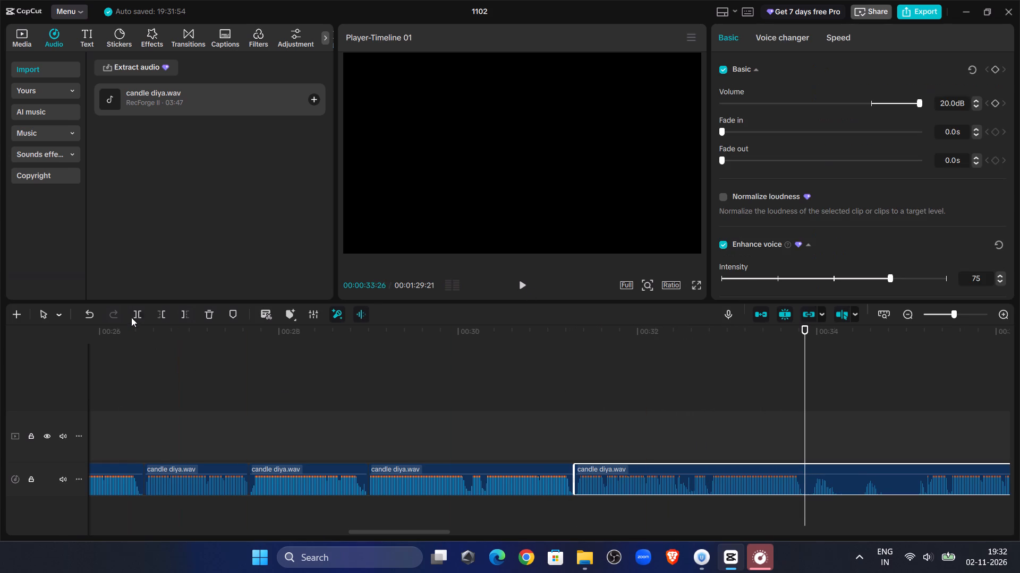
pyautogui.click(133, 315)
# Play the audio after the 00:00:33:26 split and delete its opening up to 00:00:35:14.
pyautogui.click(519, 293)
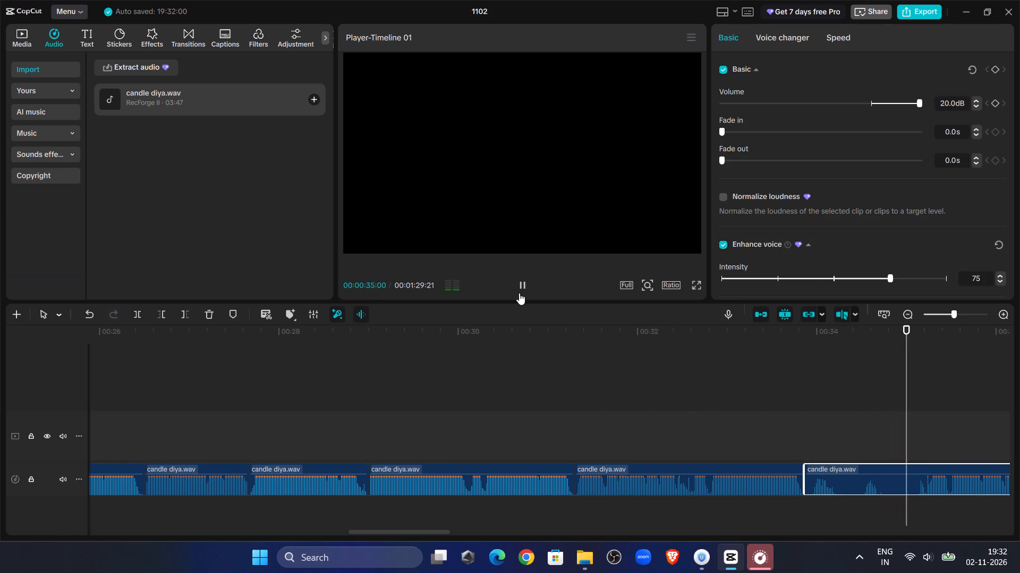
pyautogui.click(519, 293)
pyautogui.moveTo(945, 412); pyautogui.dragTo(949, 415)
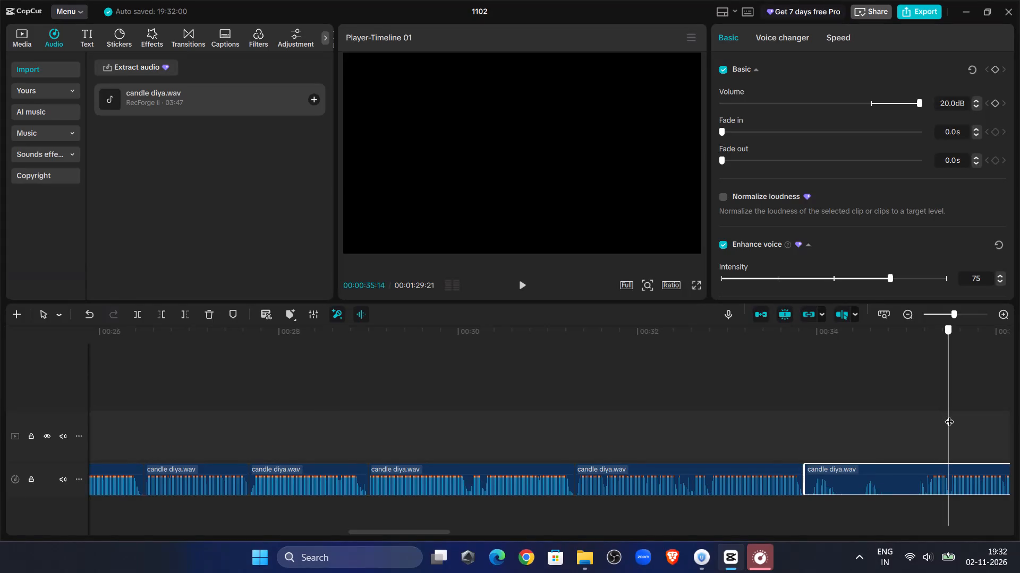
pyautogui.moveTo(949, 415); pyautogui.dragTo(949, 415)
pyautogui.click(159, 314)
# Play the trimmed last segment through the next takes and delete everything in it before 00:00:41:04.
pyautogui.click(521, 285)
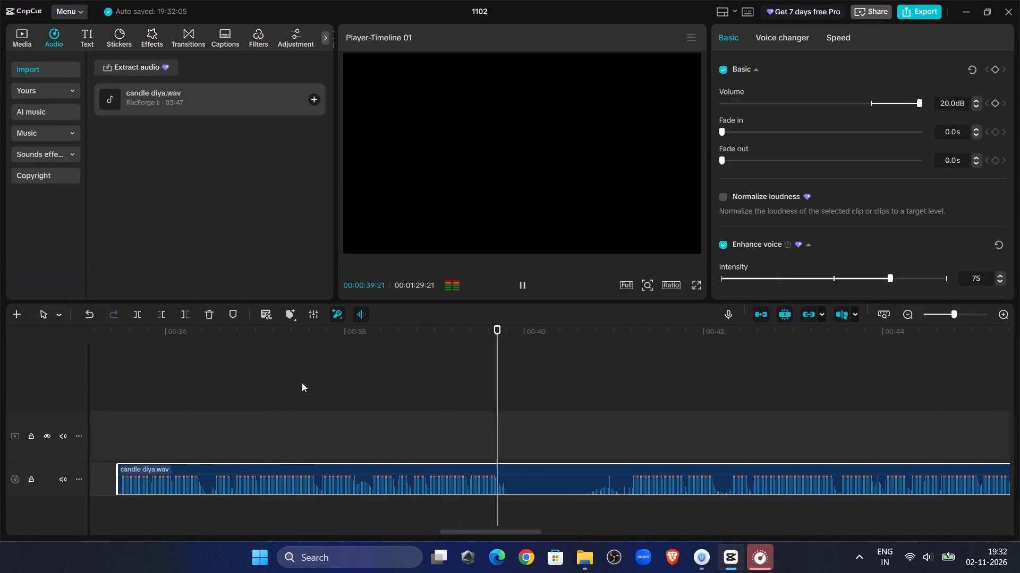
pyautogui.click(602, 394)
pyautogui.moveTo(607, 396); pyautogui.dragTo(637, 419)
pyautogui.click(630, 418)
pyautogui.click(627, 418)
pyautogui.click(623, 420)
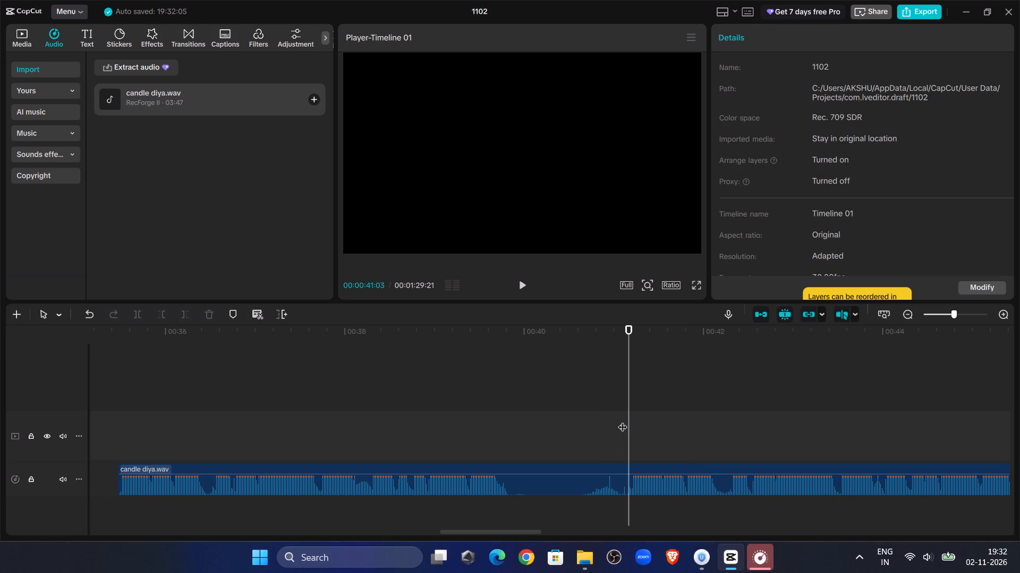
pyautogui.click(625, 422)
pyautogui.click(628, 474)
pyautogui.click(164, 315)
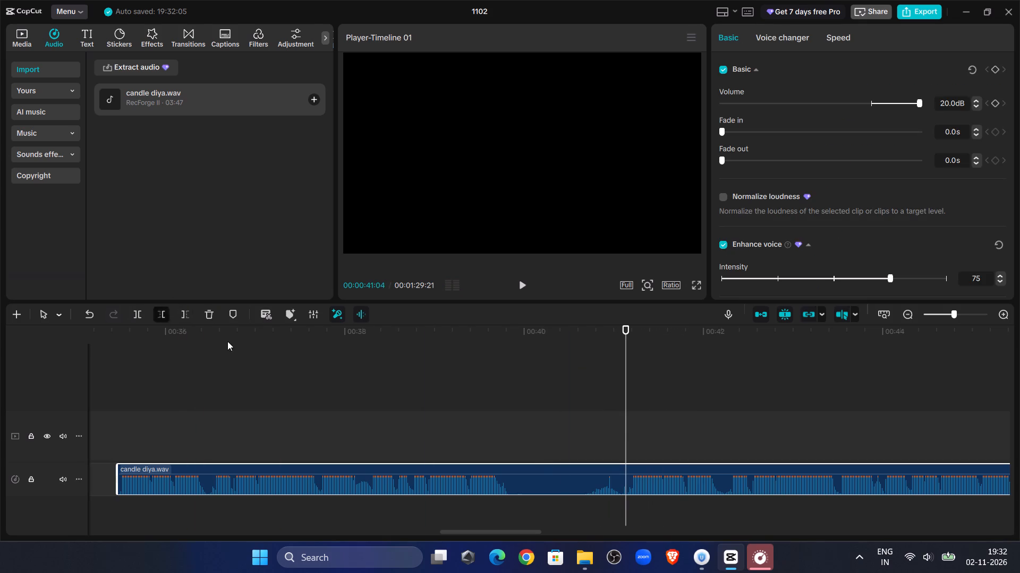
# Move the trimmed last segment against the end of the twenty-third segment at 00:00:33:26.
pyautogui.moveTo(666, 465); pyautogui.dragTo(0, 536)
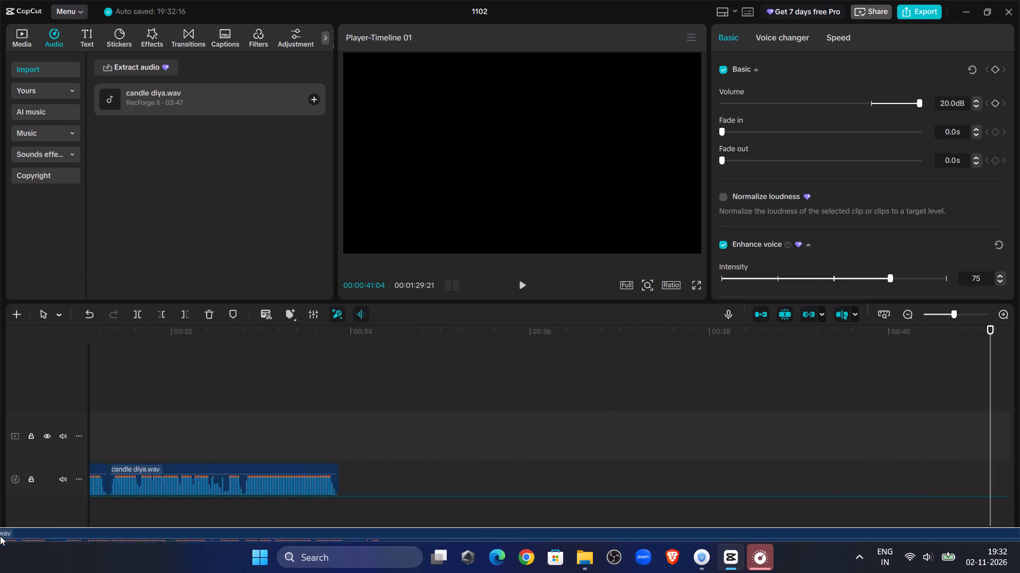
pyautogui.moveTo(0, 536); pyautogui.dragTo(480, 477)
# Play across the new join and split the last segment in the short pause at 00:00:34:28.
pyautogui.click(402, 386)
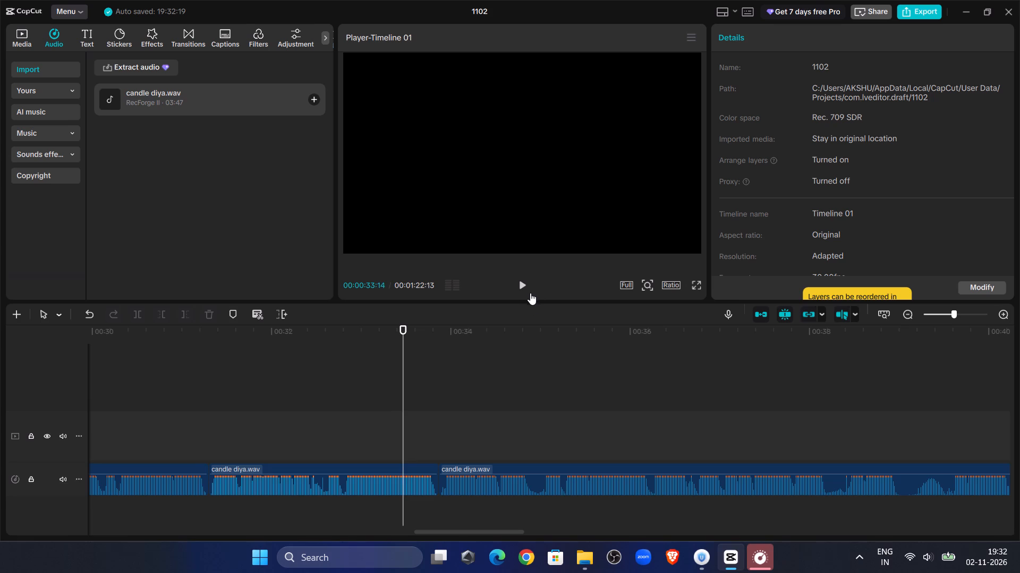
pyautogui.click(528, 292)
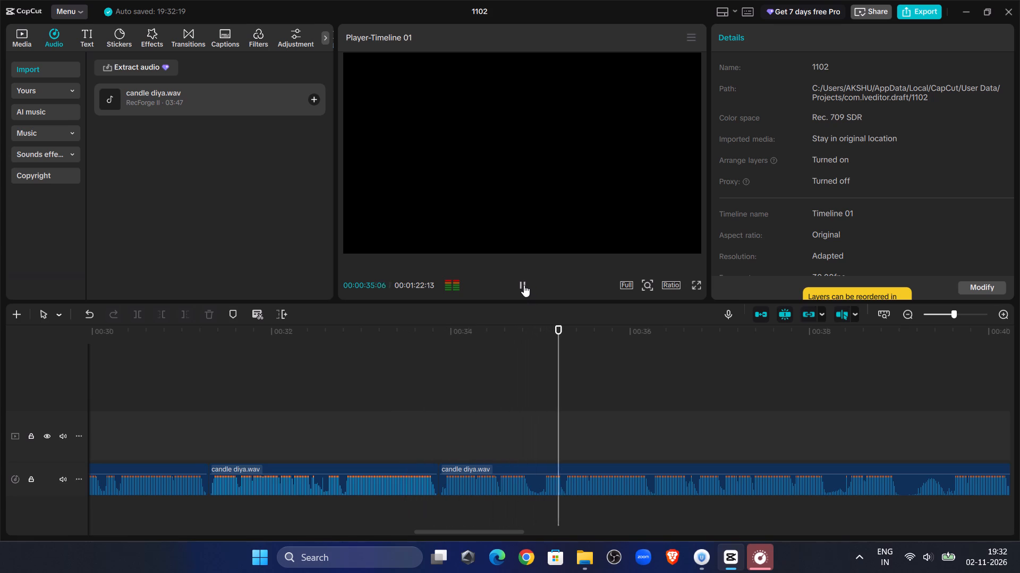
pyautogui.doubleClick(535, 396)
pyautogui.click(528, 489)
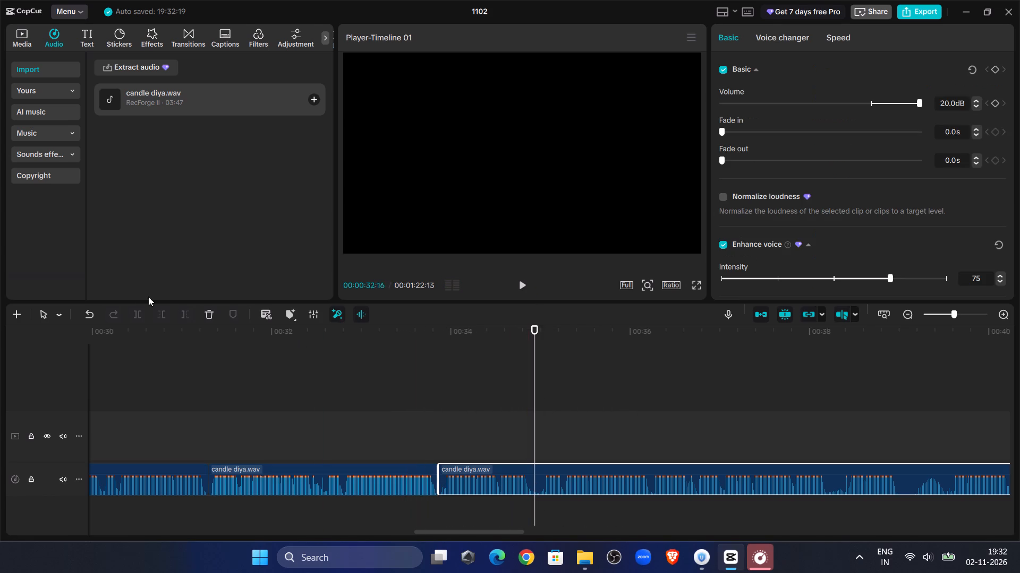
pyautogui.moveTo(139, 314); pyautogui.dragTo(157, 317)
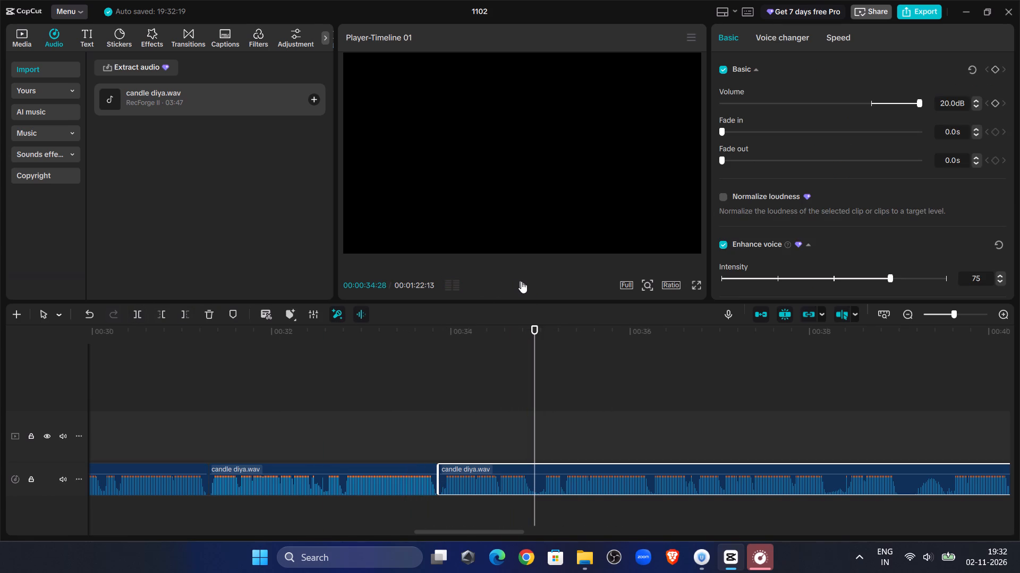
pyautogui.click(141, 310)
# Trim the start of the part after the split to 00:00:35:01 and move it against the preceding segment.
pyautogui.doubleClick(519, 279)
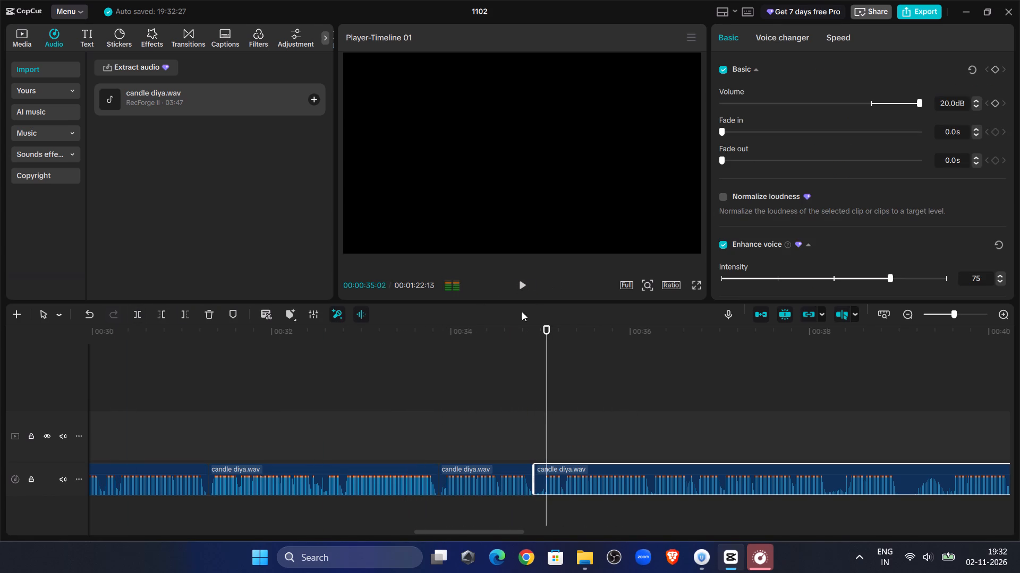
pyautogui.click(547, 361)
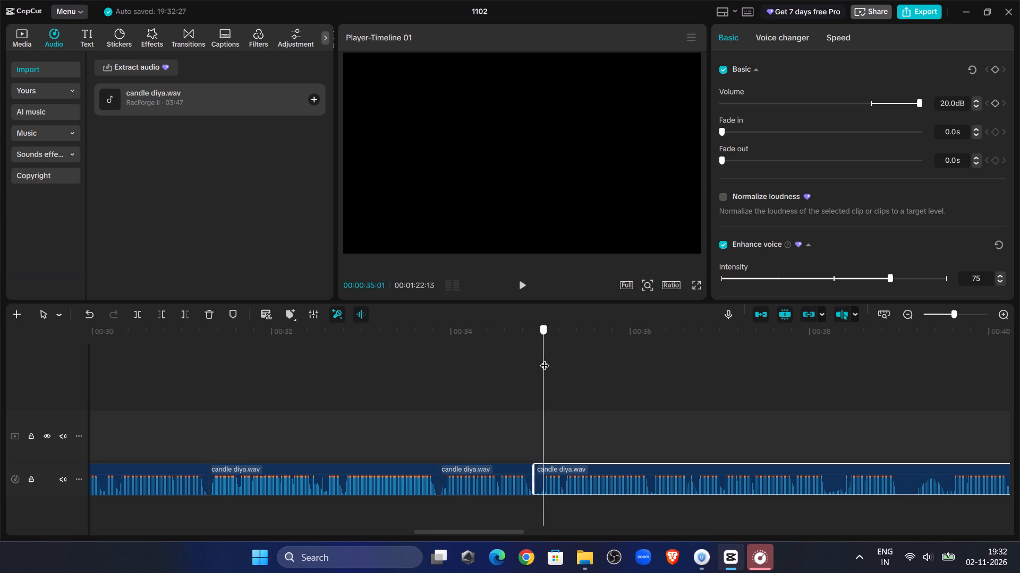
pyautogui.click(157, 315)
pyautogui.moveTo(557, 468); pyautogui.dragTo(552, 470)
# Play across the closed join and split the last segment in the pause at 00:00:36:17.
pyautogui.click(521, 360)
pyautogui.click(523, 278)
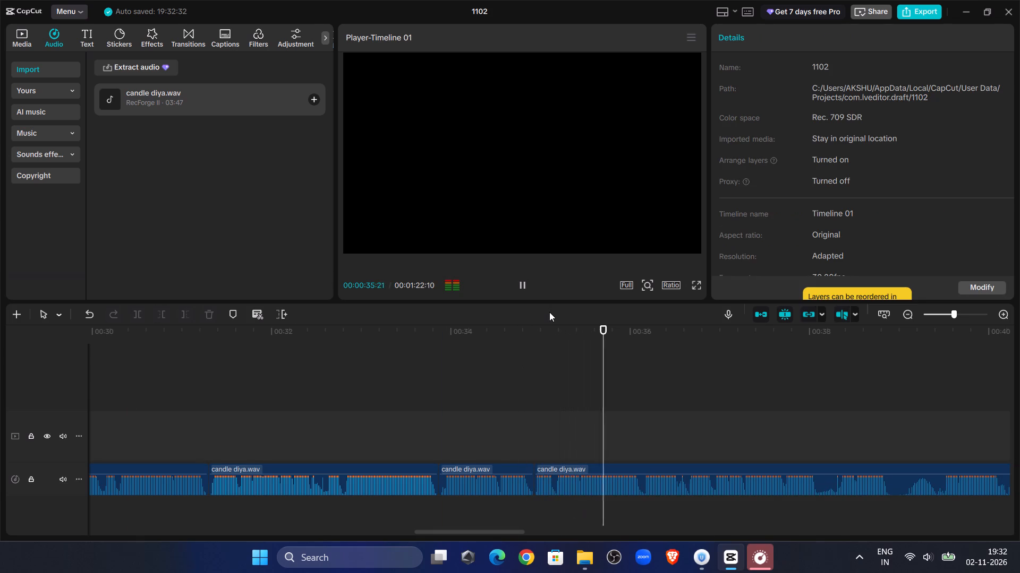
pyautogui.click(634, 384)
pyautogui.click(525, 280)
pyautogui.click(524, 280)
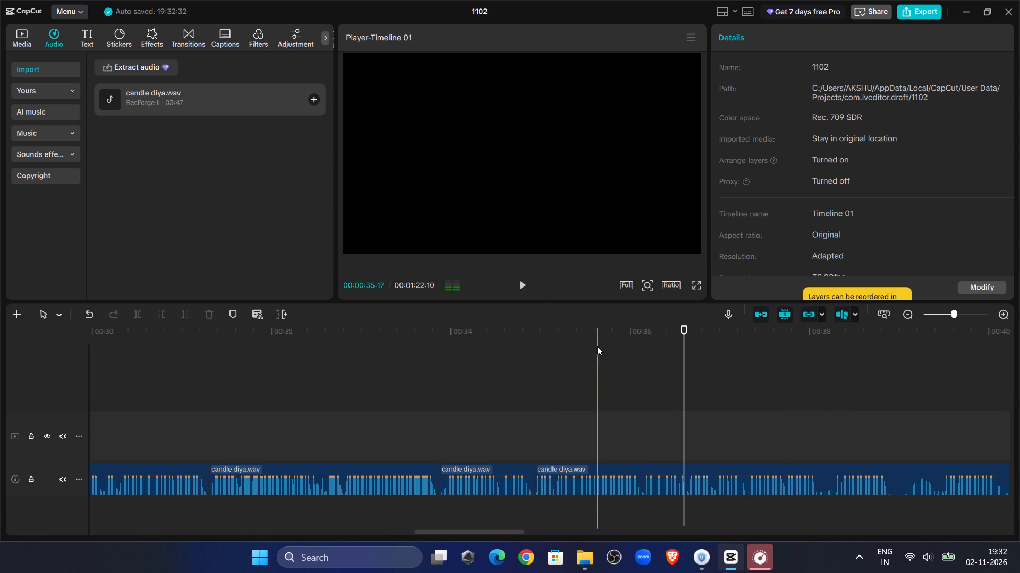
pyautogui.moveTo(681, 412); pyautogui.dragTo(680, 418)
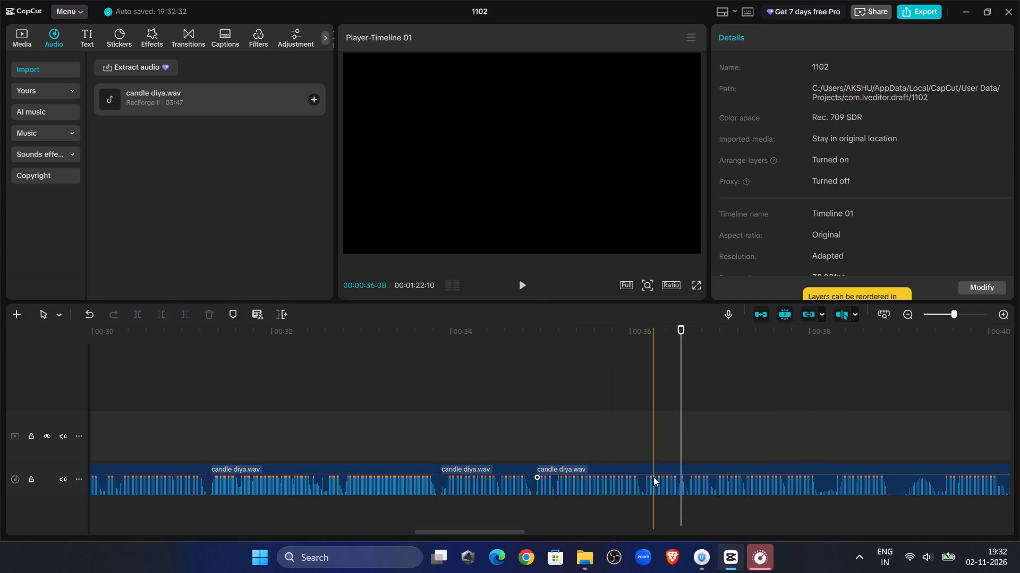
pyautogui.click(653, 477)
pyautogui.click(140, 307)
# Trim the start of the part after the split to 00:00:36:19 and move it against the preceding segment.
pyautogui.doubleClick(529, 283)
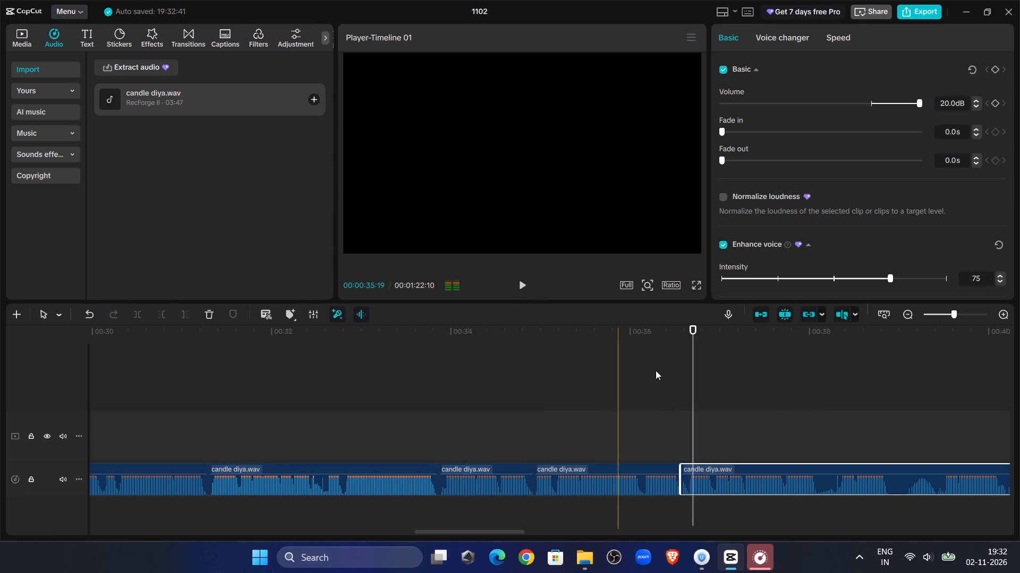
pyautogui.moveTo(691, 381); pyautogui.dragTo(684, 388)
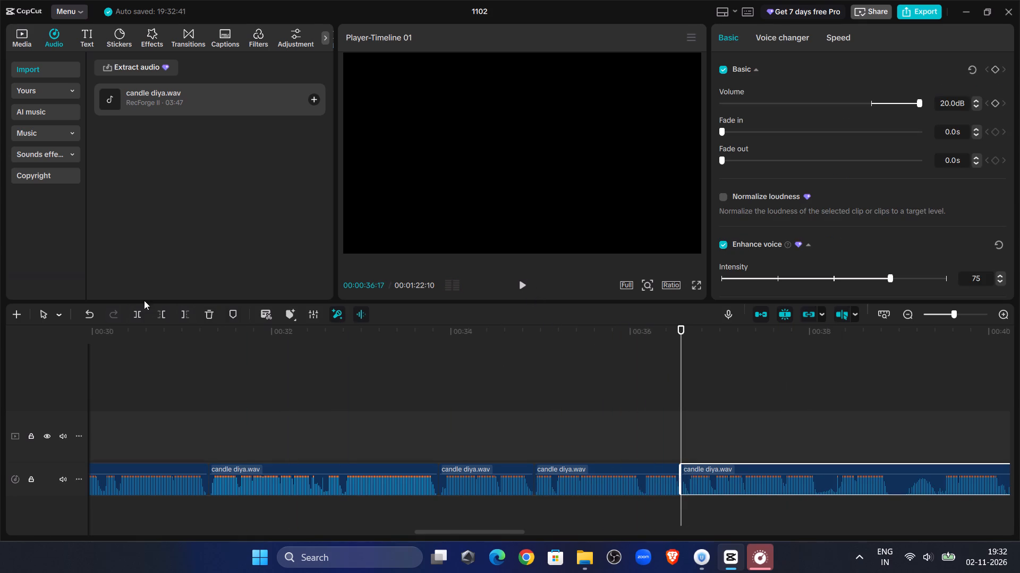
pyautogui.click(162, 315)
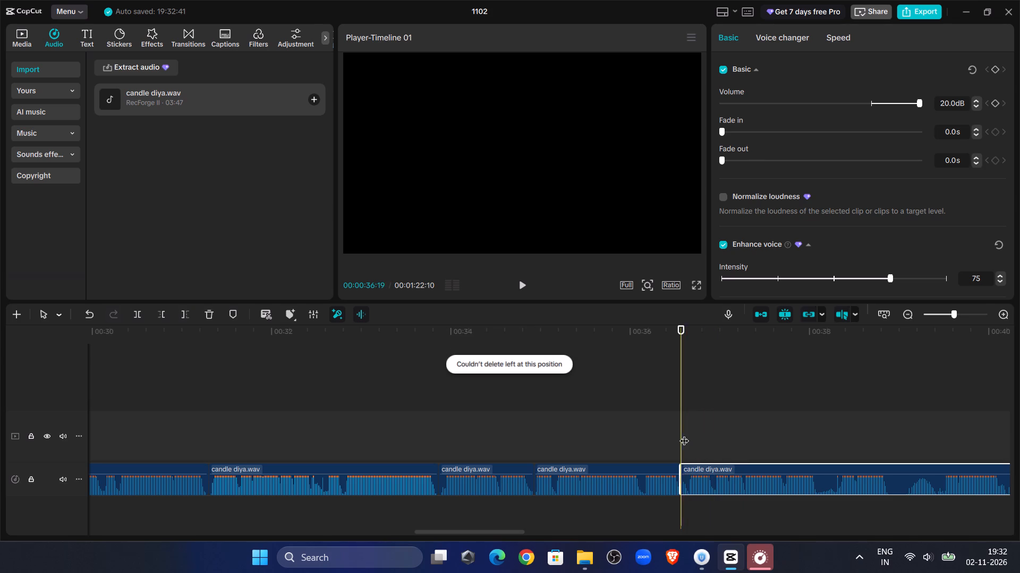
pyautogui.click(684, 434)
pyautogui.click(687, 434)
pyautogui.click(705, 469)
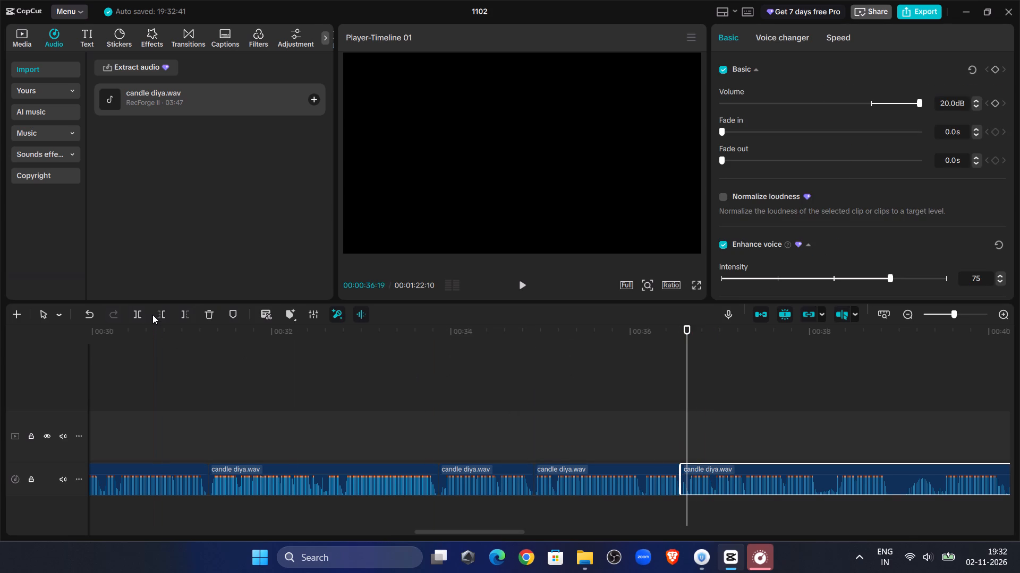
pyautogui.click(160, 313)
pyautogui.moveTo(719, 470); pyautogui.dragTo(718, 470)
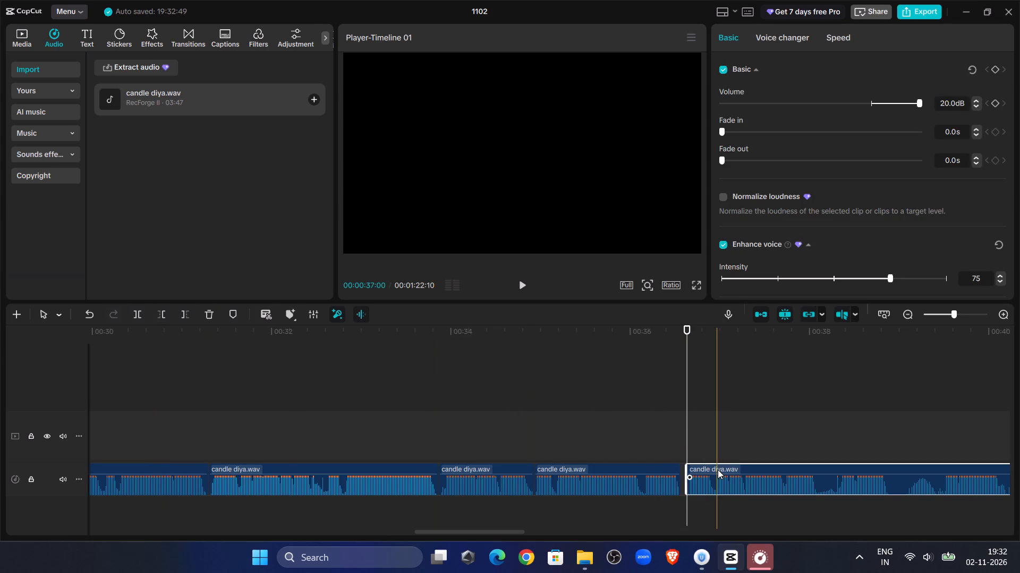
pyautogui.moveTo(718, 470); pyautogui.dragTo(712, 470)
# Play across the closed join and split the last segment in the pause just after 00:00:38.
pyautogui.click(636, 401)
pyautogui.click(514, 299)
pyautogui.click(517, 293)
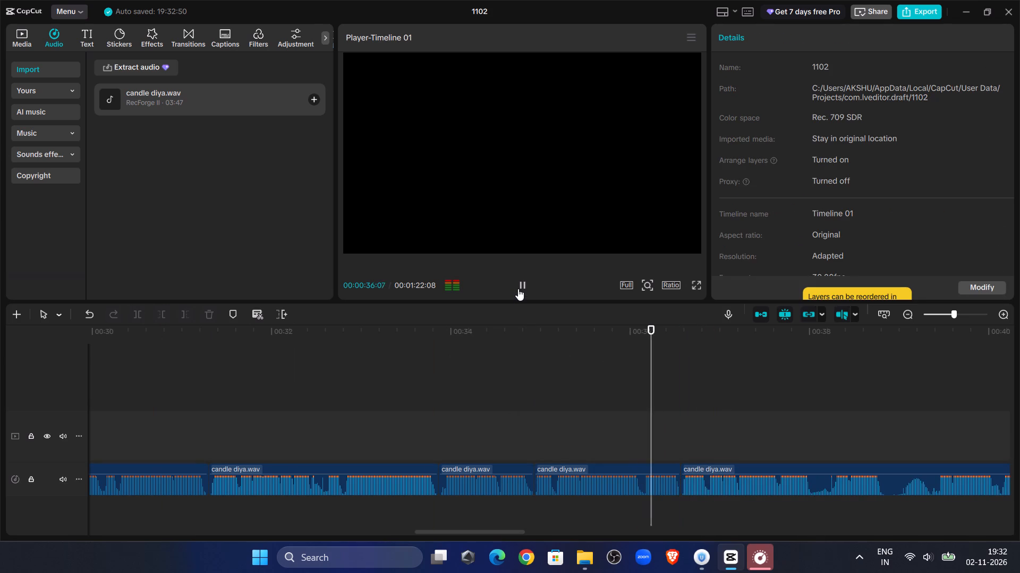
pyautogui.click(518, 289)
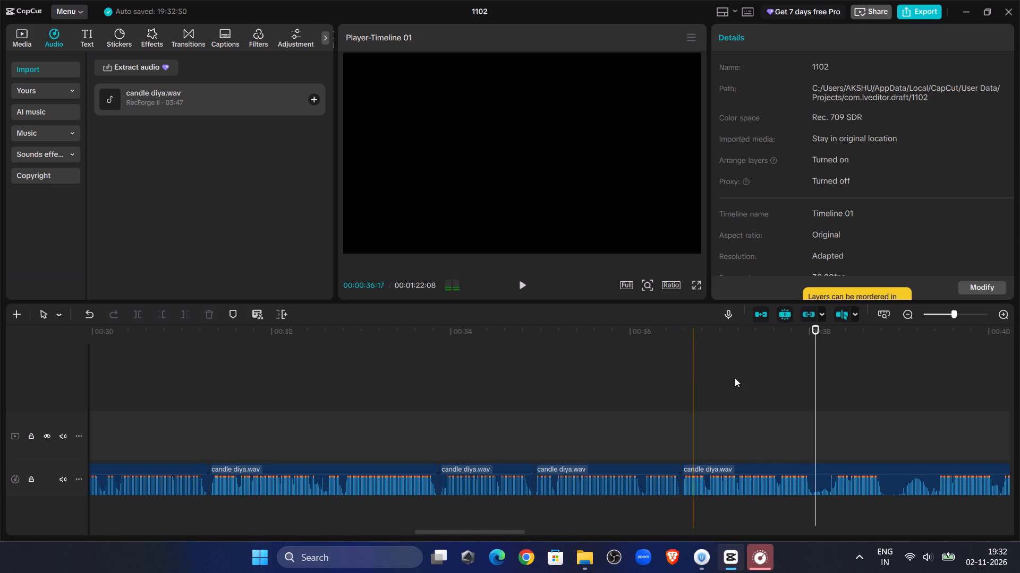
pyautogui.click(818, 418)
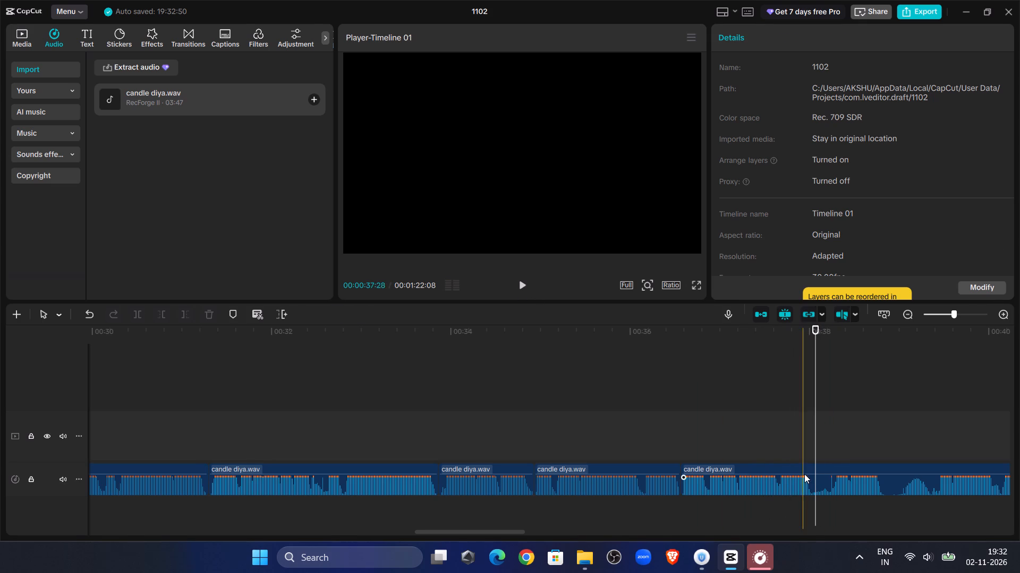
pyautogui.click(804, 474)
pyautogui.click(130, 317)
# Play the rest of the last segment past the long silence and delete everything in it before 00:00:47:06.
pyautogui.click(521, 283)
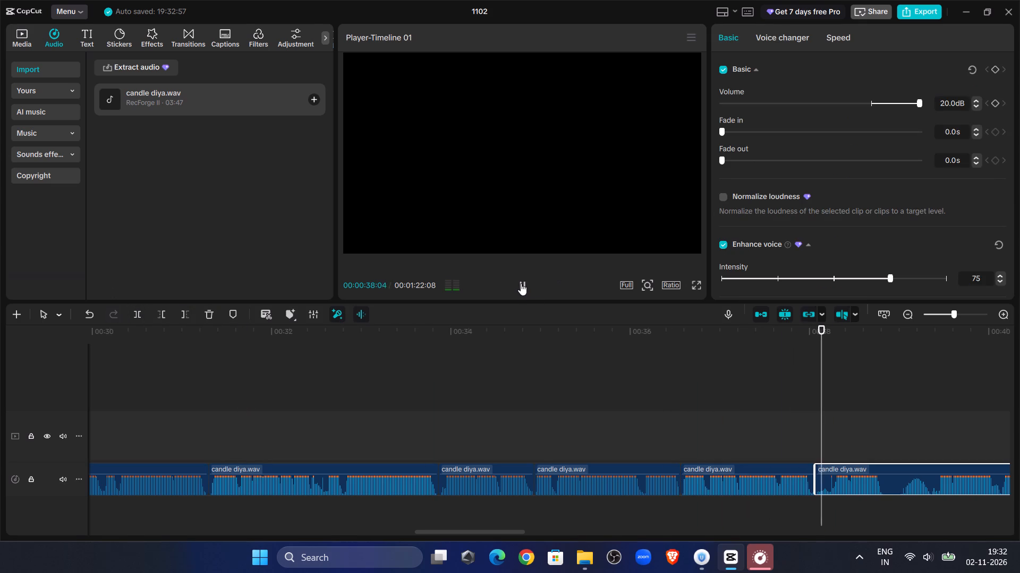
pyautogui.click(948, 315)
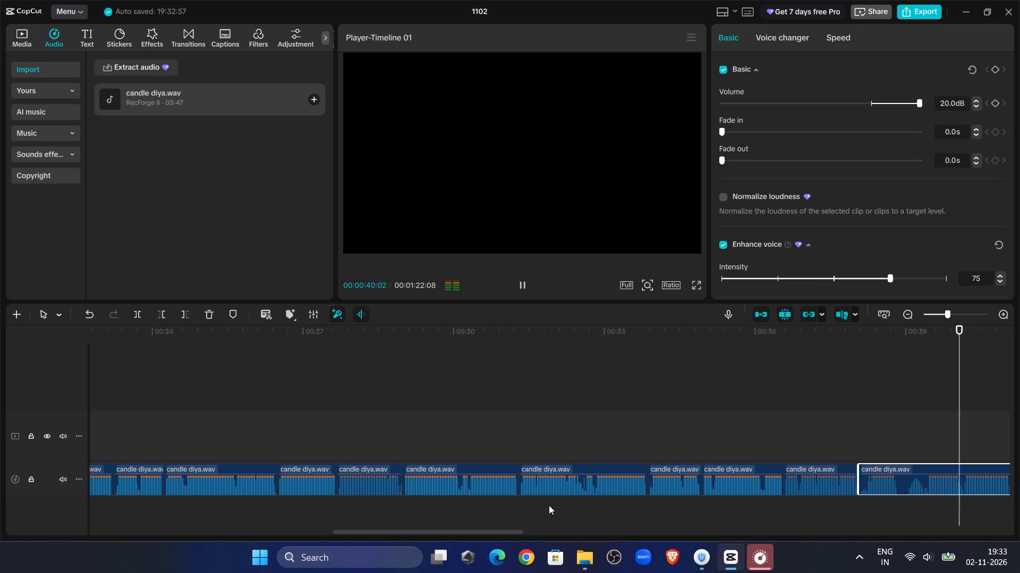
pyautogui.moveTo(476, 529); pyautogui.dragTo(597, 528)
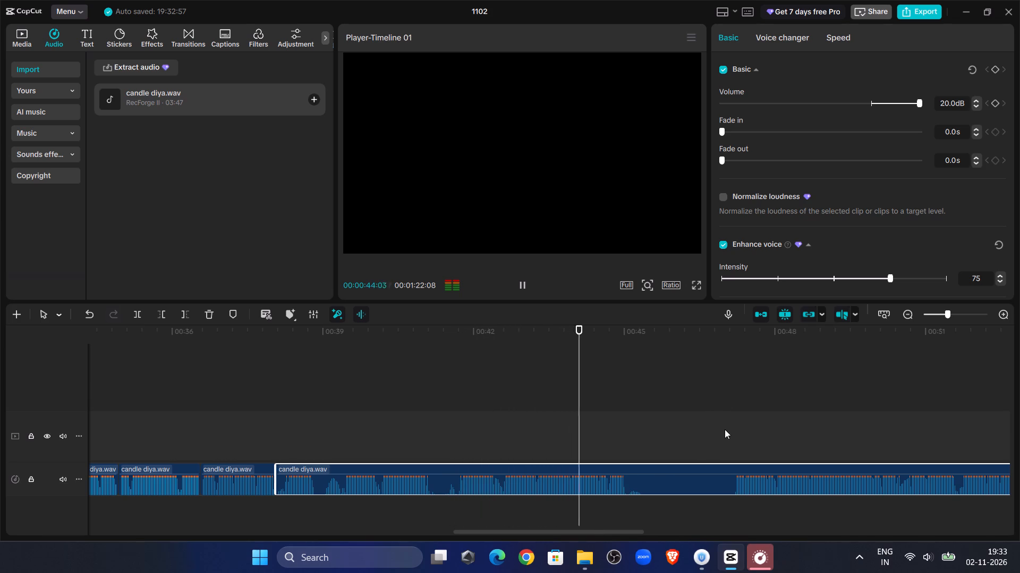
pyautogui.click(727, 421)
pyautogui.click(515, 285)
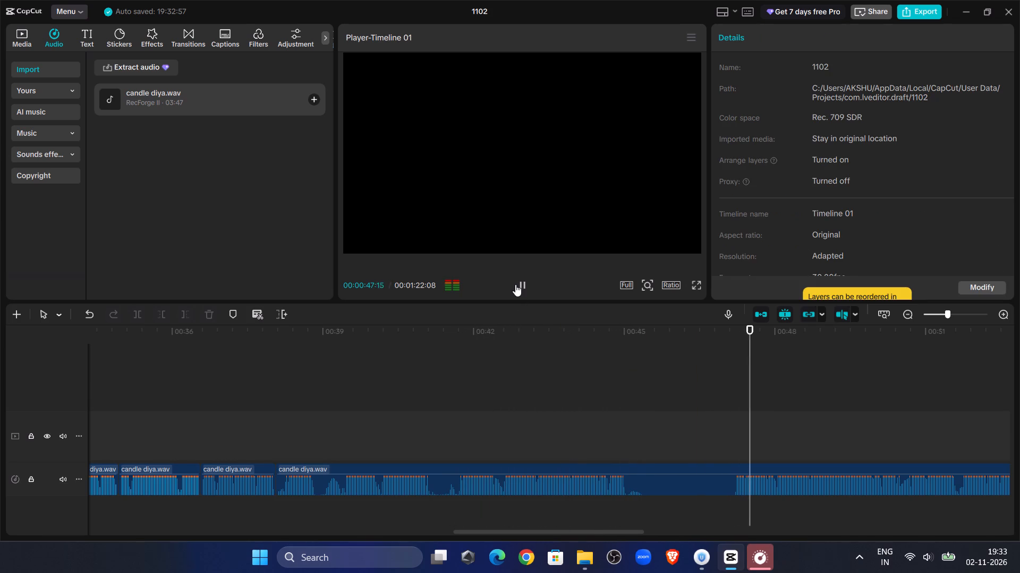
pyautogui.moveTo(557, 533); pyautogui.dragTo(625, 535)
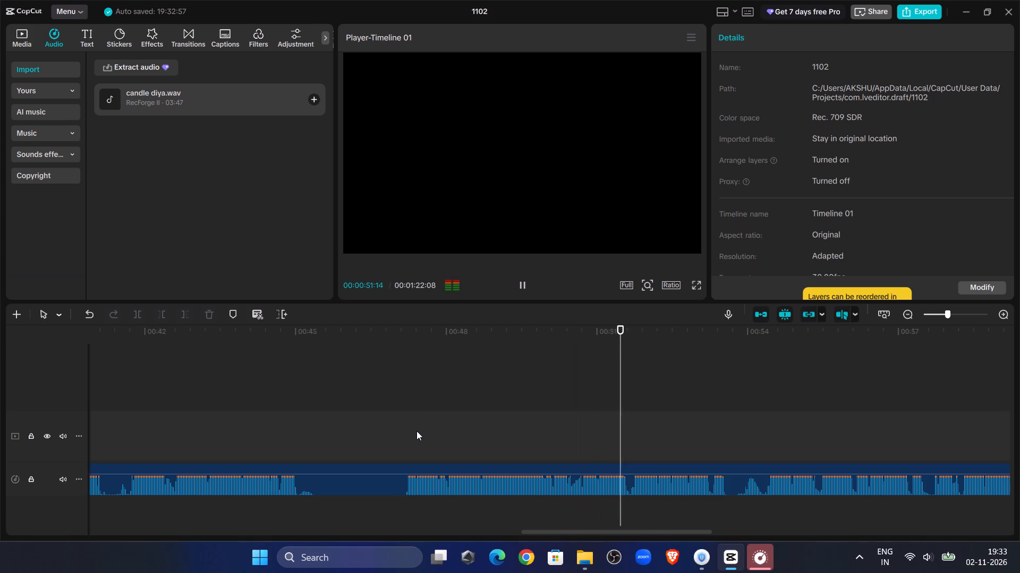
pyautogui.click(387, 429)
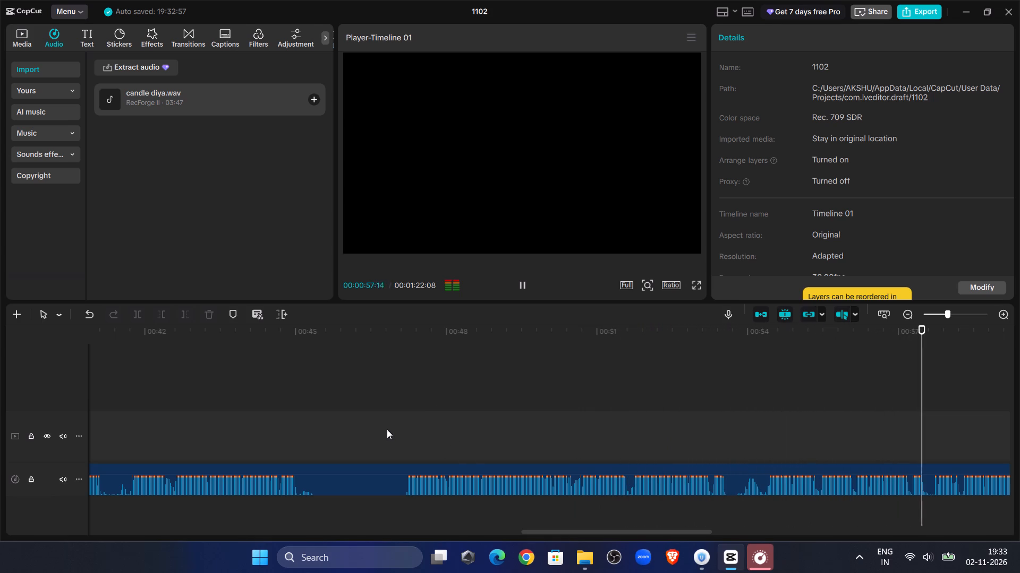
pyautogui.moveTo(387, 429); pyautogui.dragTo(405, 443)
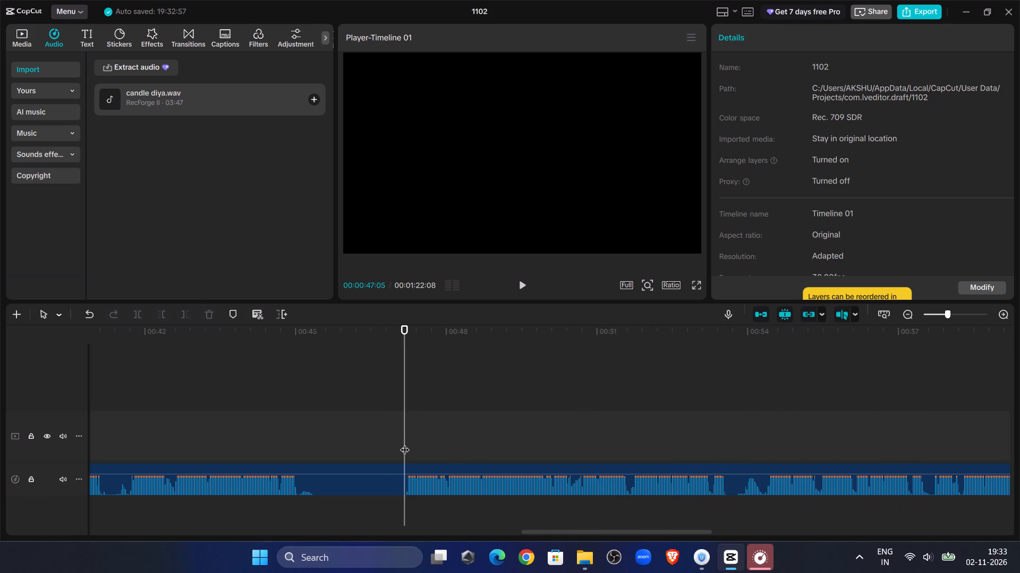
pyautogui.click(405, 443)
pyautogui.click(413, 471)
pyautogui.click(159, 315)
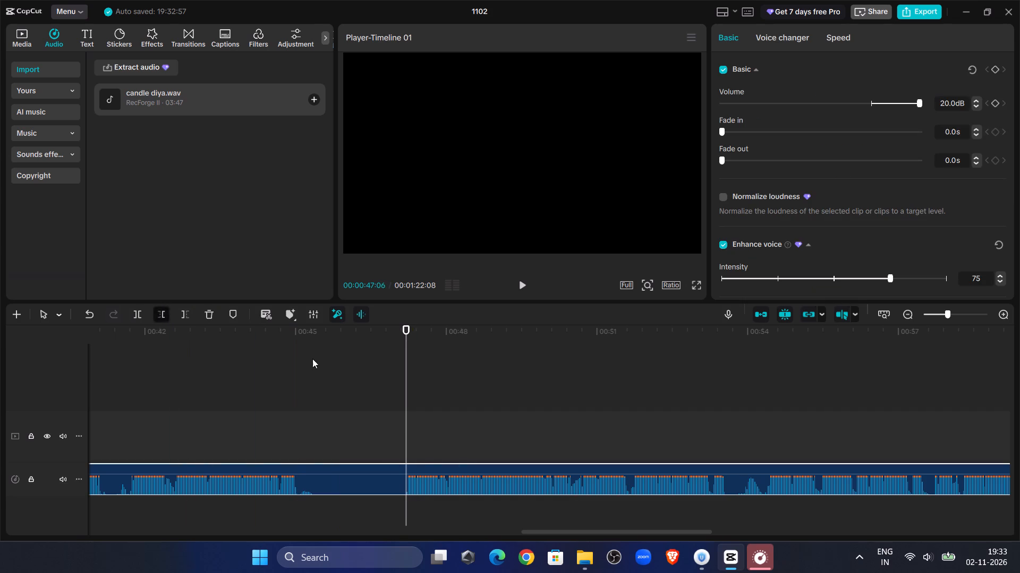
# Move the trimmed last segment against the end of the preceding segment just after 00:00:38.
pyautogui.moveTo(512, 466); pyautogui.dragTo(299, 534)
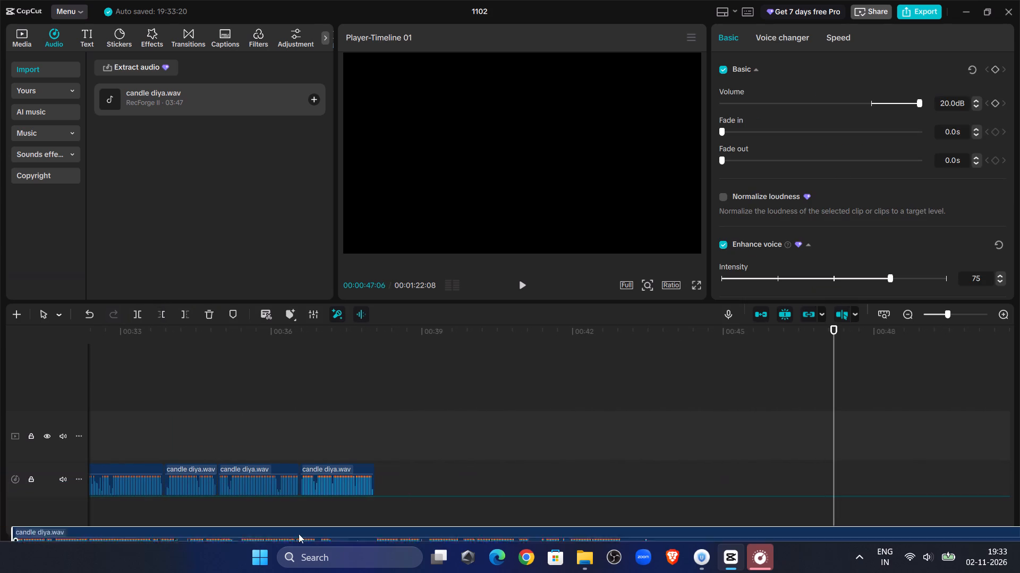
pyautogui.moveTo(299, 534); pyautogui.dragTo(482, 473)
# Play across the closed join just after 00:00:38 and split the last segment at 00:00:41:12.
pyautogui.click(349, 392)
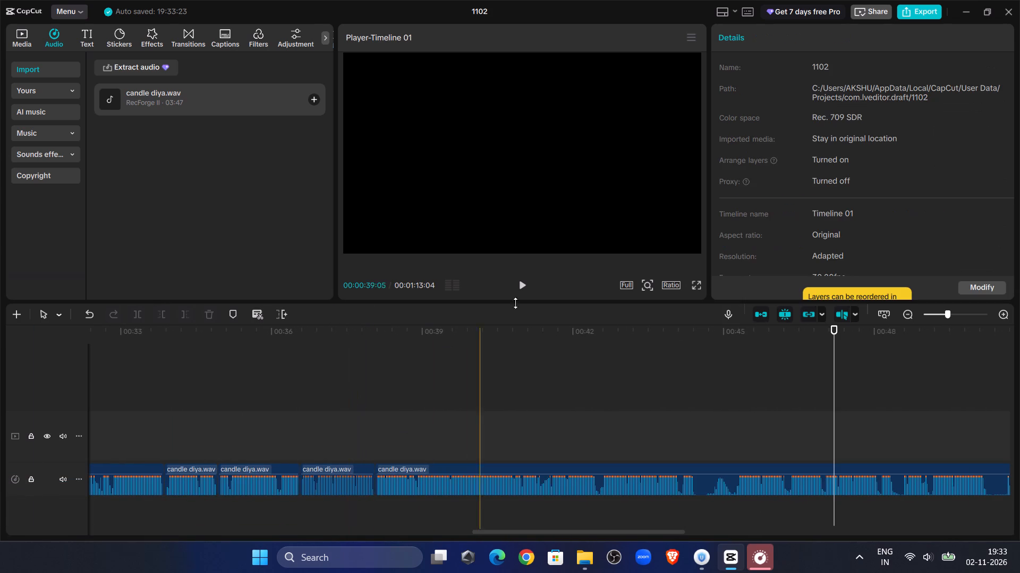
pyautogui.click(347, 367)
pyautogui.moveTo(504, 289); pyautogui.dragTo(518, 287)
pyautogui.click(524, 283)
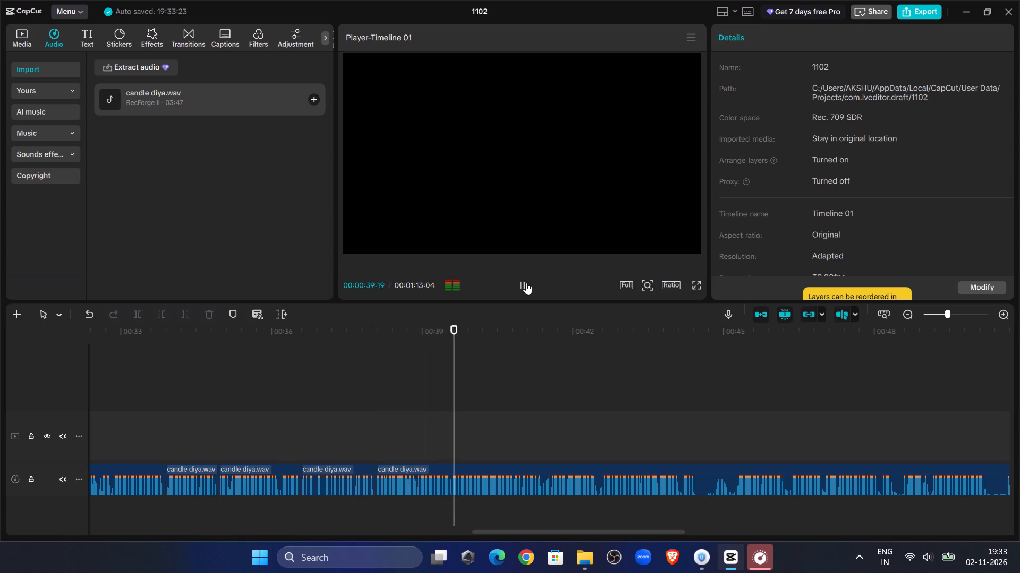
pyautogui.click(518, 288)
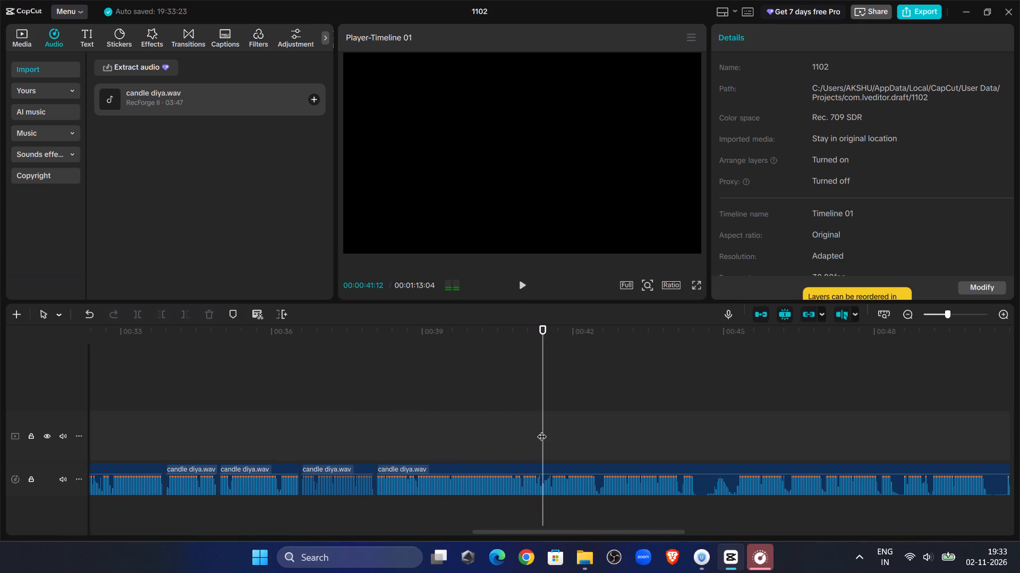
pyautogui.click(538, 484)
pyautogui.click(141, 314)
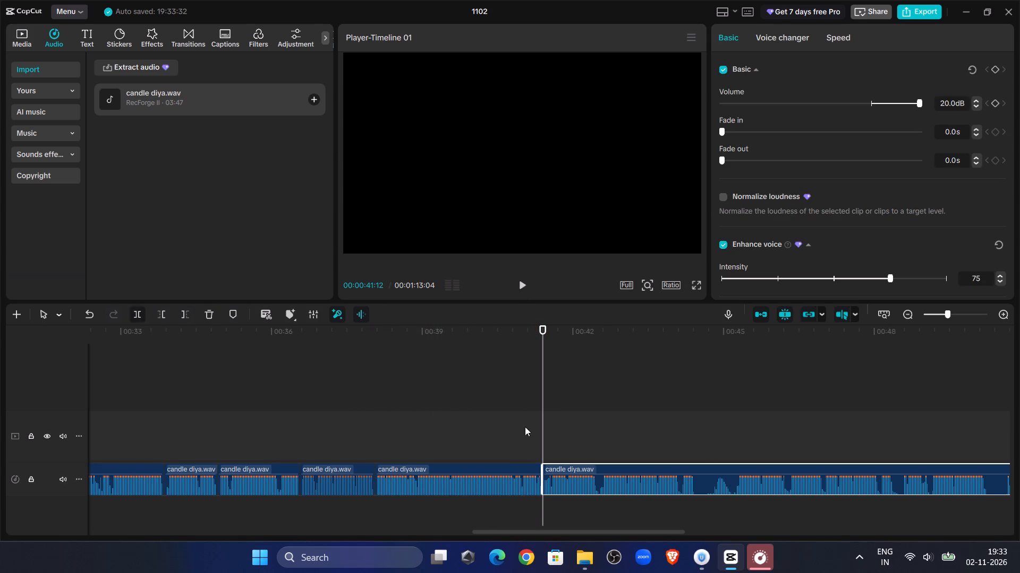
# Replay the segment that starts just after 00:00:38 and split it at the short pause at 00:00:38:22.
pyautogui.click(374, 416)
pyautogui.click(526, 294)
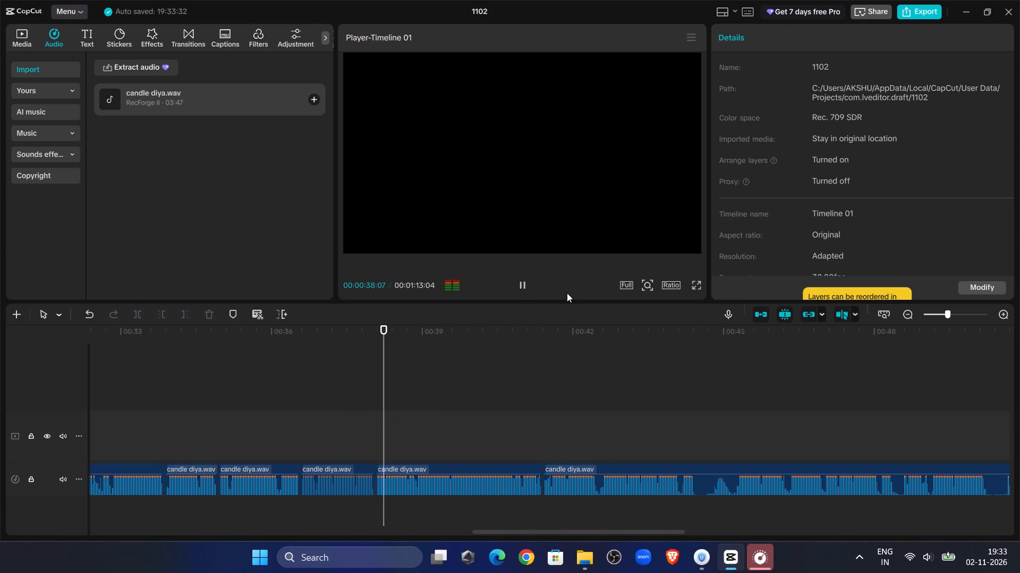
pyautogui.click(959, 316)
pyautogui.click(382, 431)
pyautogui.moveTo(382, 431); pyautogui.dragTo(386, 432)
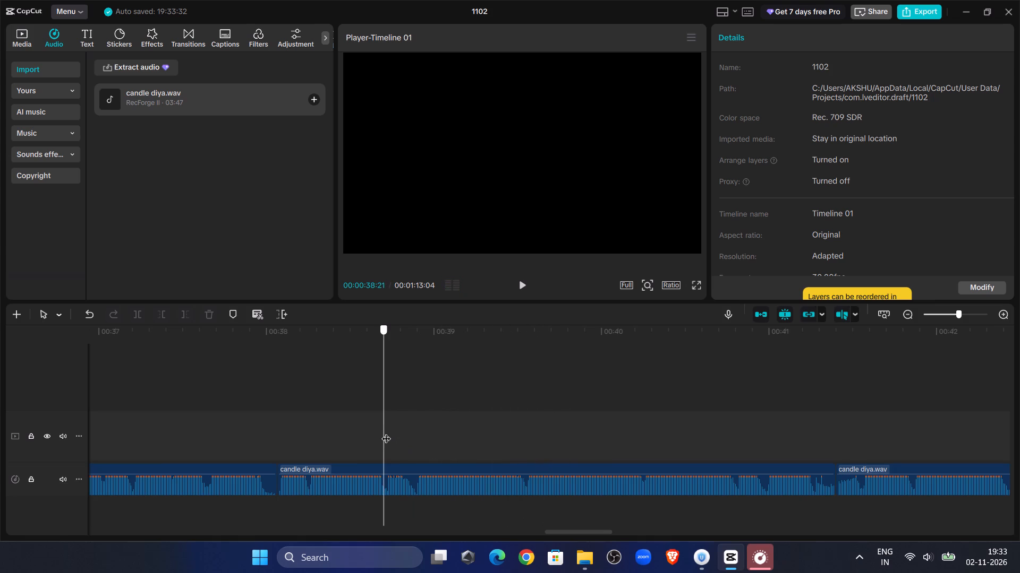
pyautogui.moveTo(386, 432); pyautogui.dragTo(392, 434)
pyautogui.click(389, 471)
pyautogui.click(129, 316)
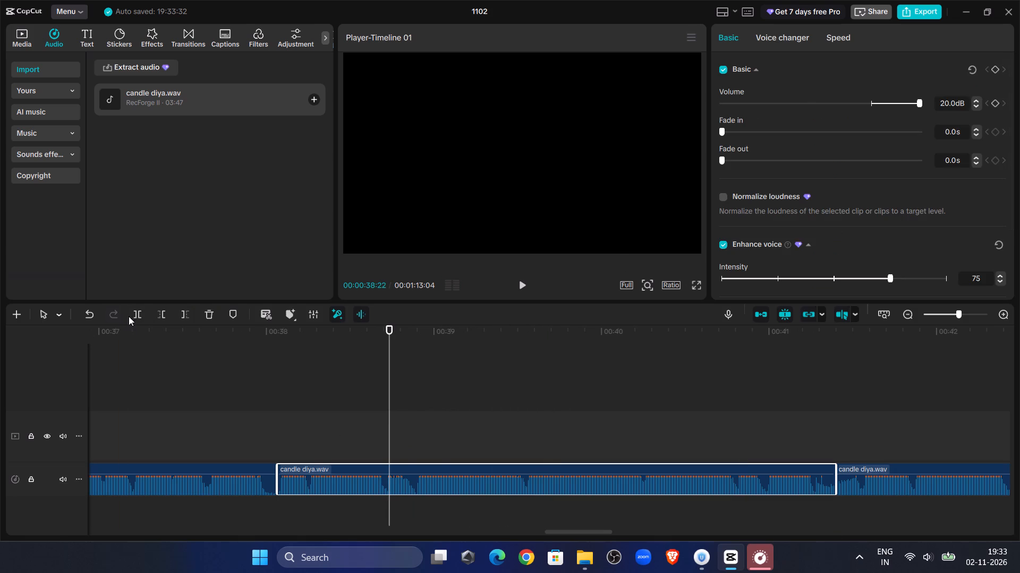
pyautogui.click(135, 316)
# Trim the start of the part after the 00:00:38:22 split to just before 00:00:39 and move it against the preceding segment.
pyautogui.doubleClick(515, 286)
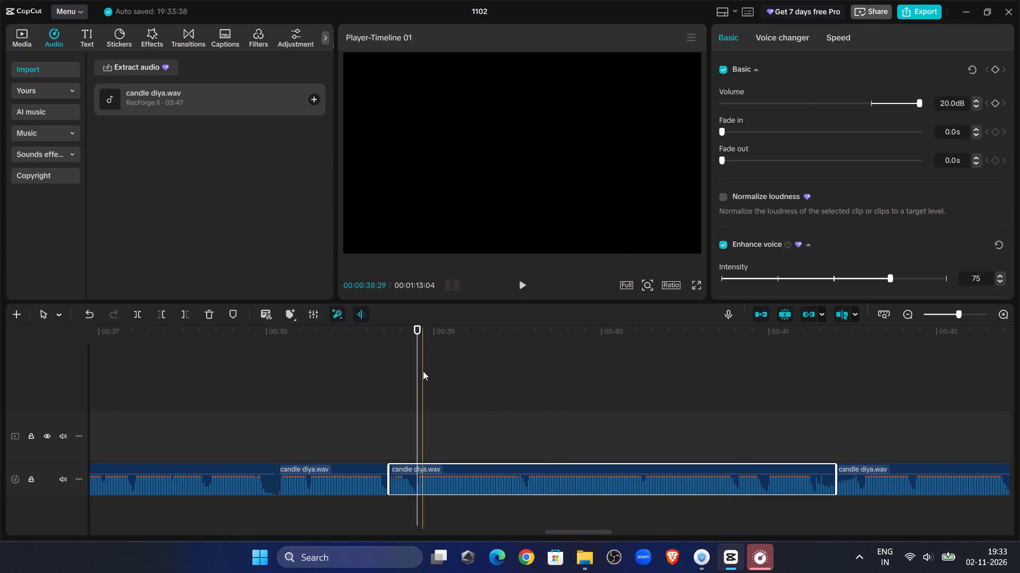
pyautogui.click(417, 369)
pyautogui.click(164, 308)
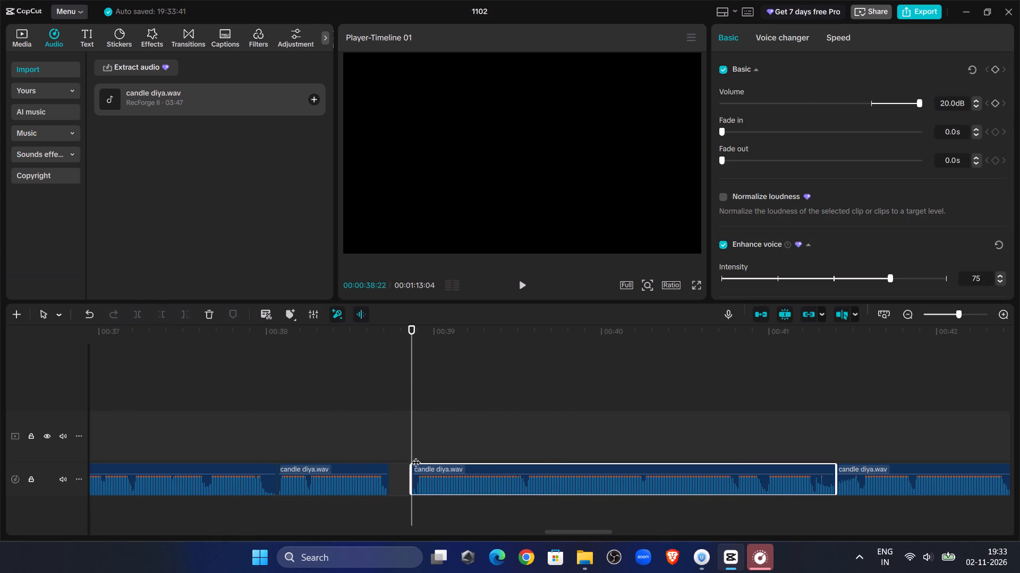
pyautogui.moveTo(423, 467); pyautogui.dragTo(400, 470)
# Play across the closed join and trim the end of the moved segment to 00:00:41:05.
pyautogui.click(368, 426)
pyautogui.click(524, 296)
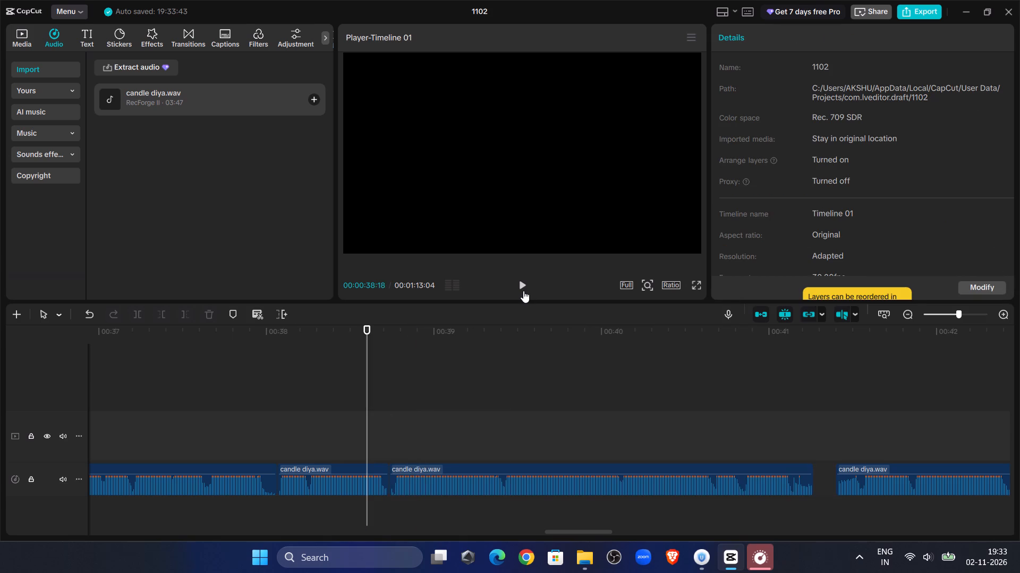
pyautogui.click(523, 291)
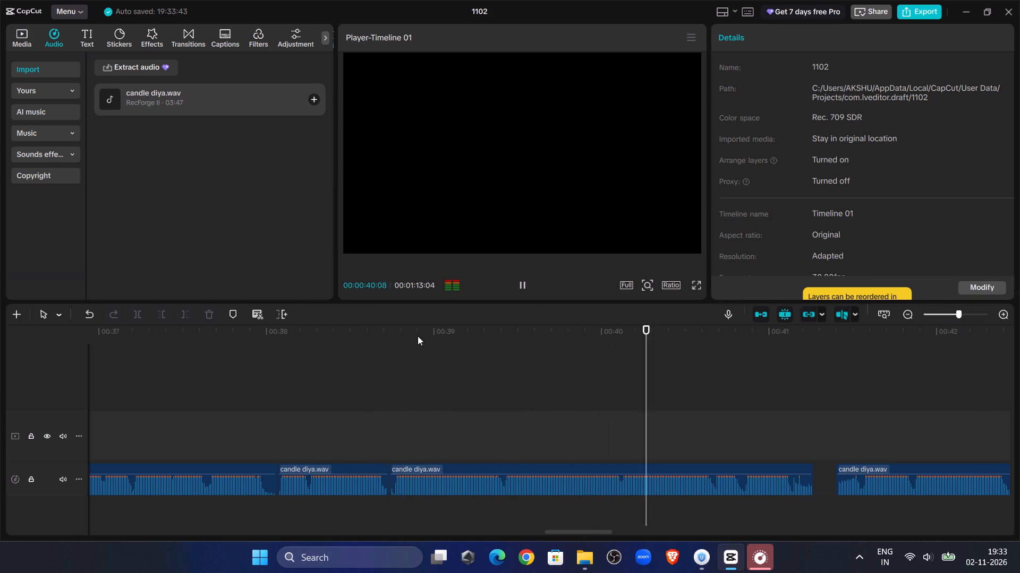
pyautogui.click(522, 284)
pyautogui.click(762, 472)
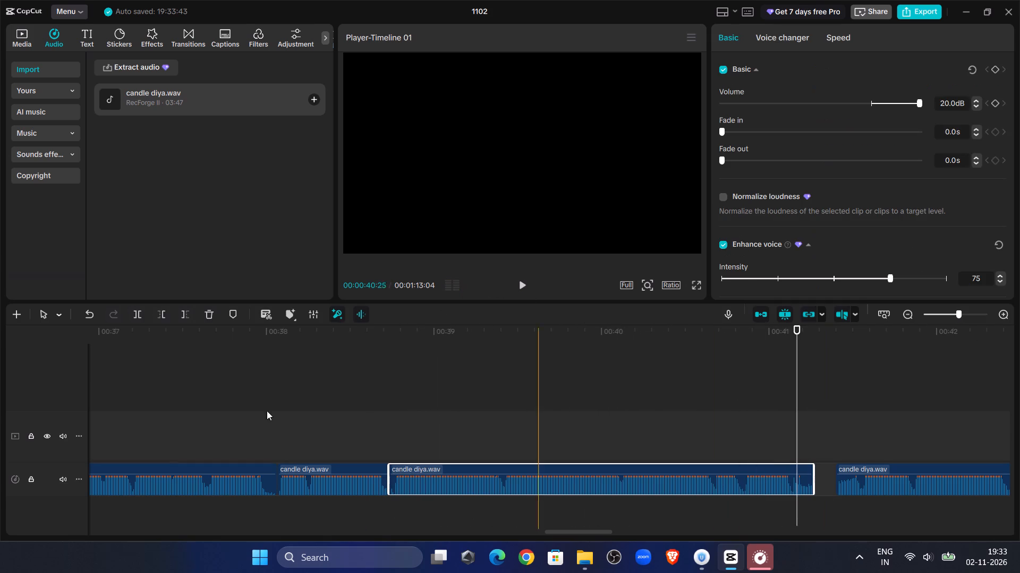
pyautogui.click(188, 314)
# Play through the last segment and delete everything in it before 00:00:48:19.
pyautogui.click(520, 286)
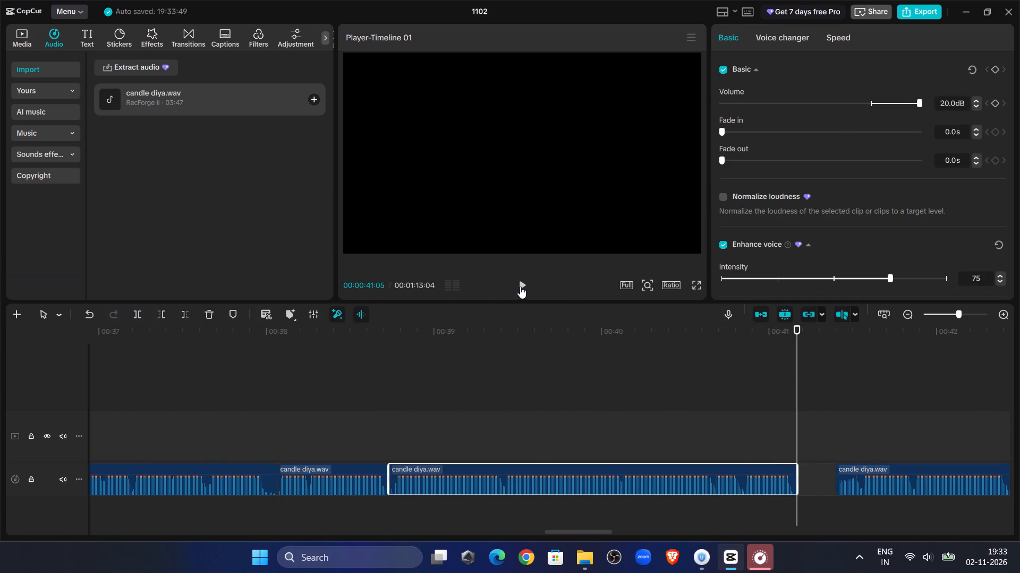
pyautogui.click(954, 312)
pyautogui.click(950, 313)
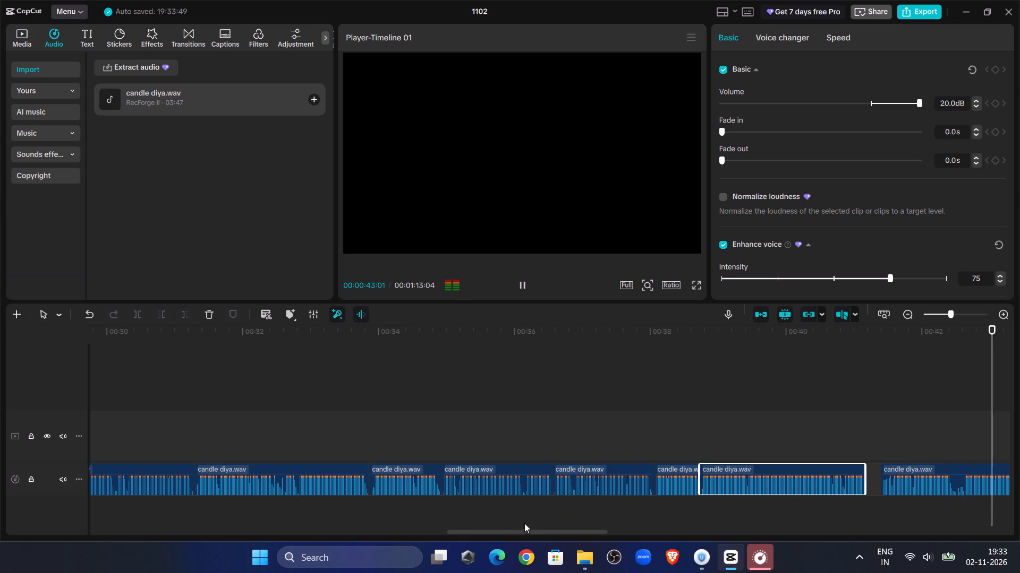
pyautogui.click(530, 530)
pyautogui.moveTo(553, 532); pyautogui.dragTo(606, 528)
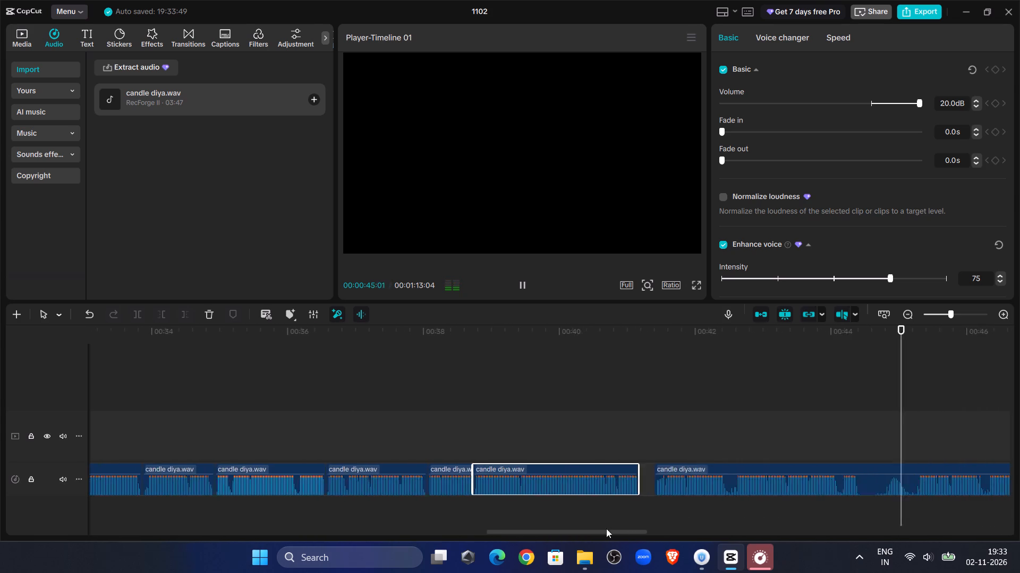
pyautogui.moveTo(606, 528); pyautogui.dragTo(676, 529)
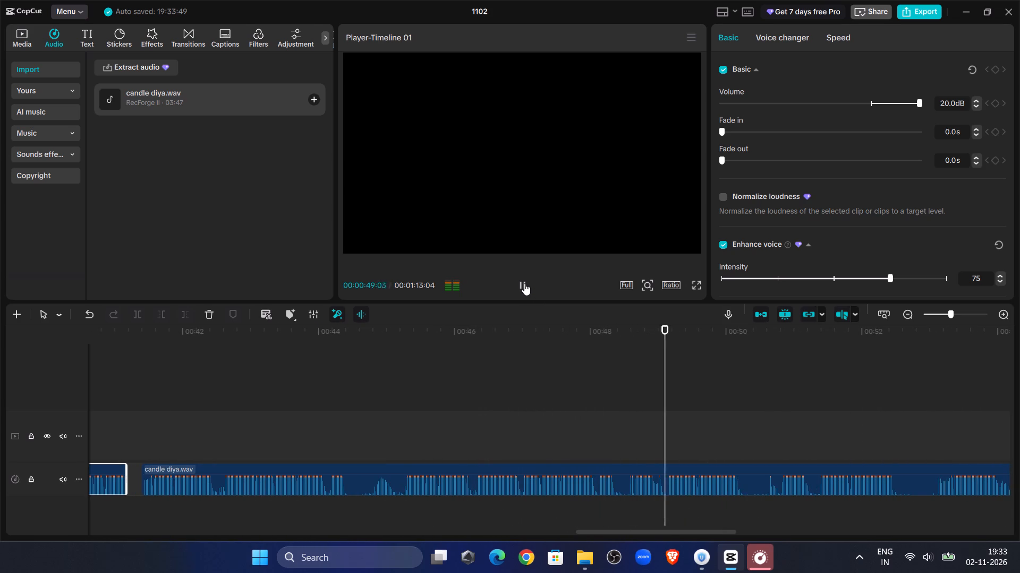
pyautogui.doubleClick(632, 385)
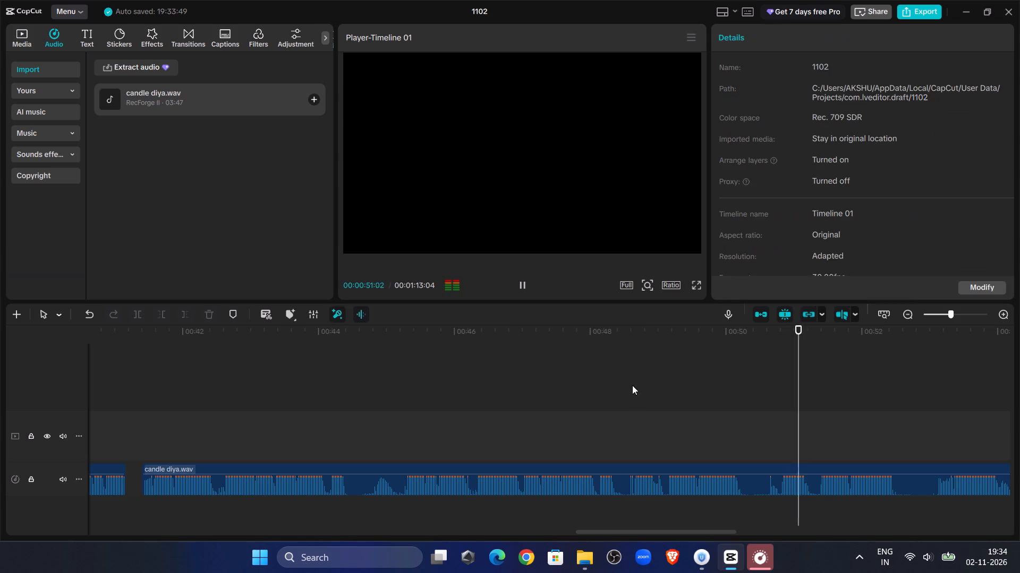
pyautogui.click(634, 476)
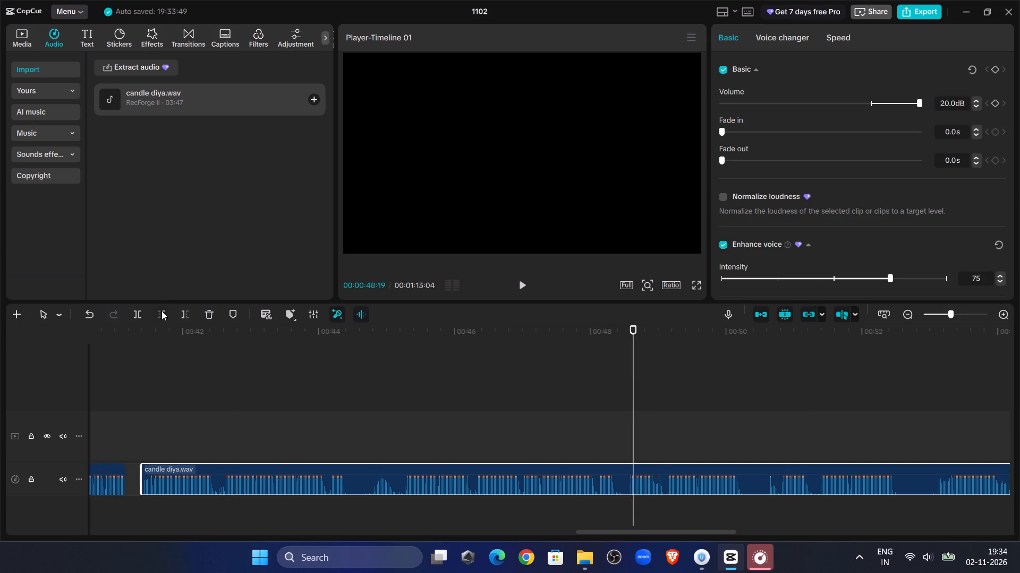
pyautogui.click(161, 312)
# Move the trimmed last segment against the end of the preceding segment at 00:00:41:05.
pyautogui.moveTo(674, 468); pyautogui.dragTo(219, 492)
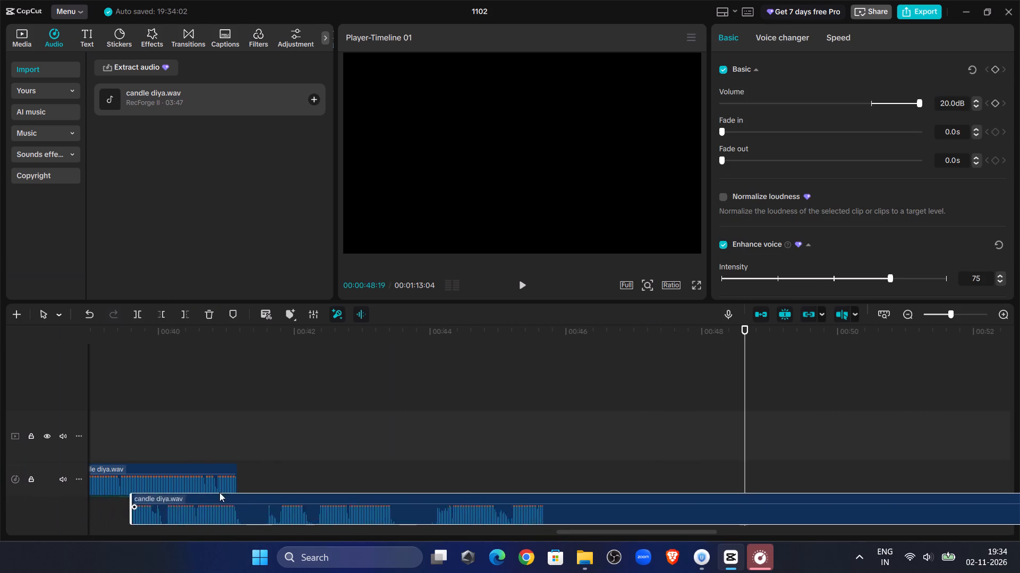
pyautogui.moveTo(219, 492); pyautogui.dragTo(279, 474)
# Play across the closed join and split the last segment in the pause at 00:00:42:24.
pyautogui.click(178, 398)
pyautogui.click(525, 284)
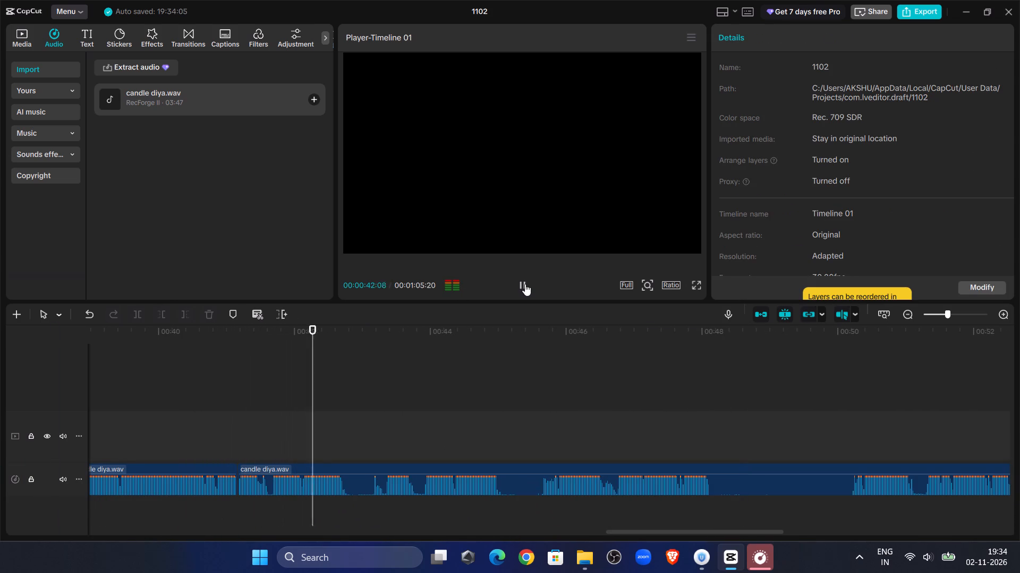
pyautogui.click(525, 284)
pyautogui.click(368, 477)
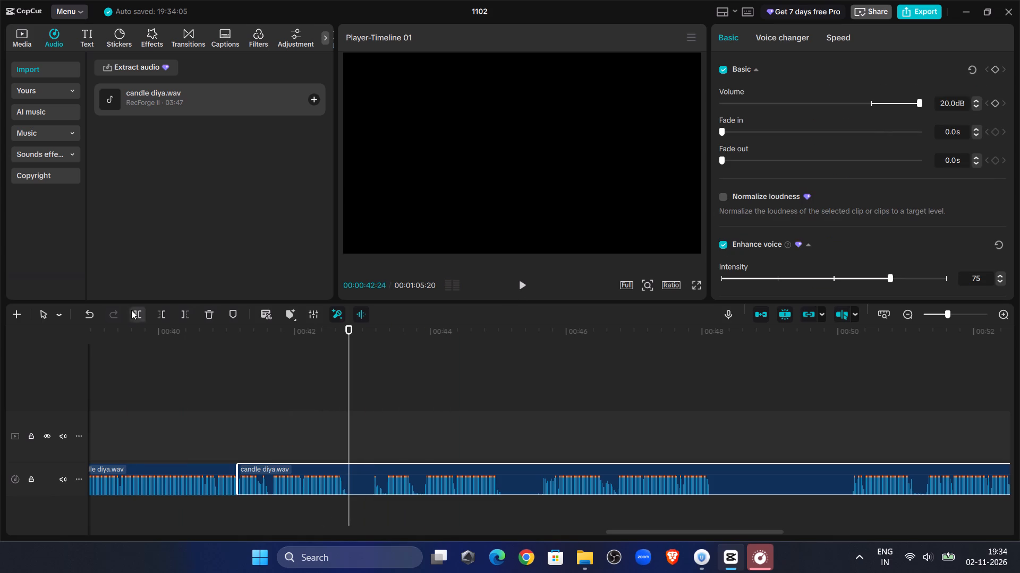
pyautogui.click(131, 310)
# Play on past the split and trim the start of the last segment to 00:00:43:10.
pyautogui.click(512, 280)
pyautogui.click(520, 283)
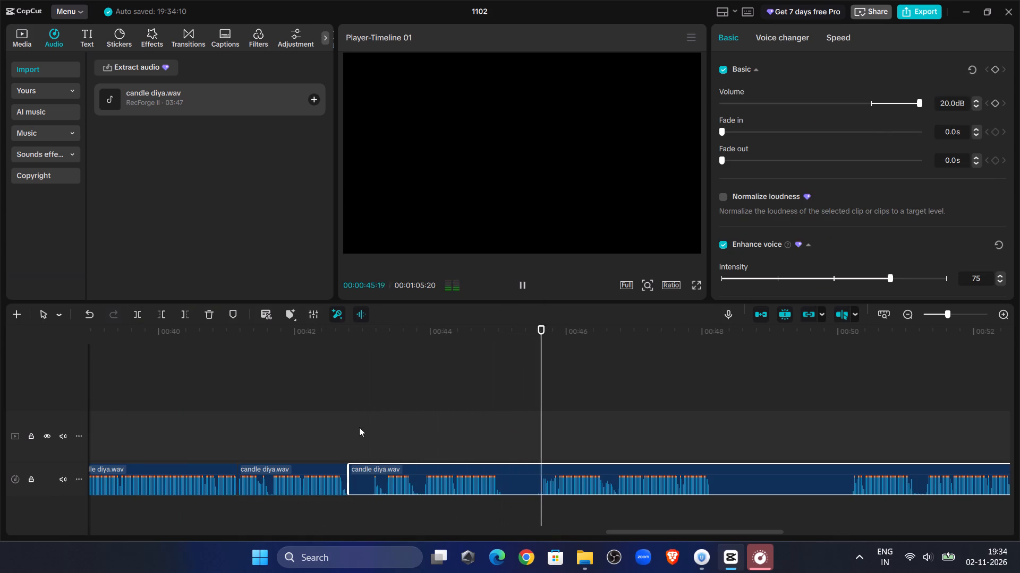
pyautogui.doubleClick(384, 418)
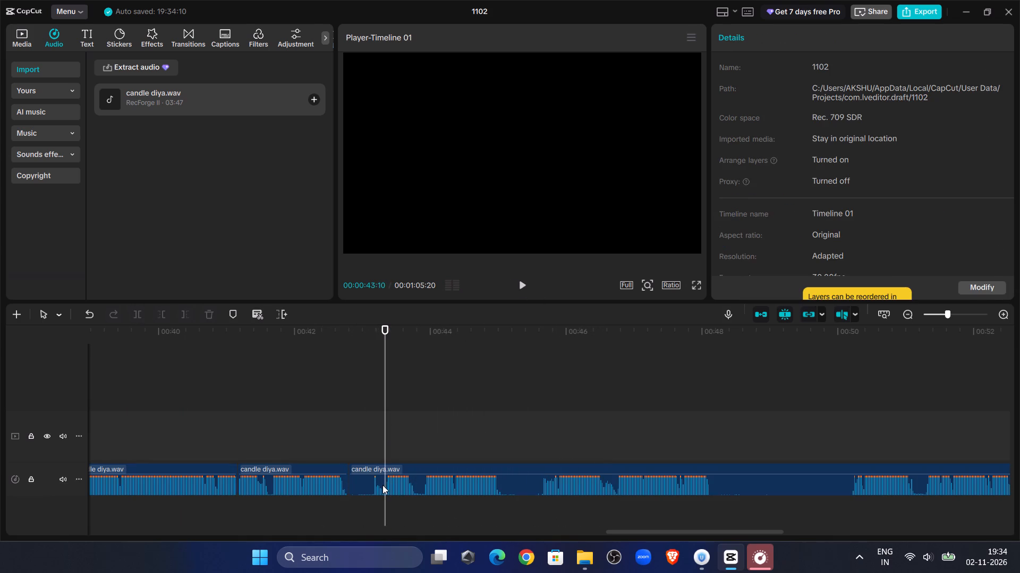
pyautogui.click(382, 485)
pyautogui.click(161, 312)
# Delete the short segment between 00:00:41:05 and 00:00:42:24 and move the last segment into its place against the preceding one.
pyautogui.click(260, 472)
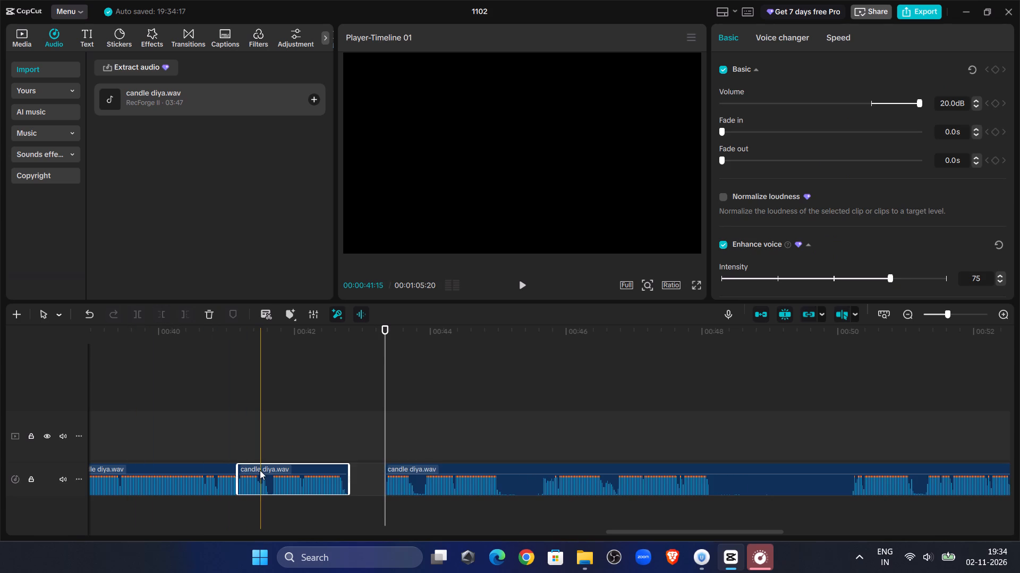
pyautogui.press('Delete')
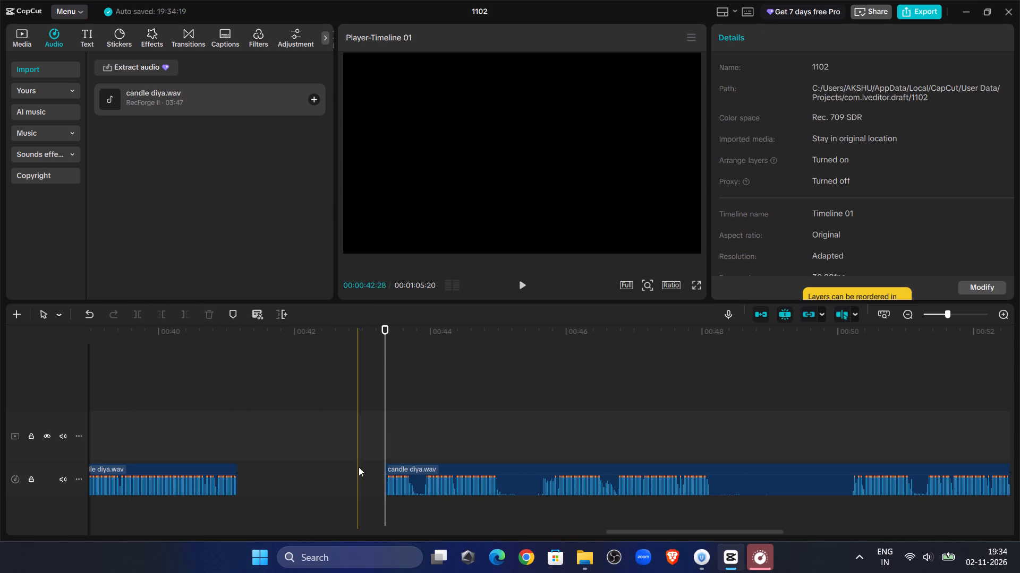
pyautogui.click(549, 481)
pyautogui.moveTo(550, 464); pyautogui.dragTo(396, 480)
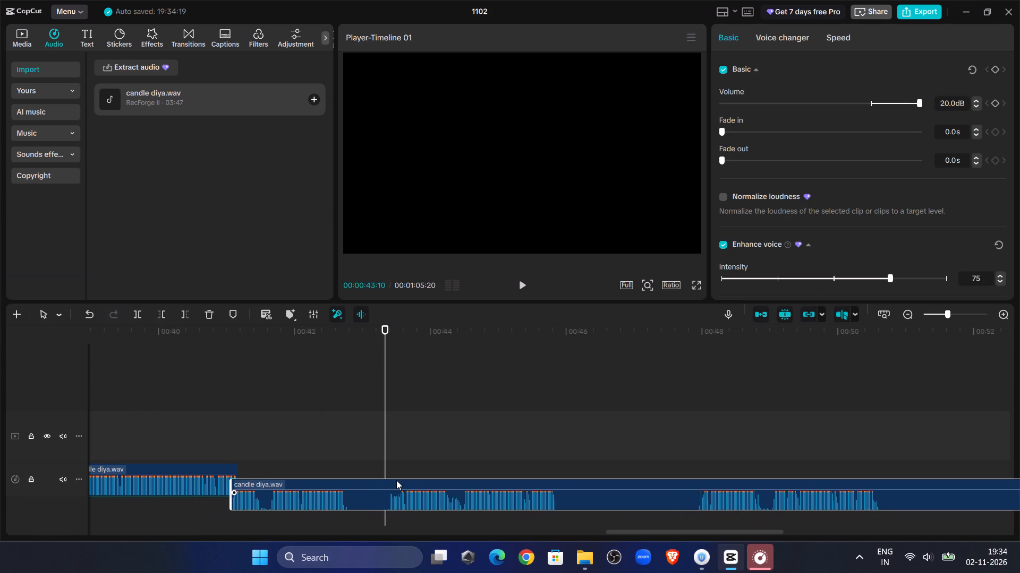
pyautogui.moveTo(396, 480); pyautogui.dragTo(401, 479)
# Play across the closed join and split the last segment in the short pause at 00:00:41:17.
pyautogui.click(196, 397)
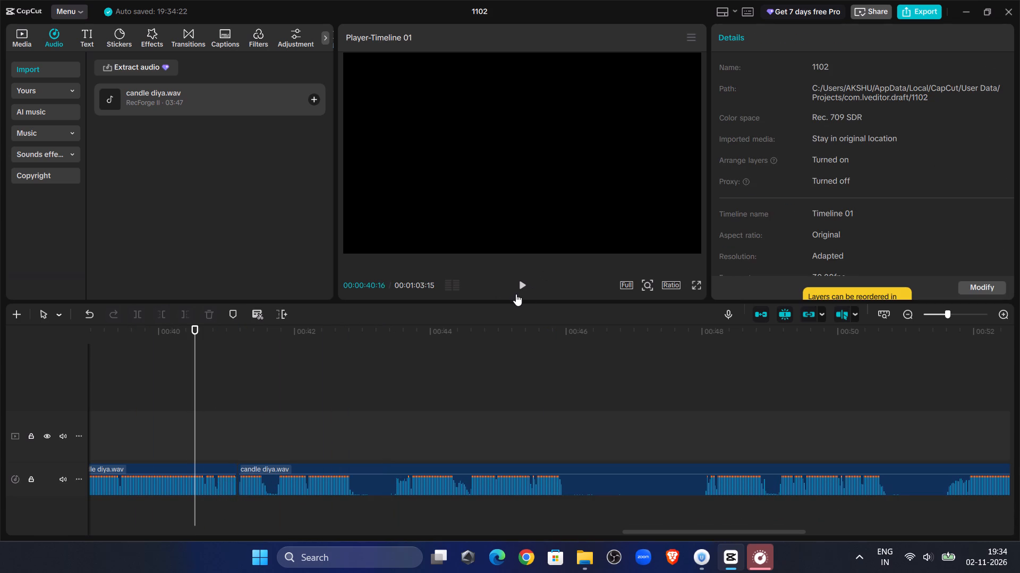
pyautogui.click(516, 294)
pyautogui.click(518, 289)
pyautogui.click(266, 477)
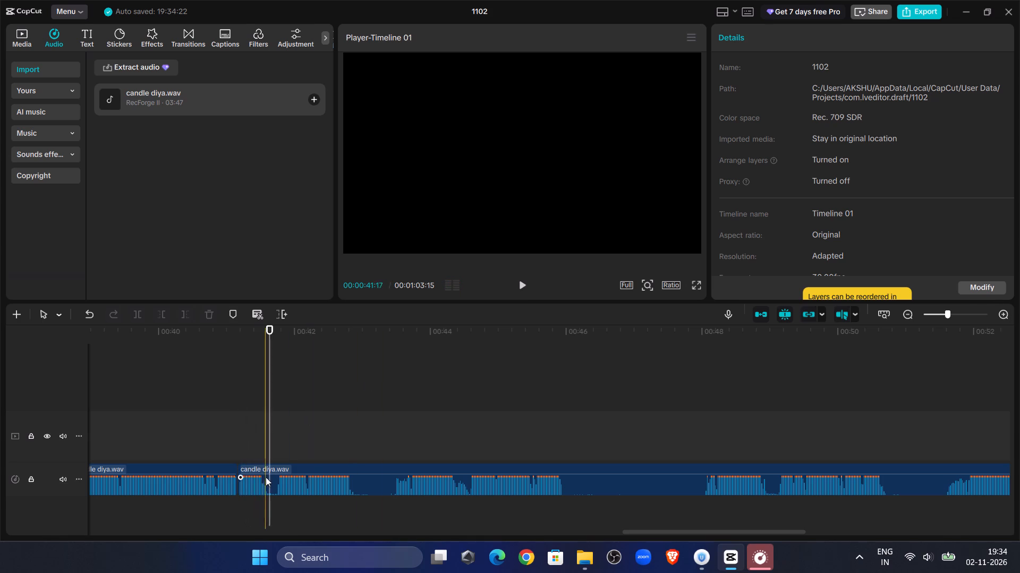
pyautogui.click(133, 310)
# Trim about two frames off the start of the part after the 00:00:41:17 split and move it against the preceding segment.
pyautogui.doubleClick(523, 289)
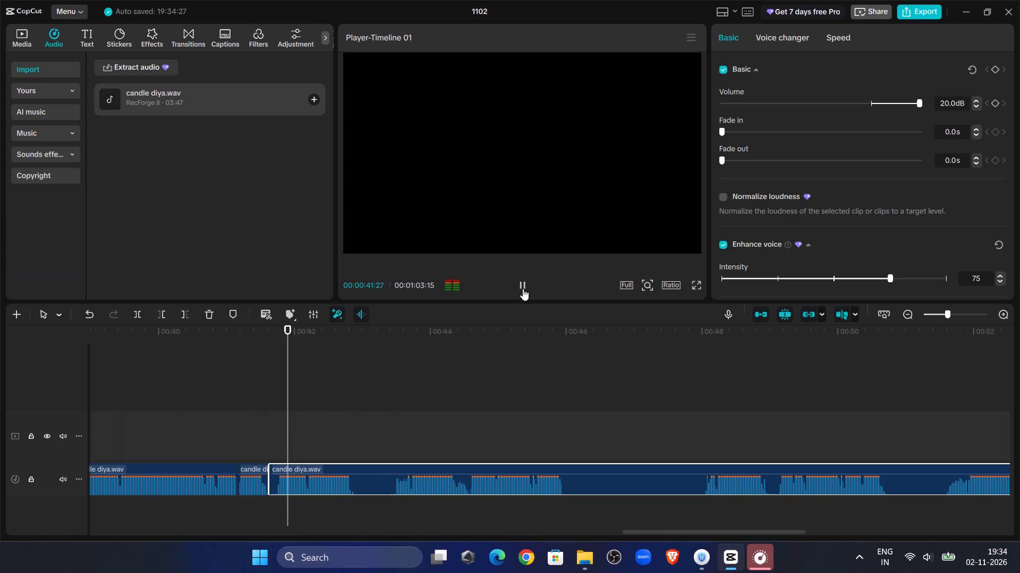
pyautogui.moveTo(293, 394); pyautogui.dragTo(274, 400)
pyautogui.click(155, 312)
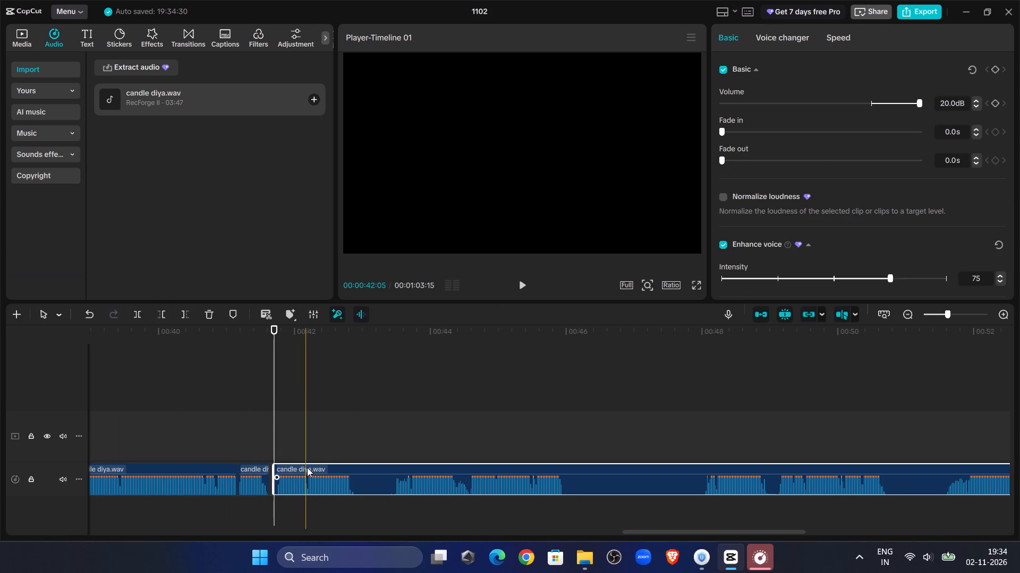
pyautogui.moveTo(307, 468); pyautogui.dragTo(302, 469)
# Play across the closed join and split the last segment at the start of the pause at 00:00:42:25.
pyautogui.click(233, 389)
pyautogui.click(525, 288)
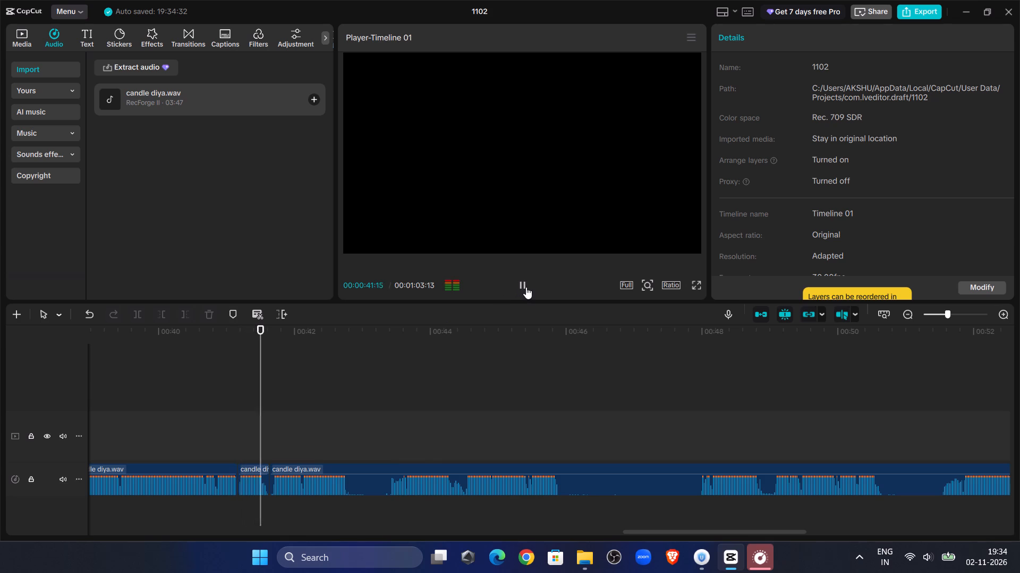
pyautogui.click(521, 283)
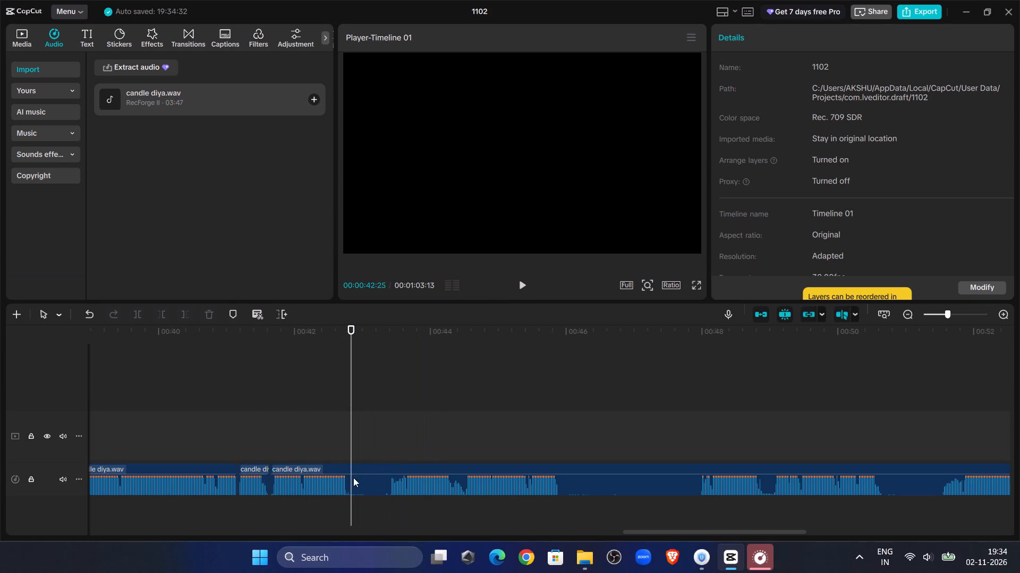
pyautogui.click(353, 477)
pyautogui.click(136, 312)
# Play through the last segment, cut away everything before 00:00:56:24 in it, and move the remainder against the preceding segment.
pyautogui.click(515, 277)
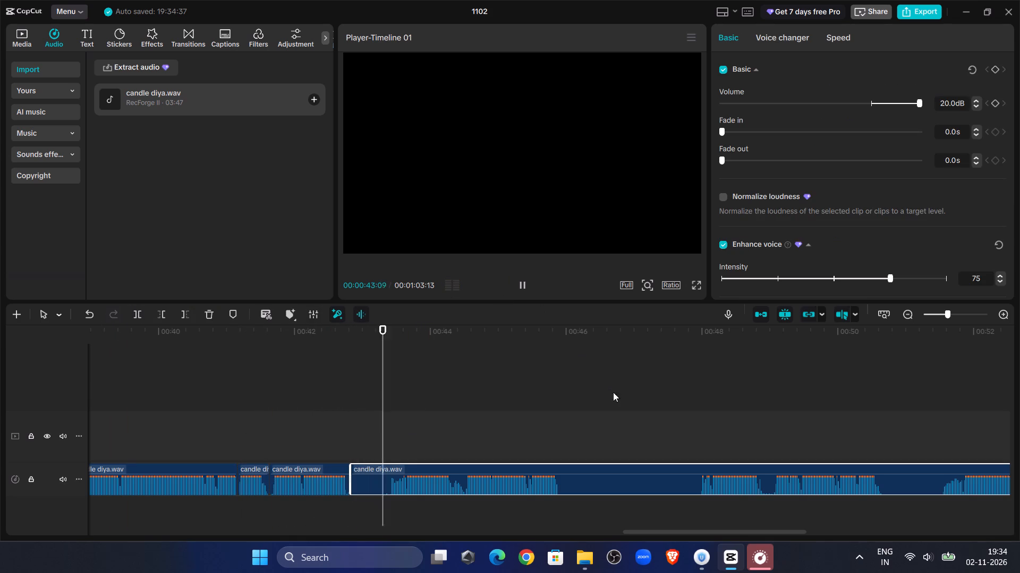
pyautogui.click(690, 419)
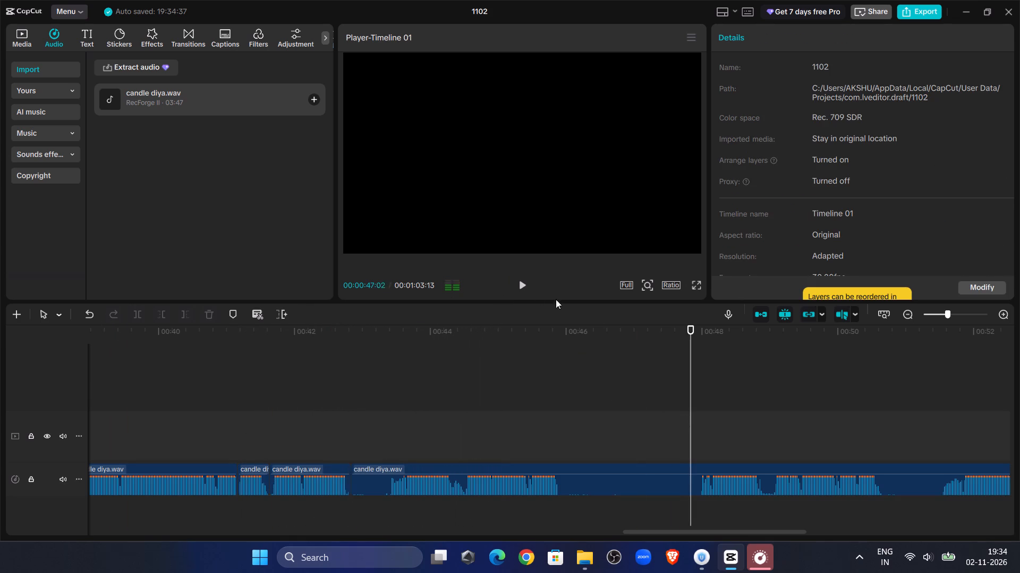
pyautogui.click(522, 285)
pyautogui.moveTo(656, 532); pyautogui.dragTo(723, 547)
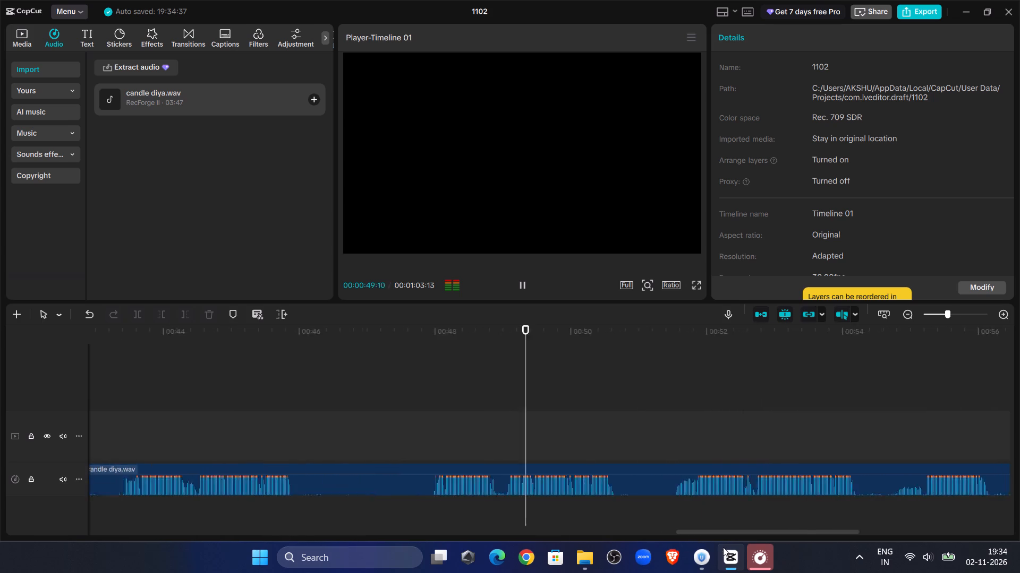
pyautogui.moveTo(723, 547); pyautogui.dragTo(752, 544)
pyautogui.click(943, 316)
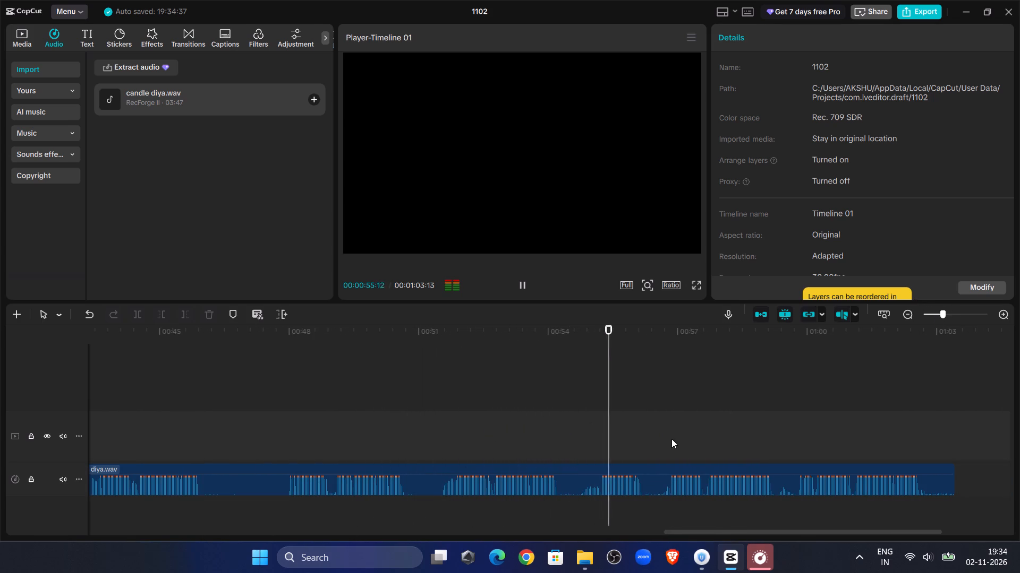
pyautogui.click(518, 284)
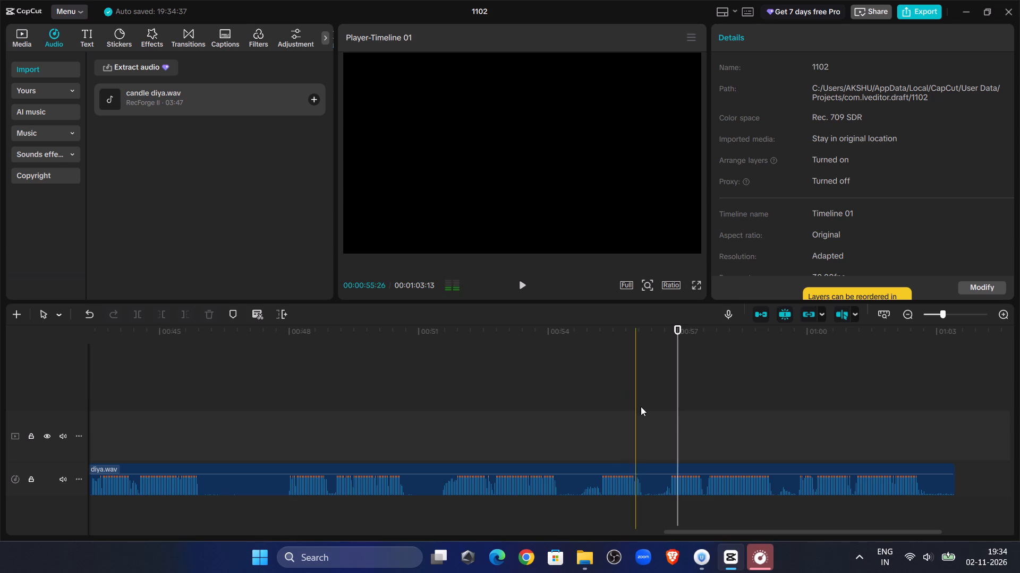
pyautogui.click(648, 410)
pyautogui.moveTo(649, 410); pyautogui.dragTo(669, 432)
pyautogui.click(644, 477)
pyautogui.click(164, 311)
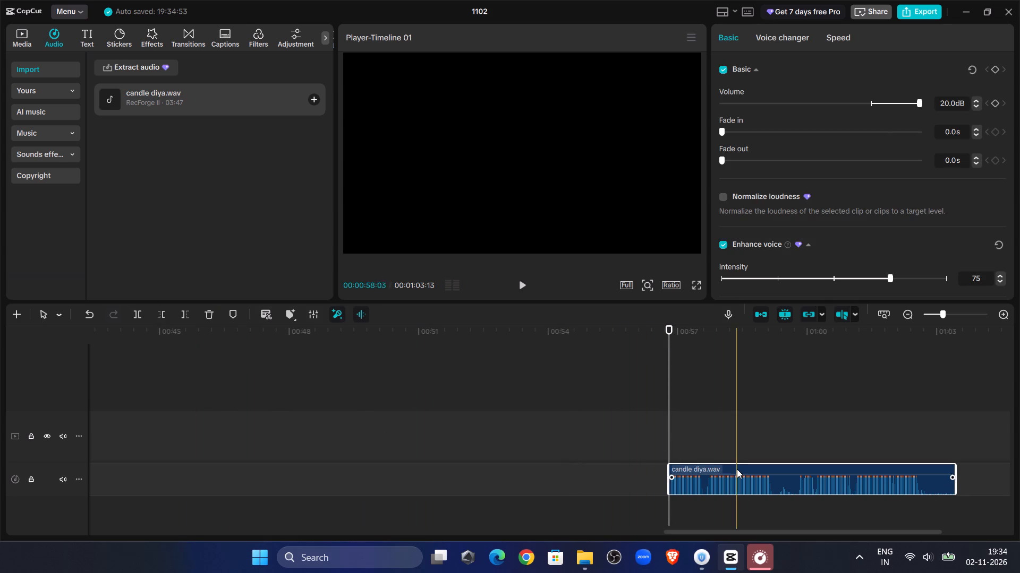
pyautogui.moveTo(741, 470); pyautogui.dragTo(369, 482)
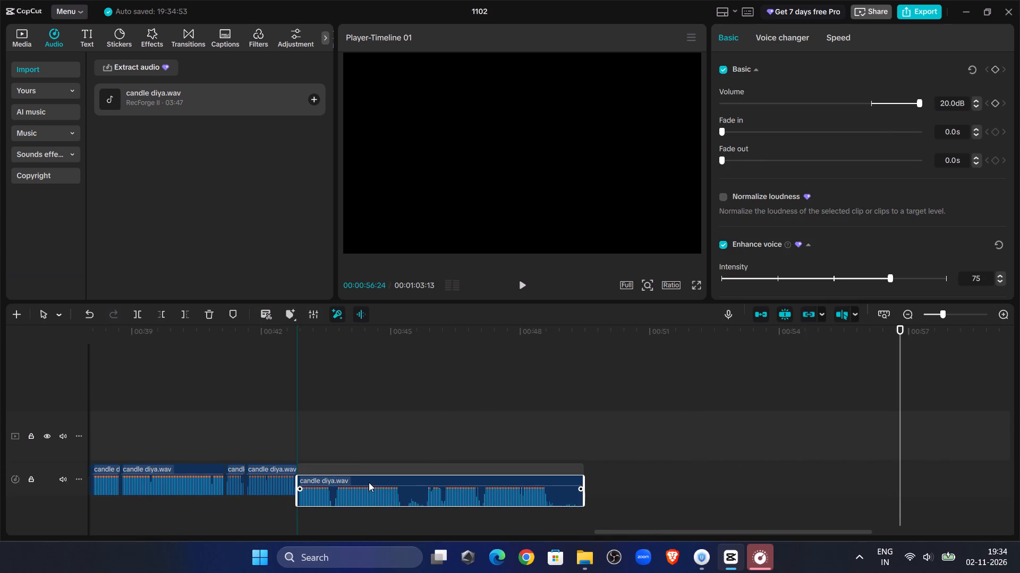
pyautogui.moveTo(369, 482); pyautogui.dragTo(369, 481)
# Play across the closed join and split the last segment in the short pause at 00:00:43:19.
pyautogui.click(287, 378)
pyautogui.click(527, 274)
pyautogui.click(525, 281)
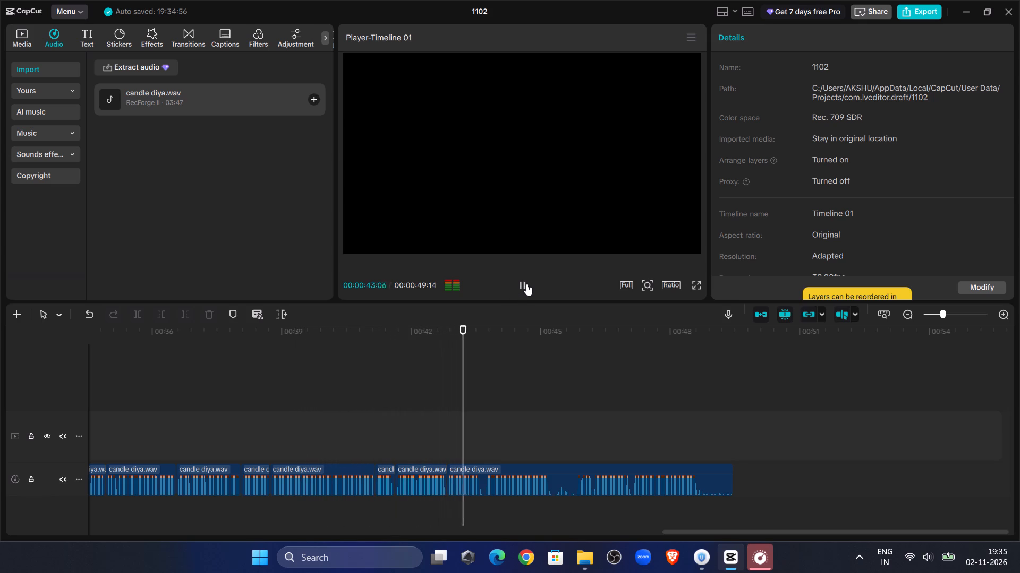
pyautogui.click(526, 284)
pyautogui.click(480, 482)
pyautogui.click(134, 313)
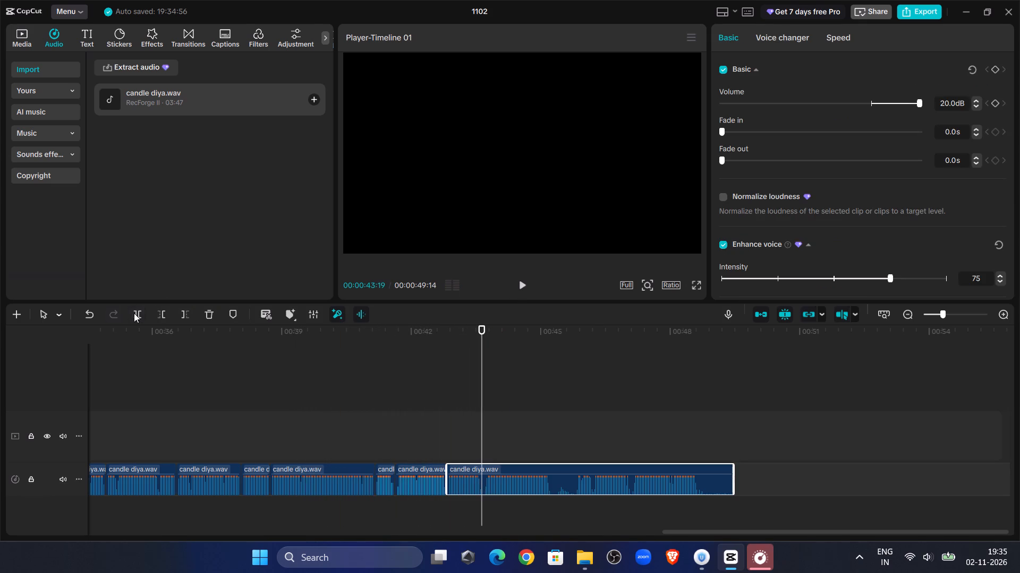
# Trim about two frames off the start of the part after the 00:00:43:19 split and move it against the preceding segment.
pyautogui.click(950, 308)
pyautogui.click(957, 311)
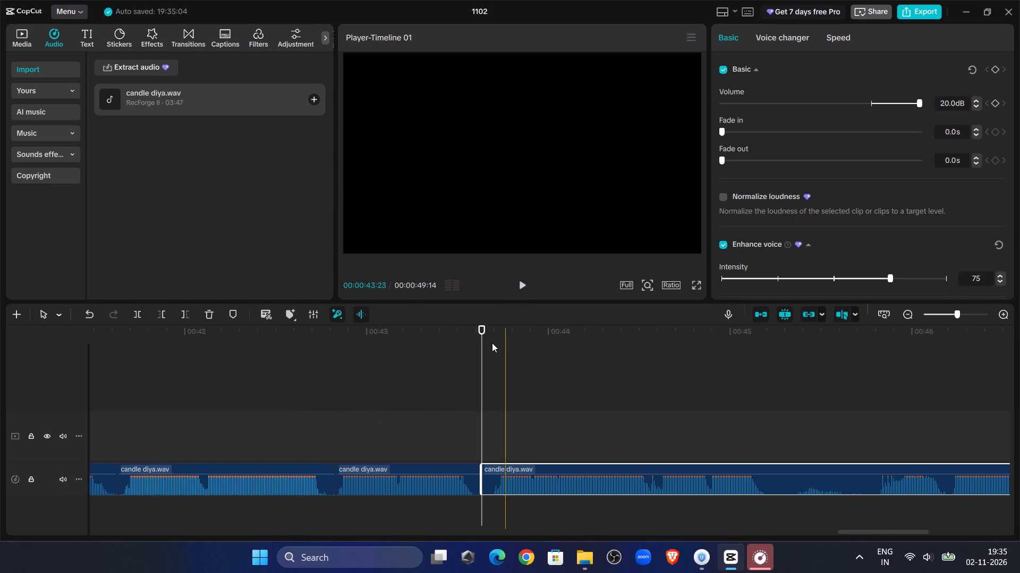
pyautogui.moveTo(482, 341); pyautogui.dragTo(492, 353)
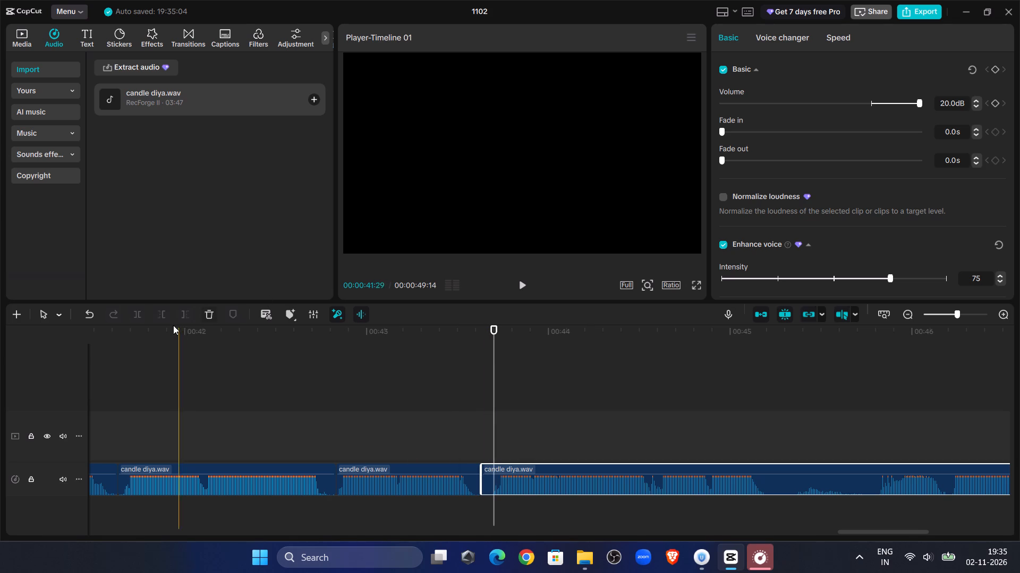
pyautogui.click(165, 317)
pyautogui.moveTo(515, 472); pyautogui.dragTo(505, 472)
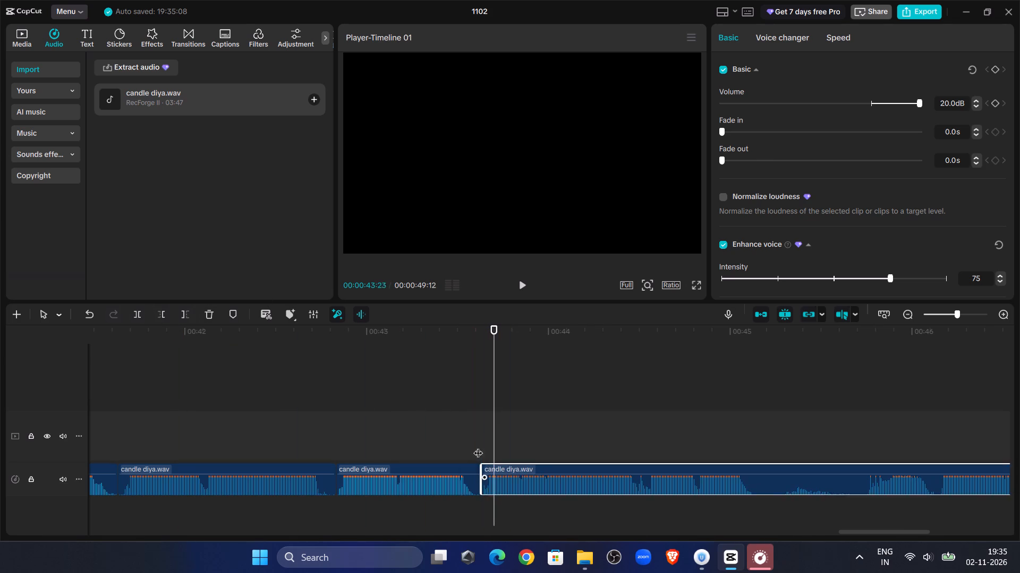
# Play across the closed join and cut away everything in the last segment after 00:00:45:04.
pyautogui.click(457, 413)
pyautogui.click(515, 288)
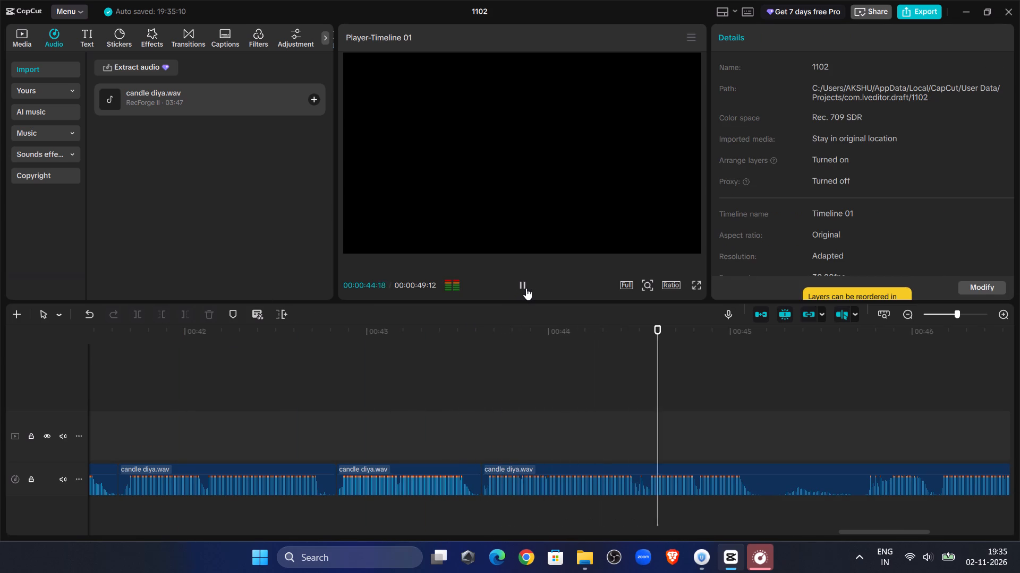
pyautogui.click(526, 288)
pyautogui.moveTo(760, 421); pyautogui.dragTo(753, 423)
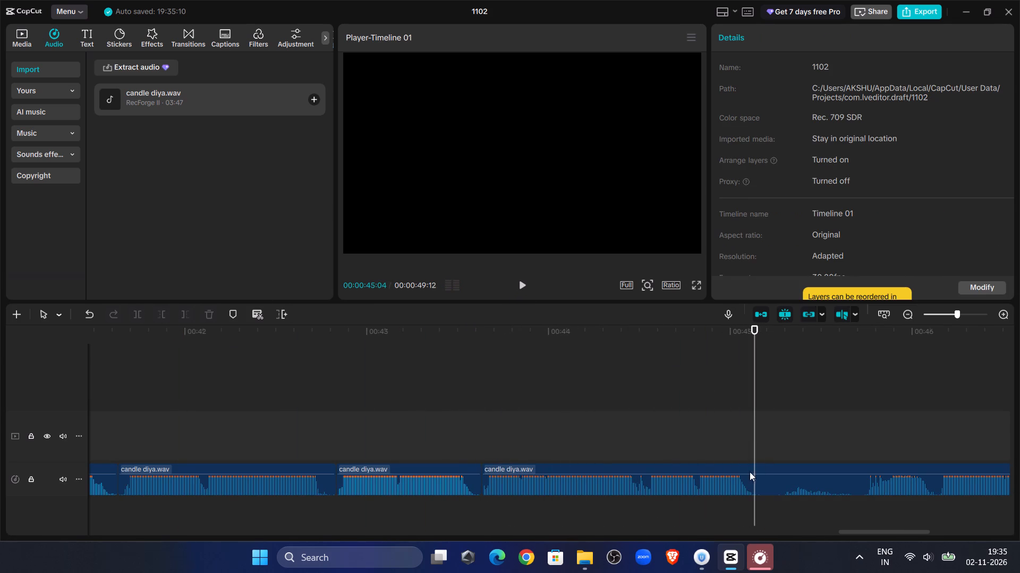
pyautogui.click(748, 473)
pyautogui.click(182, 312)
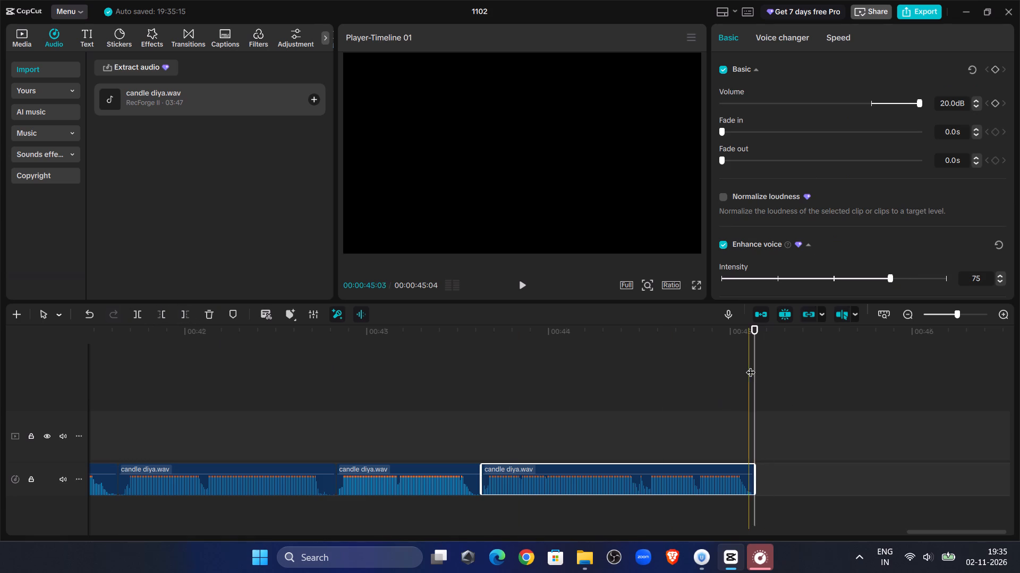
# Play the recording from the beginning and delete the two mostly silent segments between about 00:00:05:12 and 00:00:07:25.
pyautogui.moveTo(759, 366); pyautogui.dragTo(0, 398)
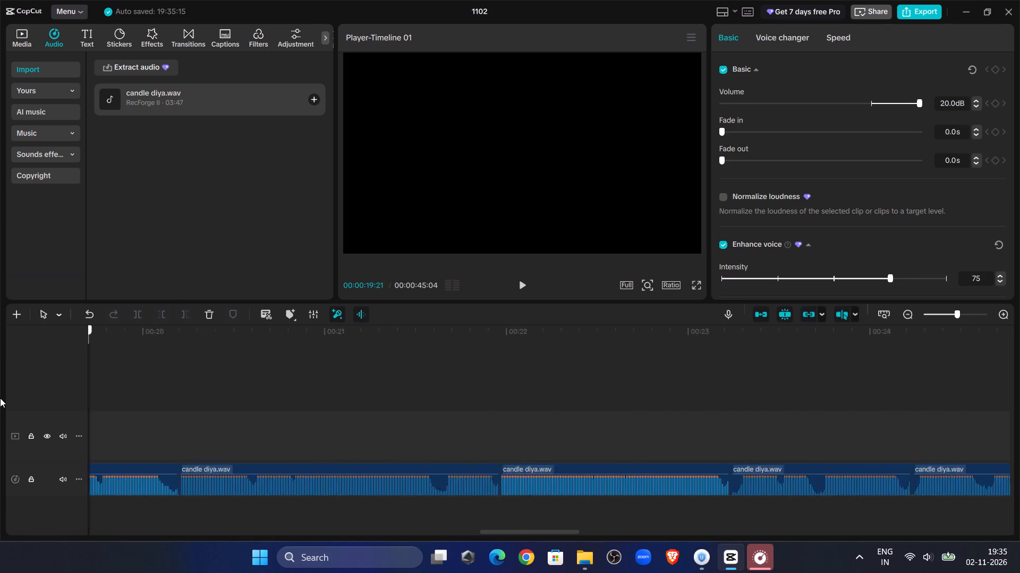
pyautogui.moveTo(0, 398); pyautogui.dragTo(0, 409)
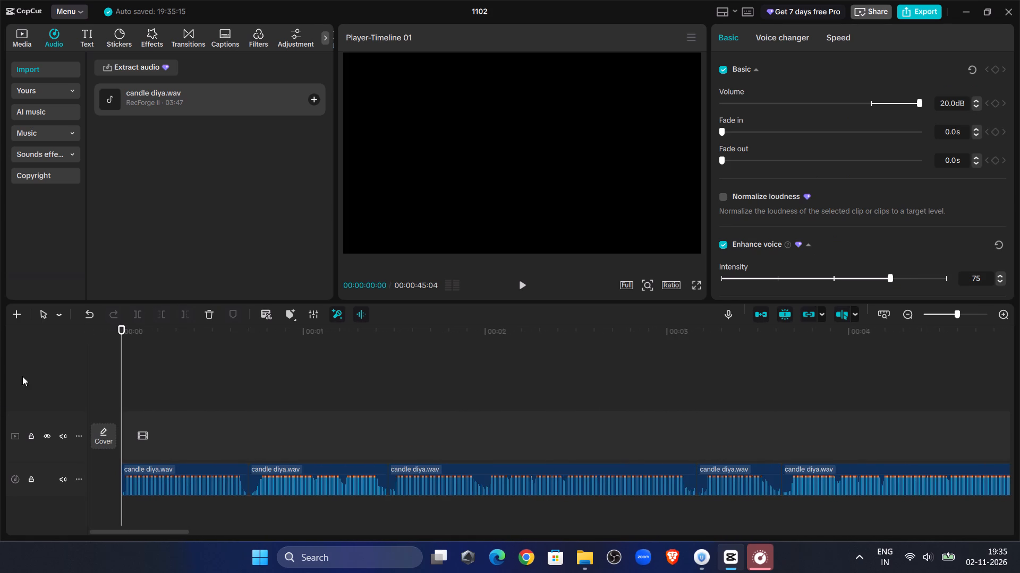
pyautogui.click(514, 289)
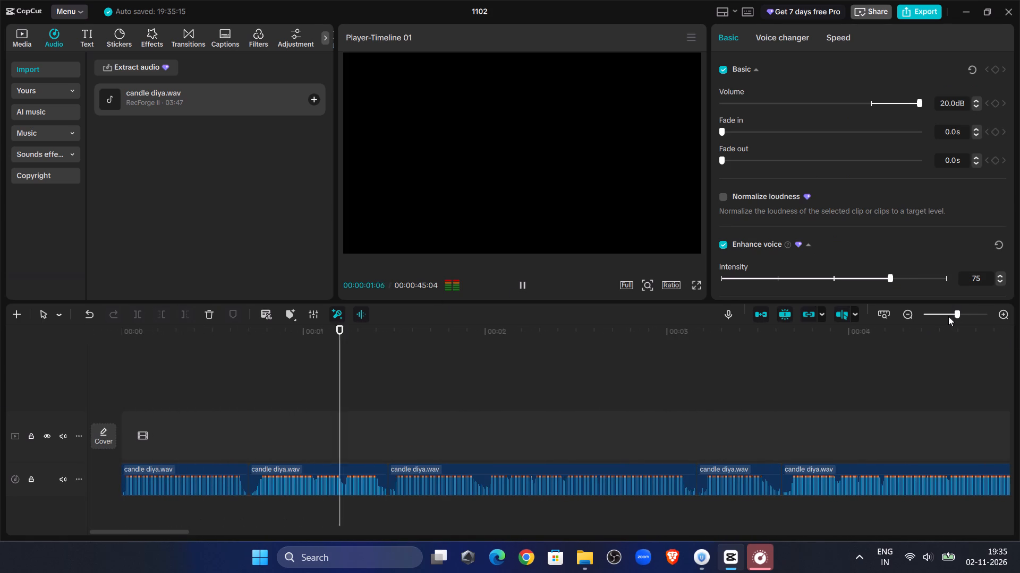
pyautogui.click(948, 316)
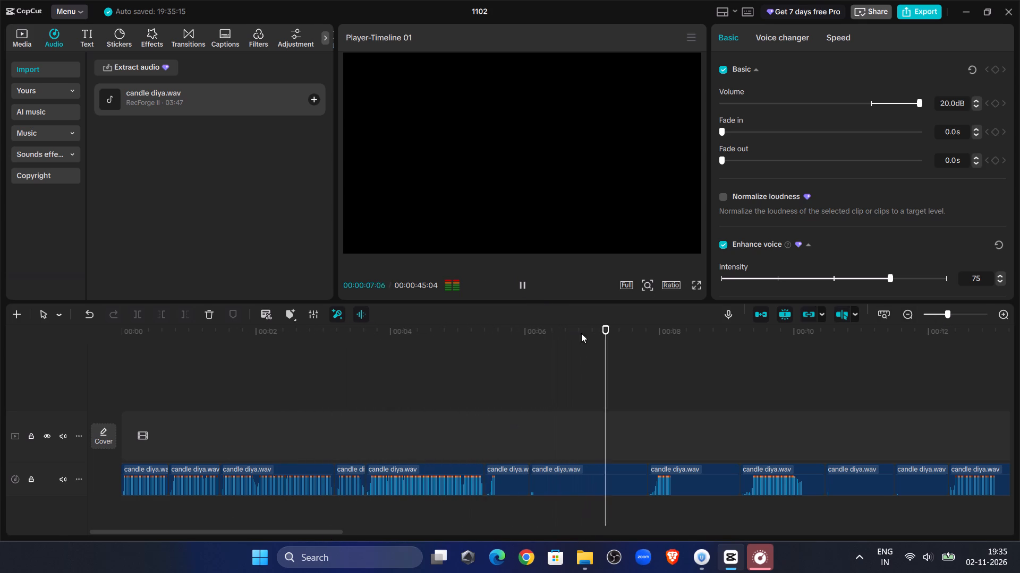
pyautogui.click(518, 279)
pyautogui.click(516, 484)
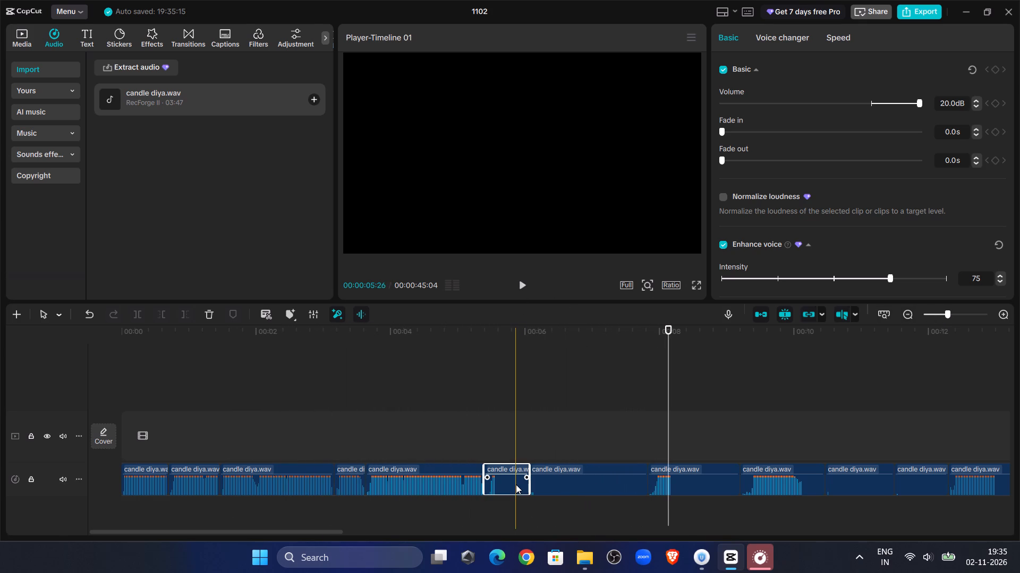
pyautogui.press('Delete')
pyautogui.click(557, 472)
pyautogui.press('Delete')
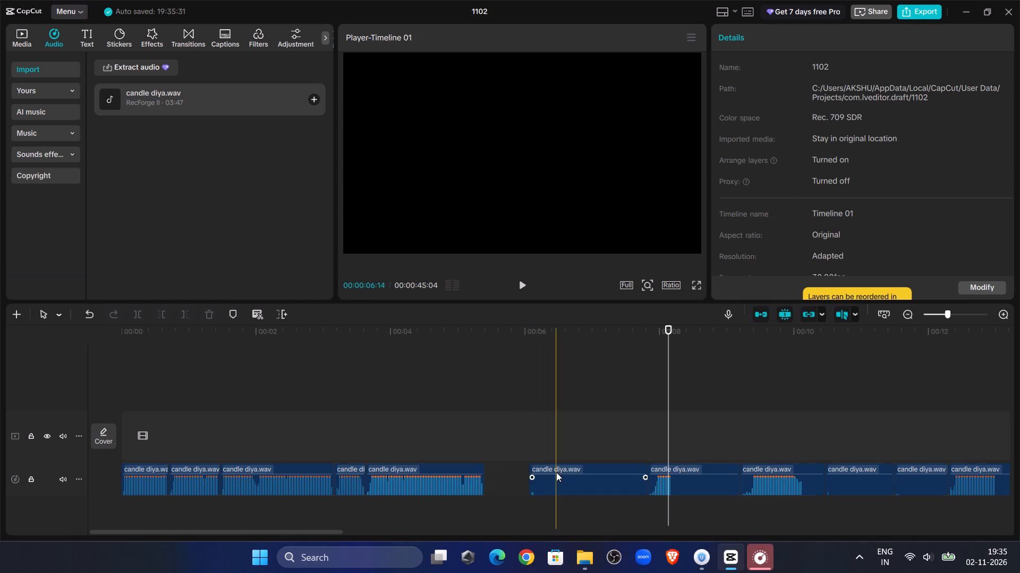
pyautogui.click(555, 476)
pyautogui.press('Delete')
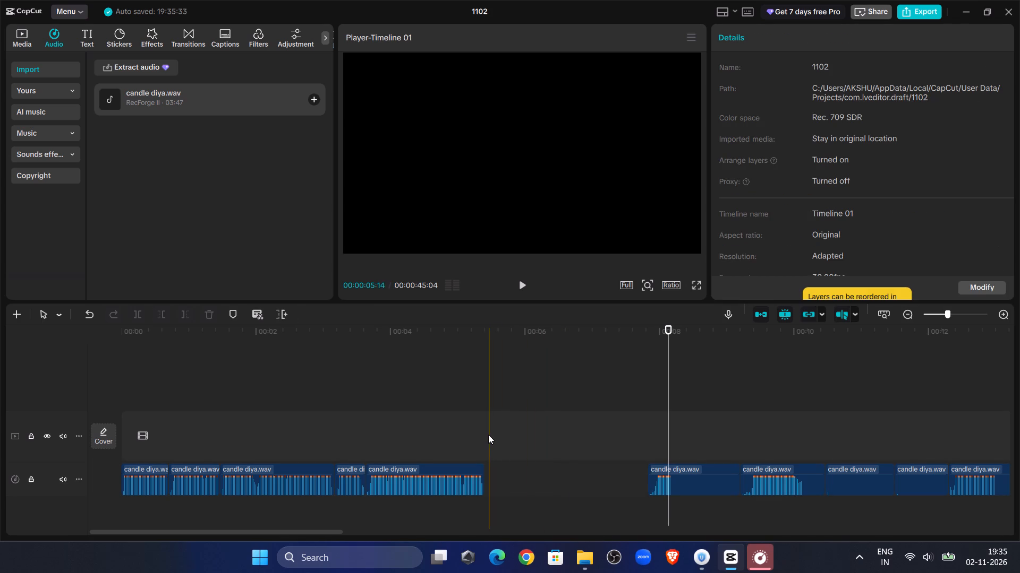
# Select all segments after the gap and move them together against the segment ending at 00:00:05:12.
pyautogui.click(483, 435)
pyautogui.click(938, 314)
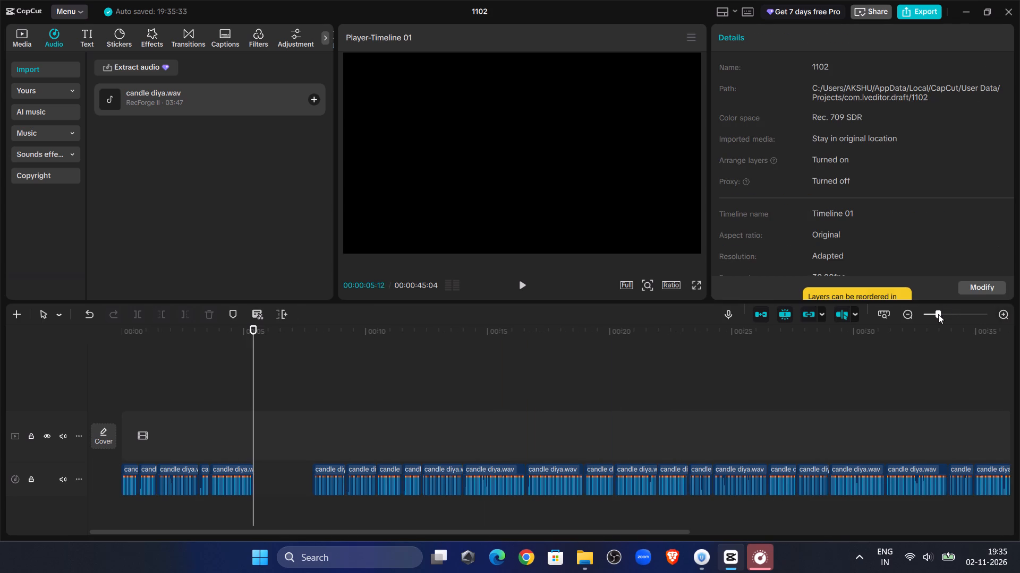
pyautogui.click(938, 315)
pyautogui.click(929, 316)
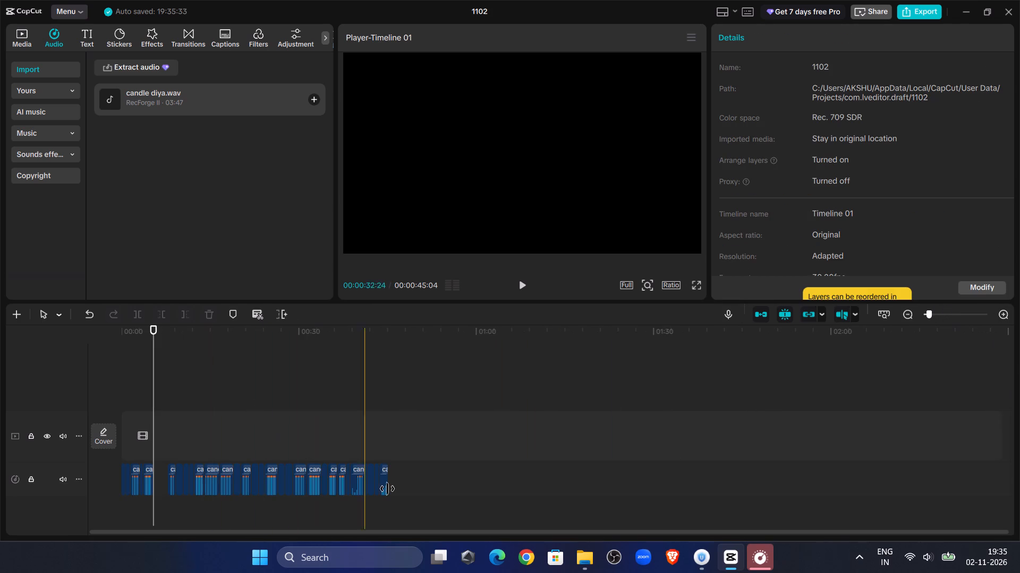
pyautogui.moveTo(392, 490); pyautogui.dragTo(167, 464)
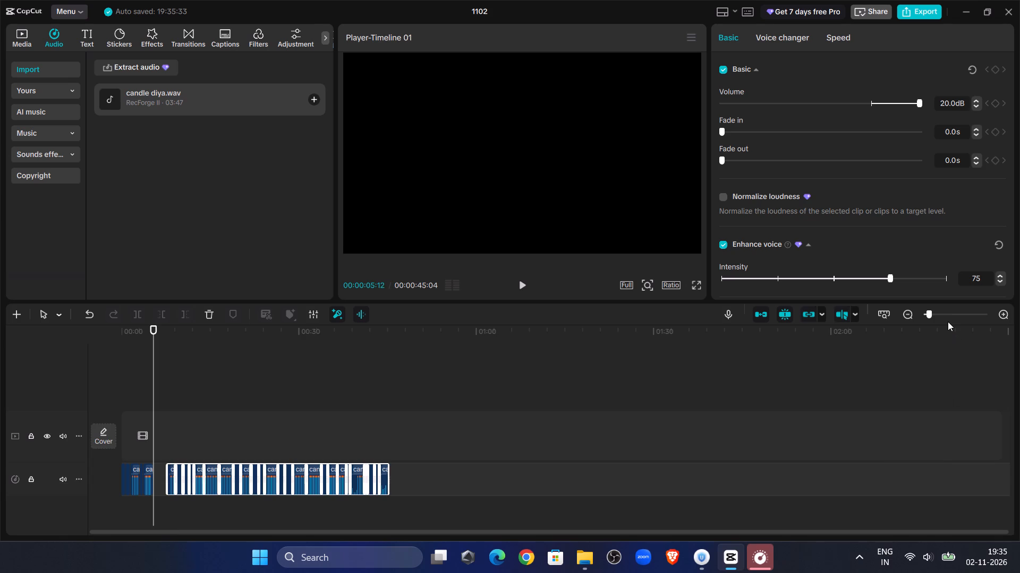
pyautogui.click(948, 318)
pyautogui.moveTo(351, 469); pyautogui.dragTo(164, 492)
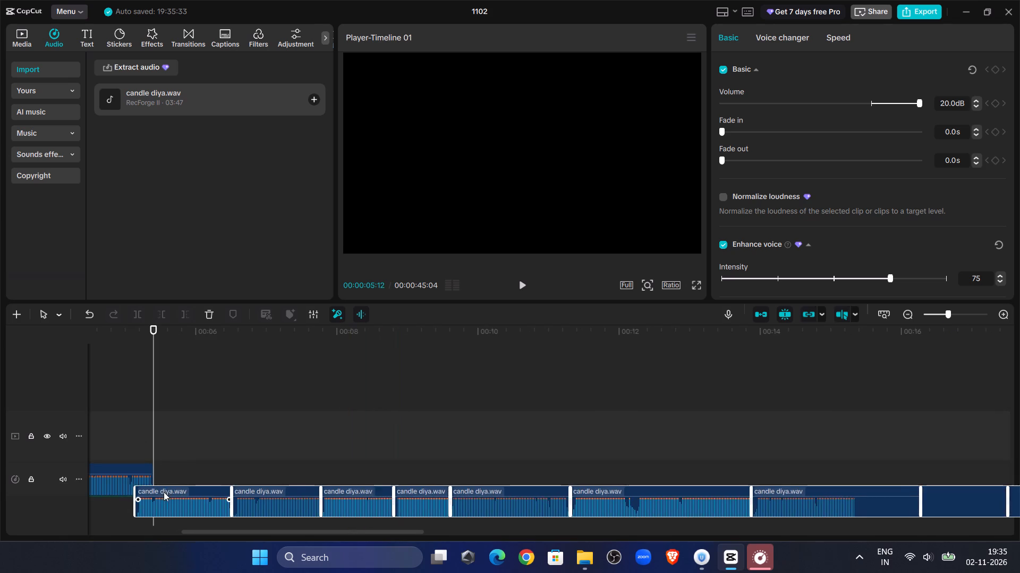
pyautogui.moveTo(164, 492); pyautogui.dragTo(182, 481)
# Play on from the closed join and delete the two consecutive segments between about 00:00:11:16 and 00:00:16:16.
pyautogui.click(125, 386)
pyautogui.click(516, 279)
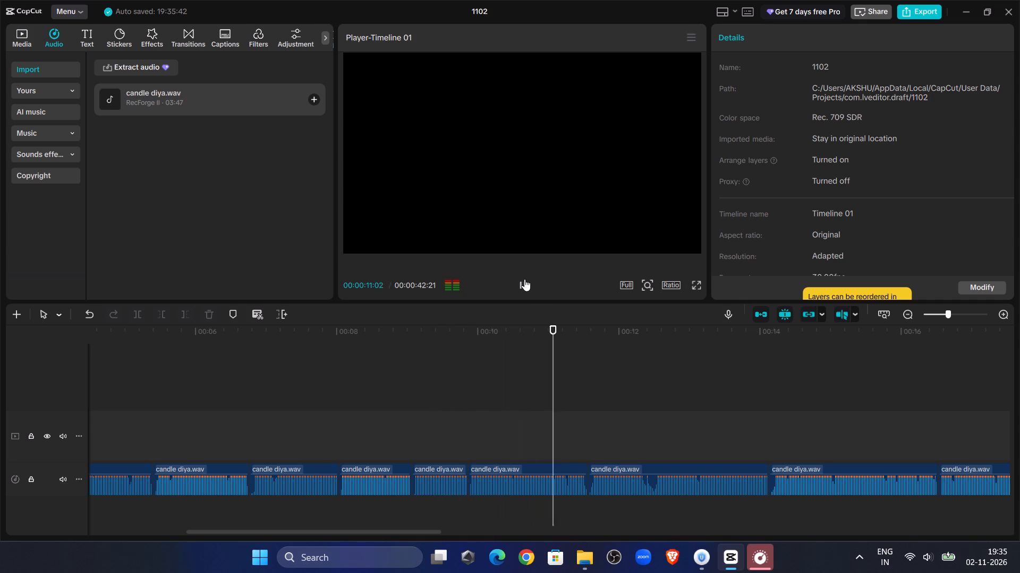
pyautogui.moveTo(422, 531); pyautogui.dragTo(479, 530)
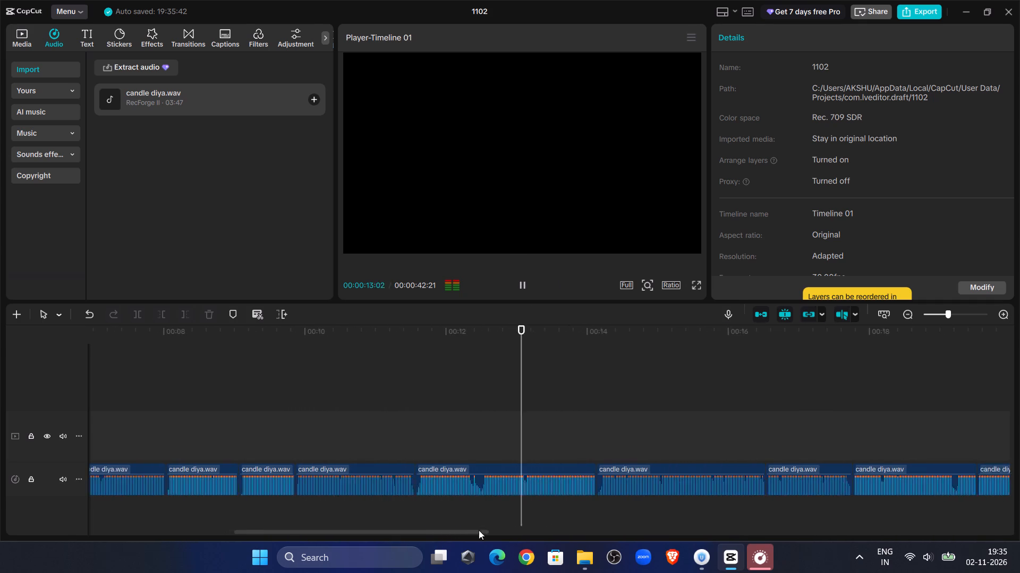
pyautogui.moveTo(479, 530); pyautogui.dragTo(484, 529)
pyautogui.click(504, 489)
pyautogui.press('Delete')
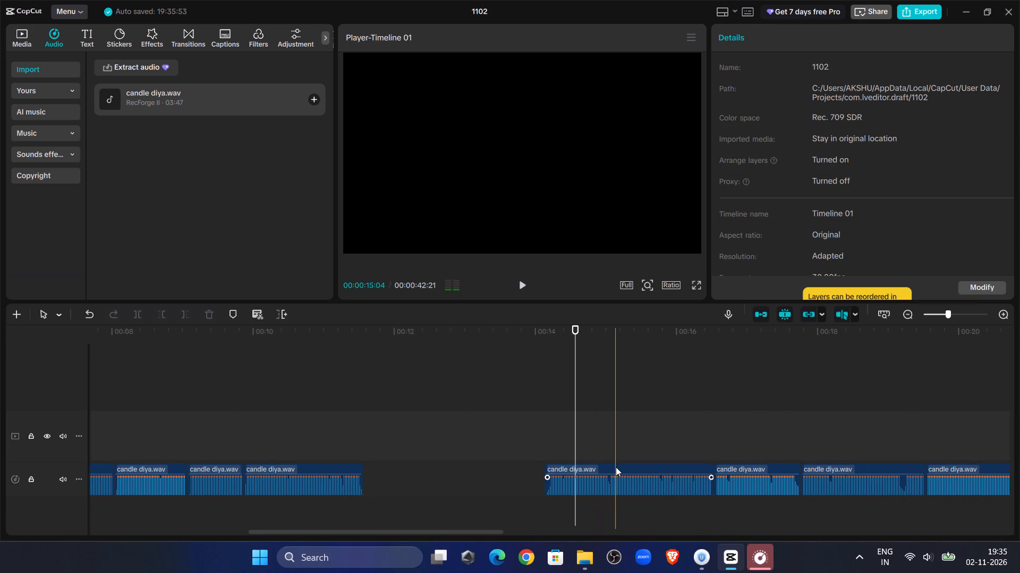
pyautogui.click(518, 284)
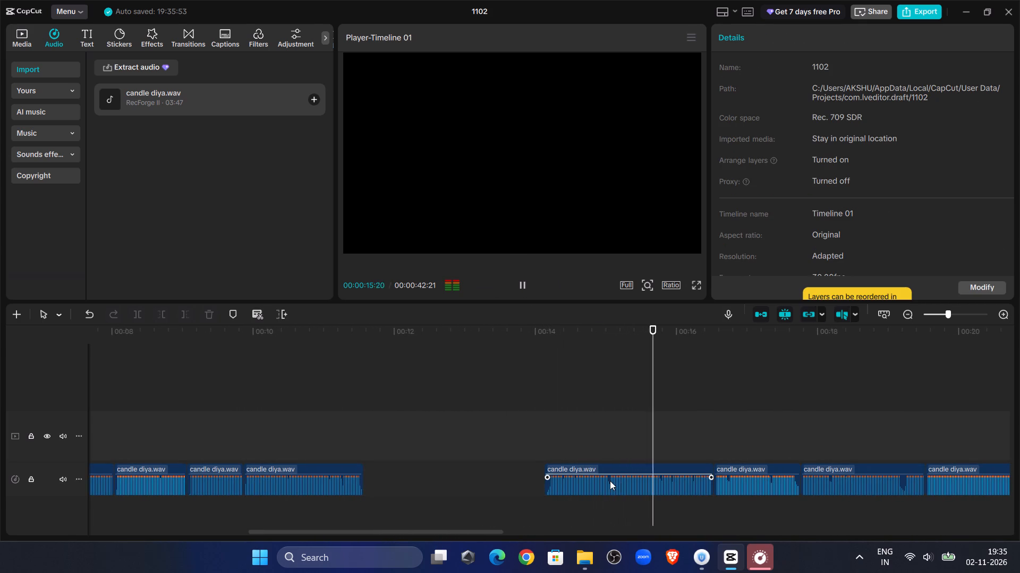
pyautogui.click(610, 481)
pyautogui.press('Delete')
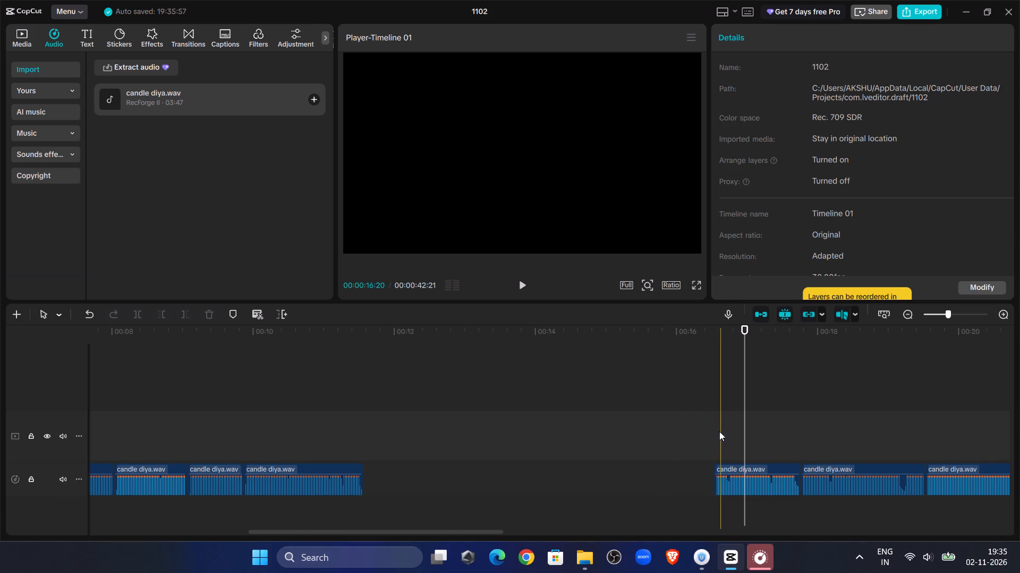
# Select all segments after the gap and move them together against the segment ending at about 00:00:11:16.
pyautogui.click(711, 426)
pyautogui.click(932, 312)
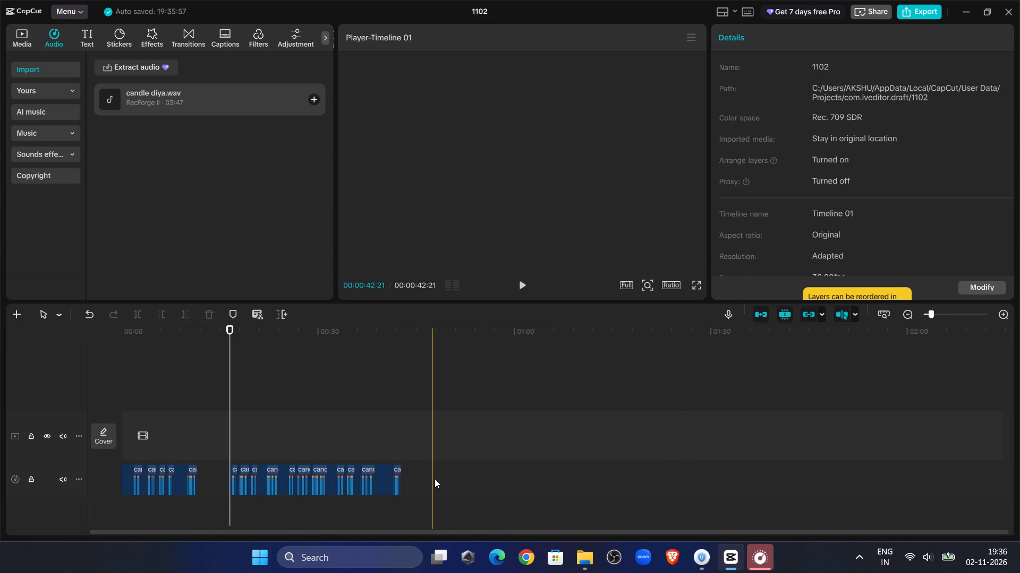
pyautogui.moveTo(435, 479); pyautogui.dragTo(232, 480)
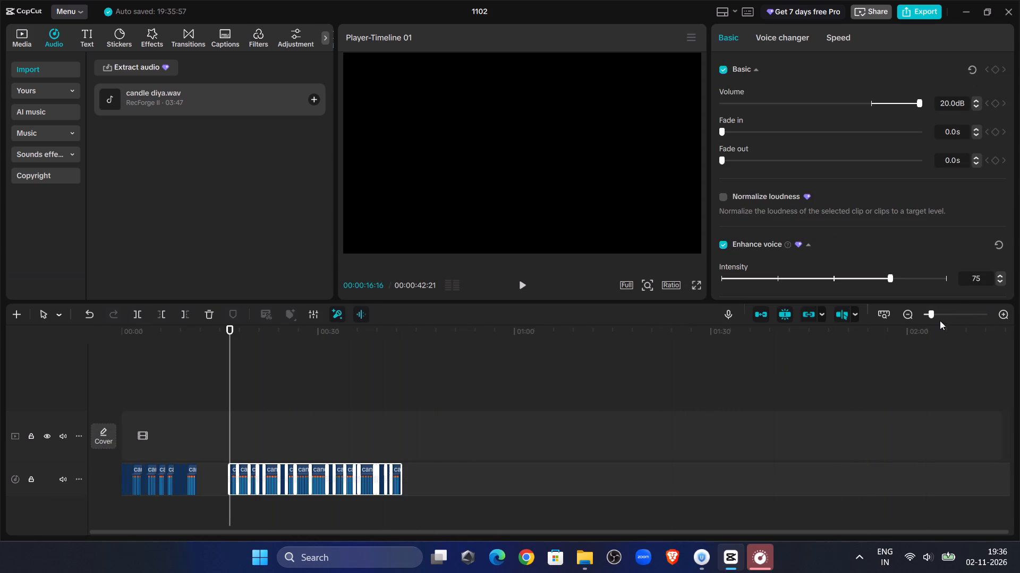
pyautogui.click(947, 317)
pyautogui.moveTo(229, 331); pyautogui.dragTo(64, 349)
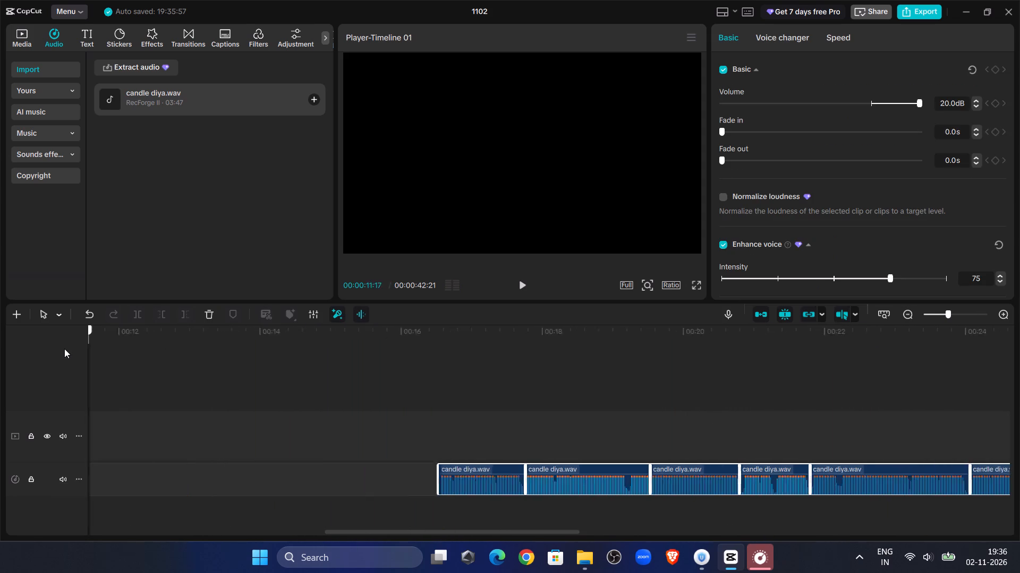
pyautogui.moveTo(64, 349); pyautogui.dragTo(244, 382)
pyautogui.moveTo(665, 469); pyautogui.dragTo(481, 475)
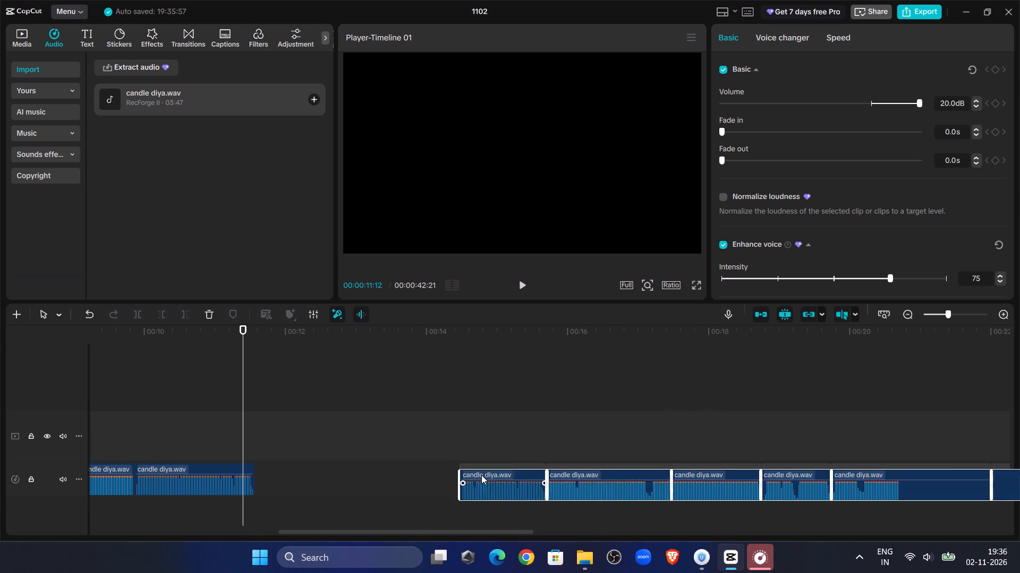
pyautogui.moveTo(481, 475); pyautogui.dragTo(317, 474)
# Play on across the closed join and delete the two consecutive segments between about 00:00:30:19 and 00:00:33:22.
pyautogui.click(528, 286)
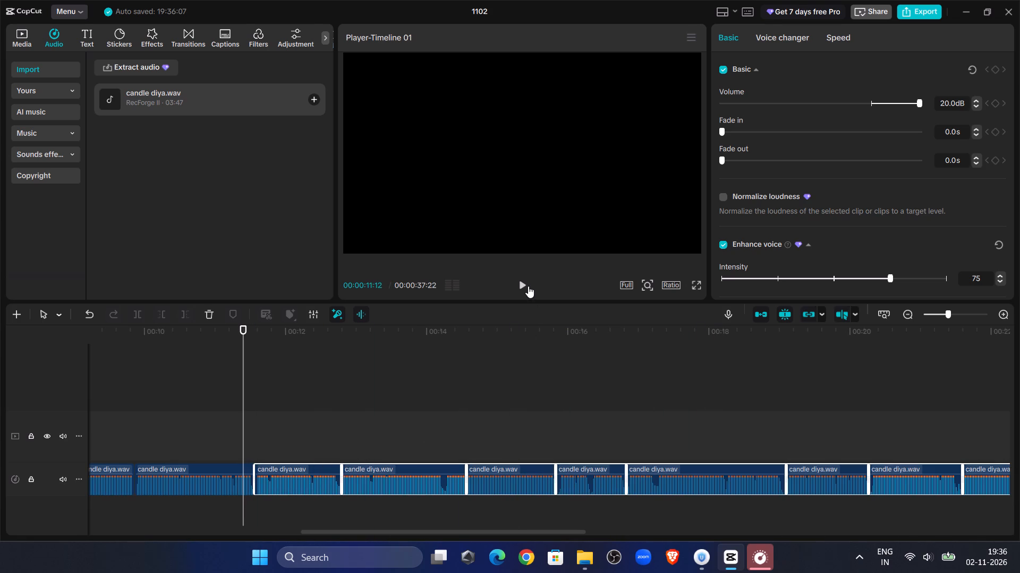
pyautogui.click(184, 362)
pyautogui.click(527, 285)
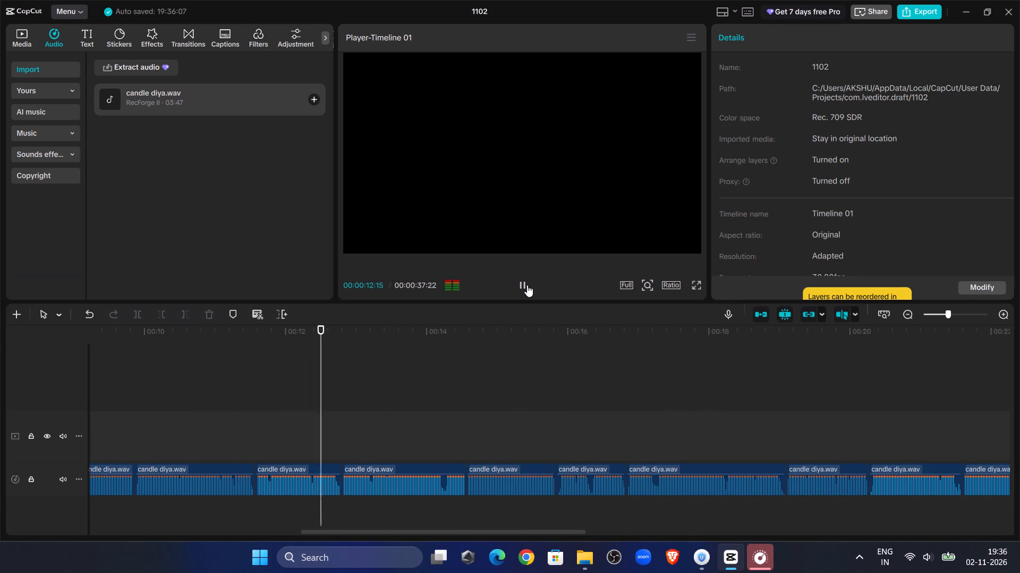
pyautogui.click(942, 315)
pyautogui.moveTo(550, 529); pyautogui.dragTo(601, 533)
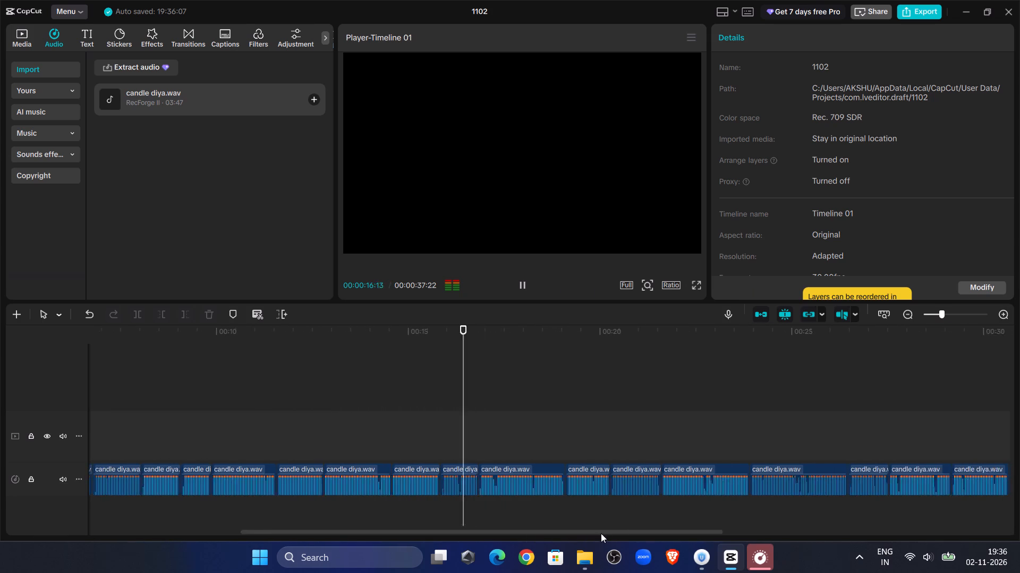
pyautogui.moveTo(601, 533); pyautogui.dragTo(605, 532)
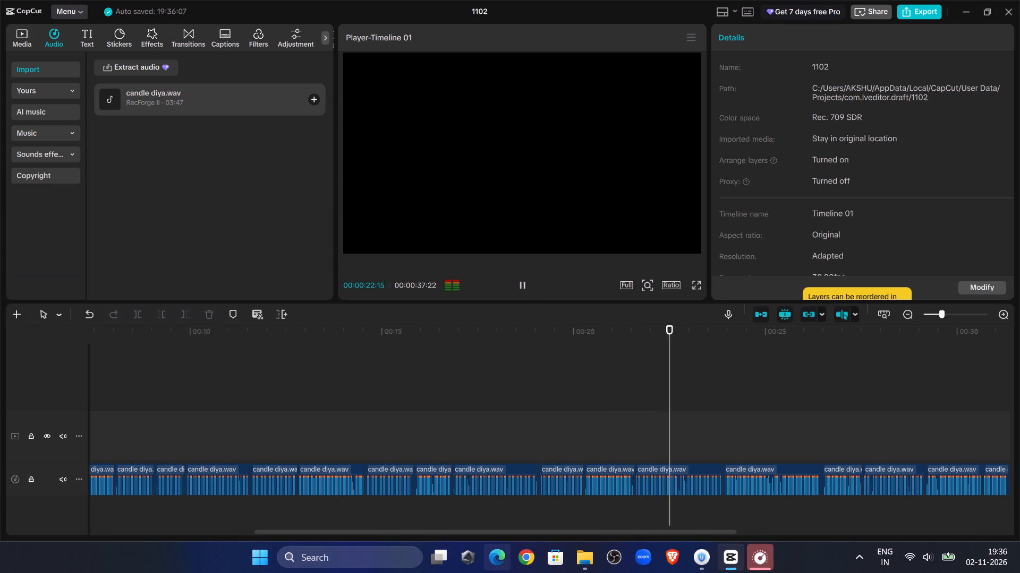
pyautogui.moveTo(524, 532); pyautogui.dragTo(579, 535)
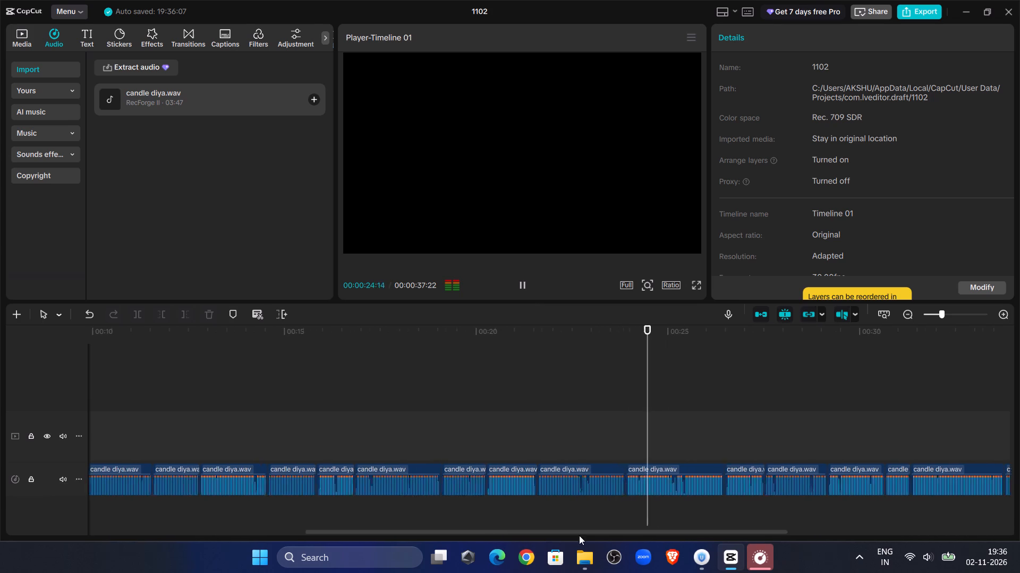
pyautogui.moveTo(579, 535); pyautogui.dragTo(580, 535)
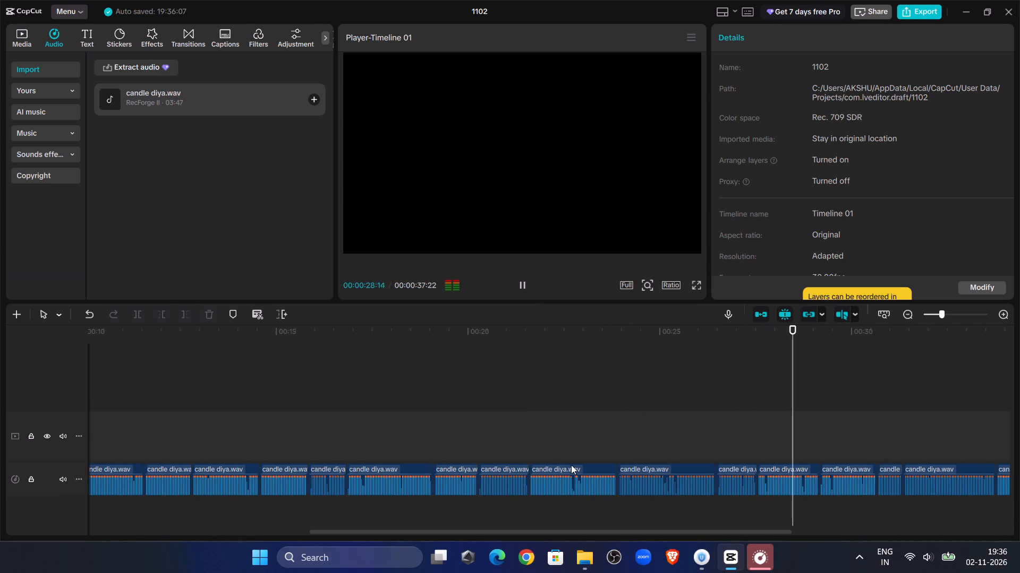
pyautogui.moveTo(559, 534); pyautogui.dragTo(655, 529)
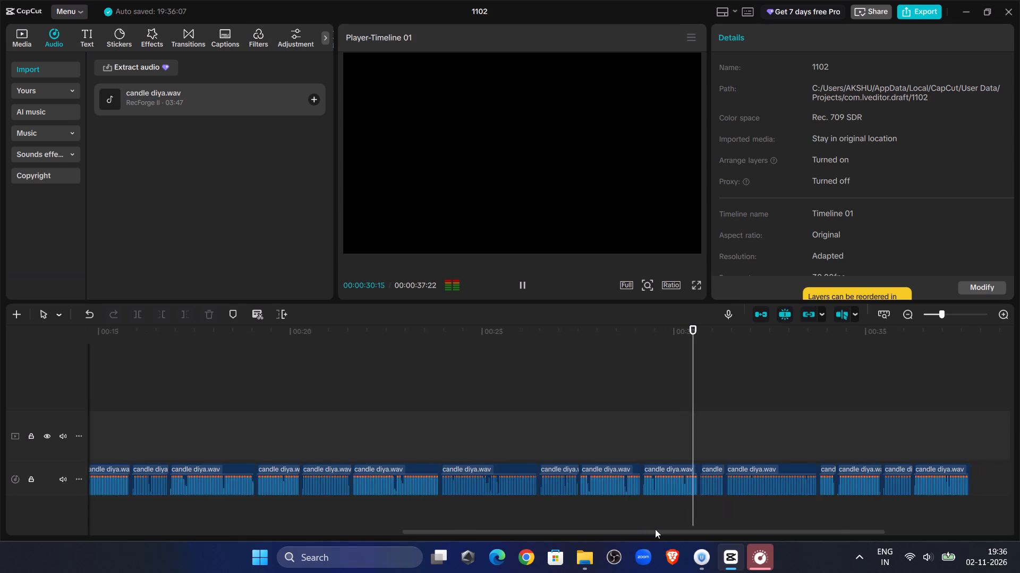
pyautogui.moveTo(655, 529); pyautogui.dragTo(663, 527)
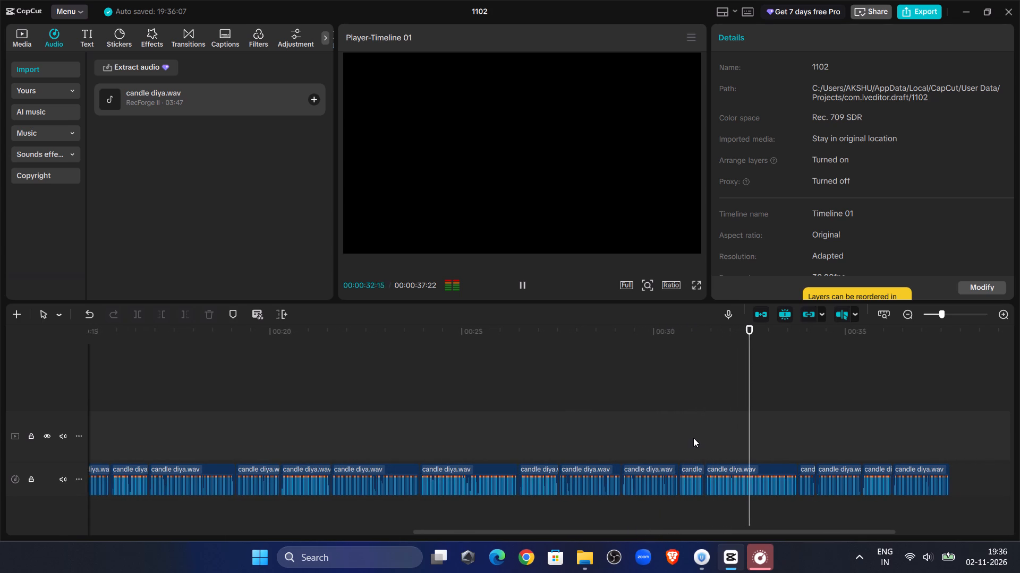
pyautogui.click(693, 486)
pyautogui.press('Delete')
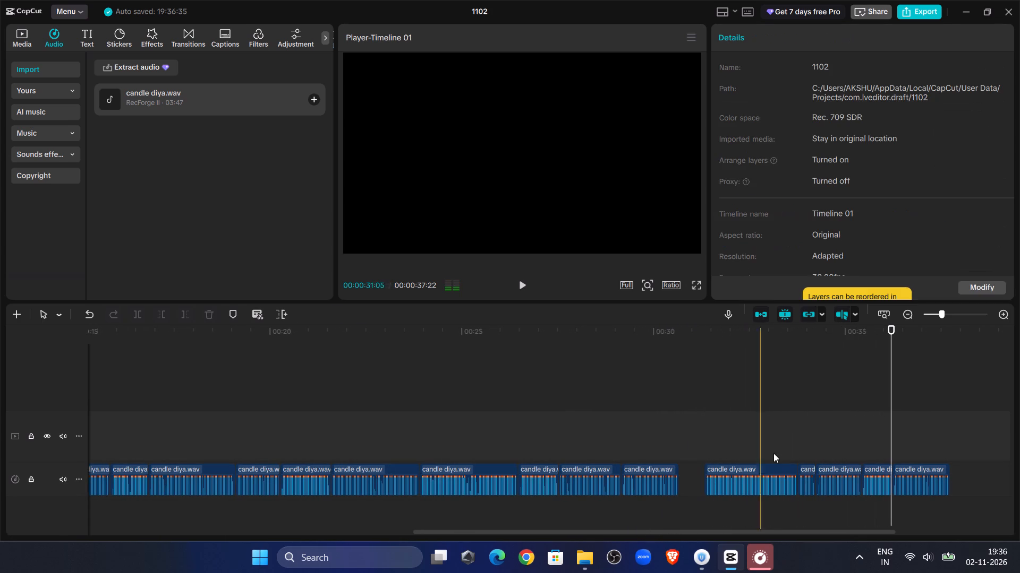
pyautogui.click(748, 473)
pyautogui.press('Delete')
# Select the remaining segments after the gap and move them together against the segment ending at about 00:00:30:19.
pyautogui.moveTo(980, 474); pyautogui.dragTo(810, 470)
pyautogui.moveTo(912, 469); pyautogui.dragTo(794, 476)
# Play across the closed join and delete the two consecutive segments between about 00:00:30:19 and 00:00:32:09.
pyautogui.click(601, 369)
pyautogui.doubleClick(513, 284)
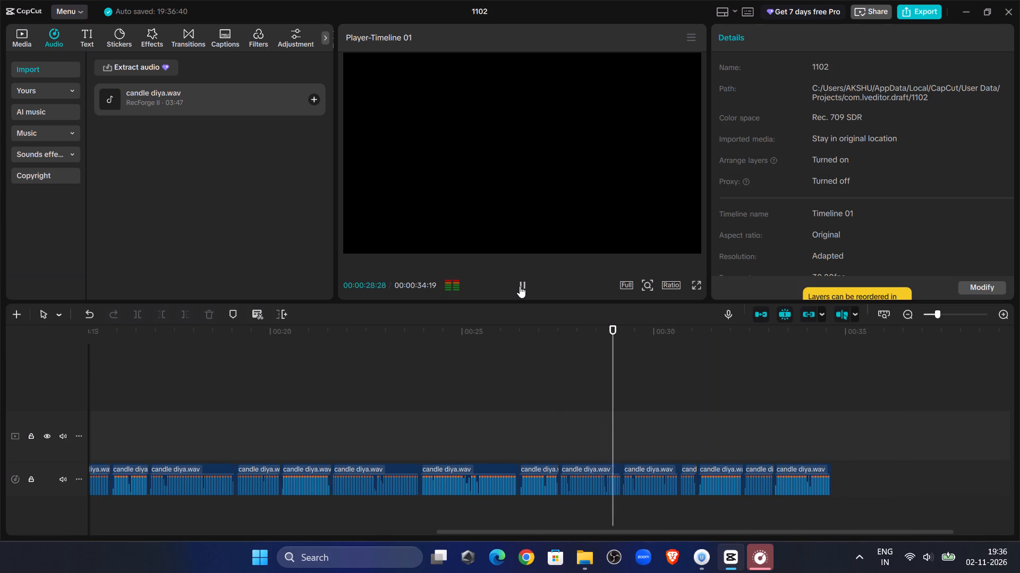
pyautogui.click(520, 286)
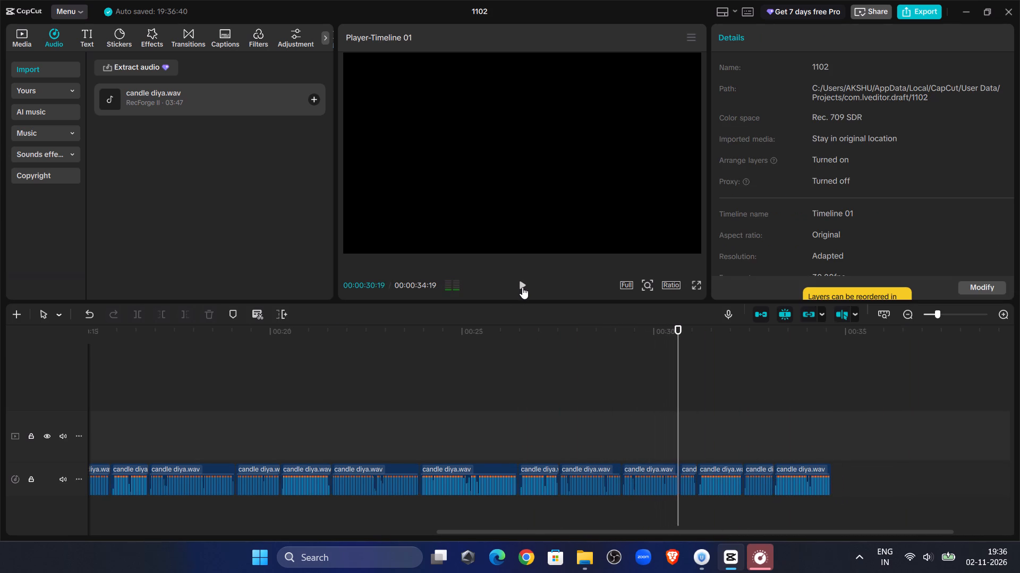
pyautogui.click(522, 287)
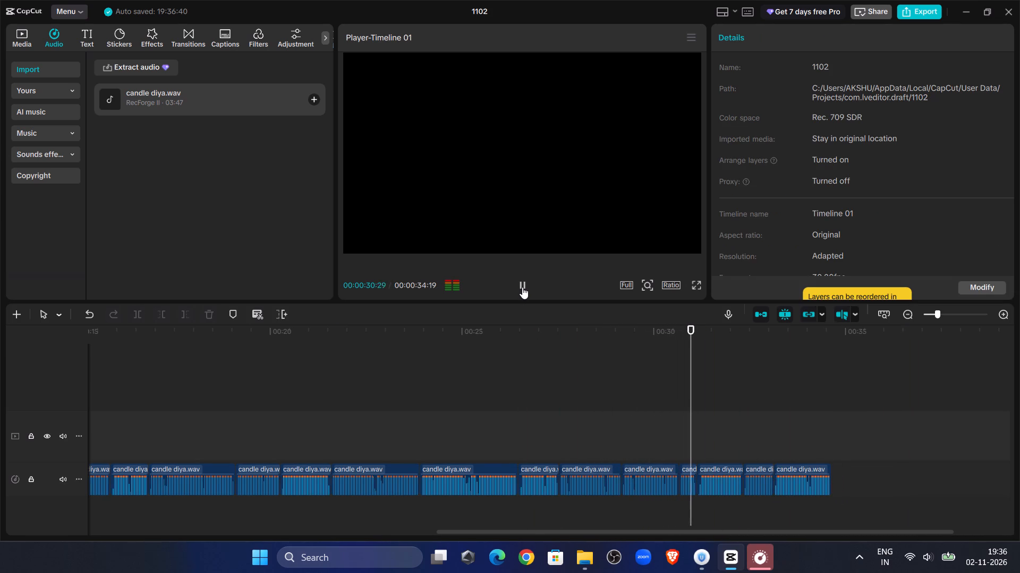
pyautogui.click(683, 474)
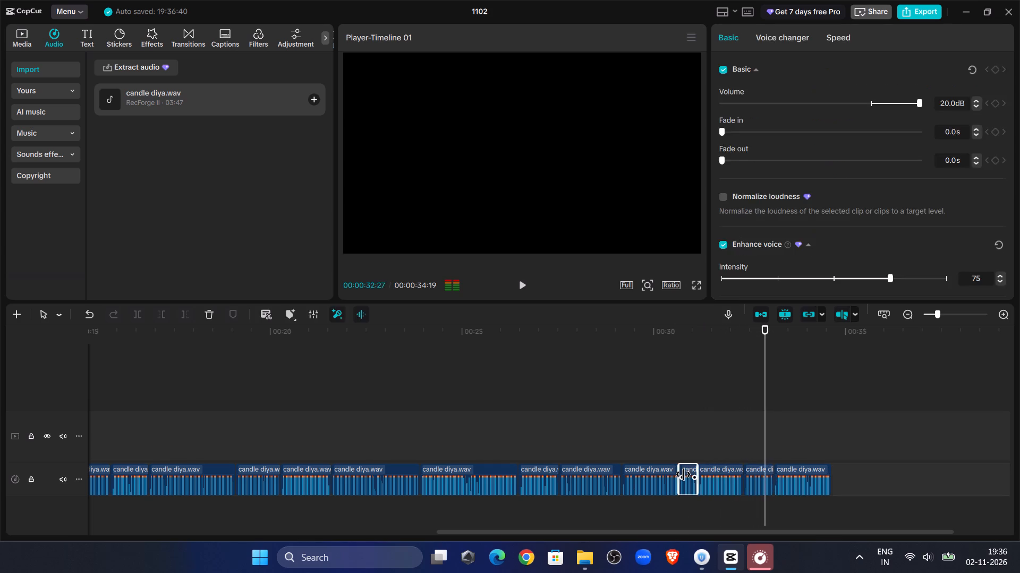
pyautogui.press('Delete')
pyautogui.click(708, 478)
pyautogui.press('Delete')
# Select the last two segments and move them together against the segment ending at about 00:00:30:19.
pyautogui.click(521, 287)
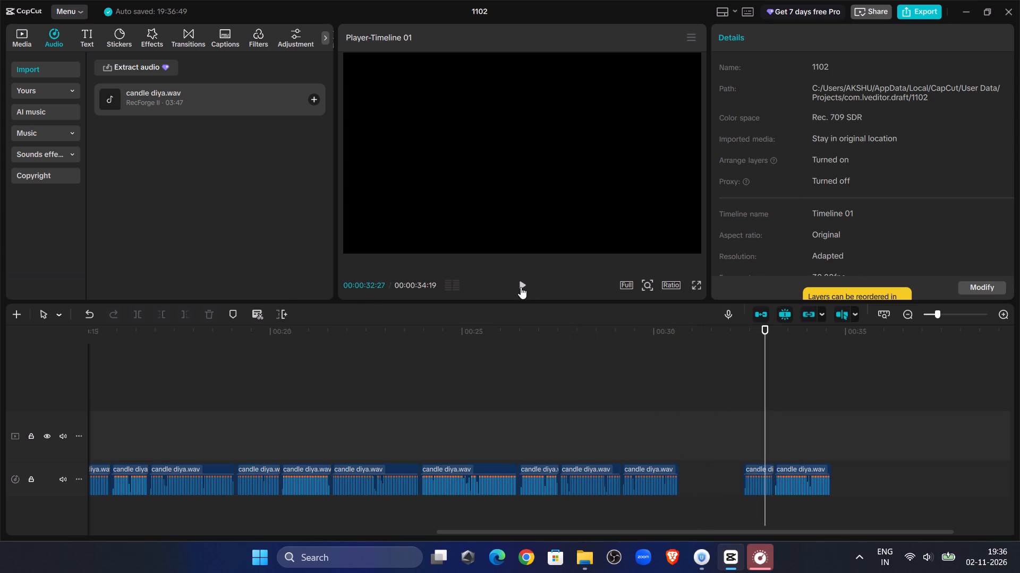
pyautogui.moveTo(856, 483); pyautogui.dragTo(730, 481)
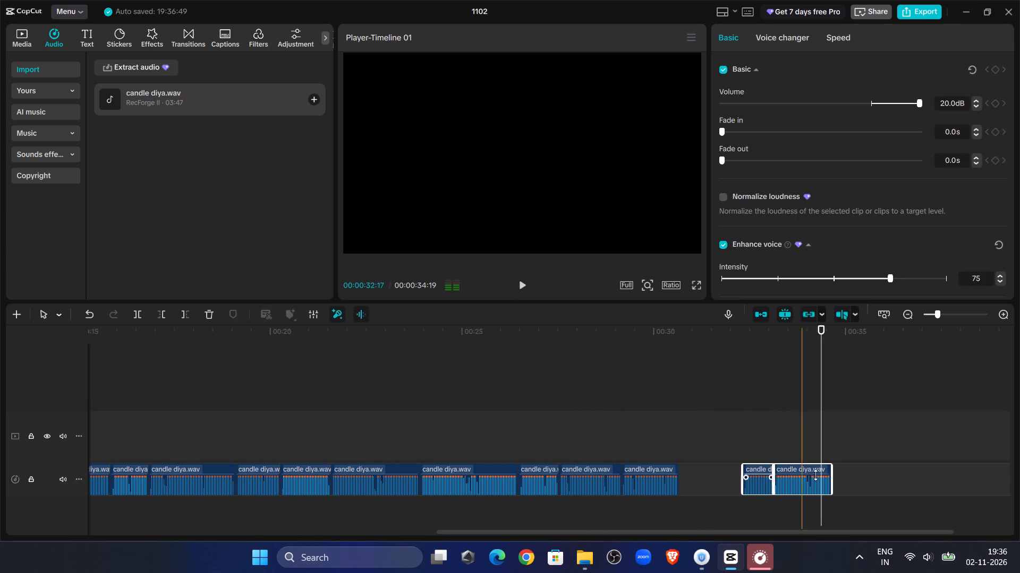
pyautogui.moveTo(808, 468); pyautogui.dragTo(741, 475)
# Play the edited recording from the beginning to review it.
pyautogui.click(708, 407)
pyautogui.moveTo(708, 407); pyautogui.dragTo(0, 498)
pyautogui.click(529, 291)
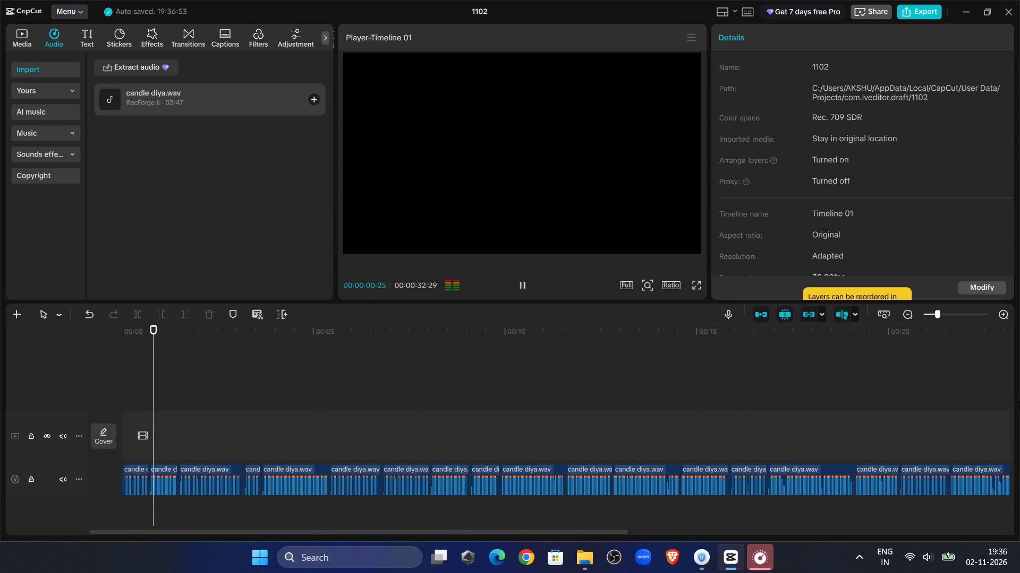
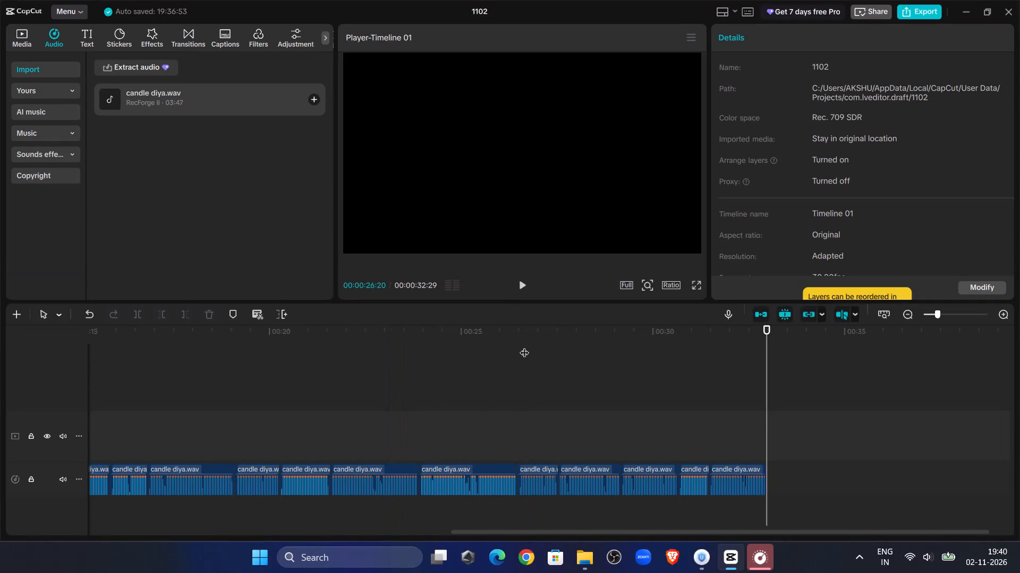
# Play the closing part of the recording, then return to the beginning and play it through for review.
pyautogui.click(509, 277)
pyautogui.click(522, 283)
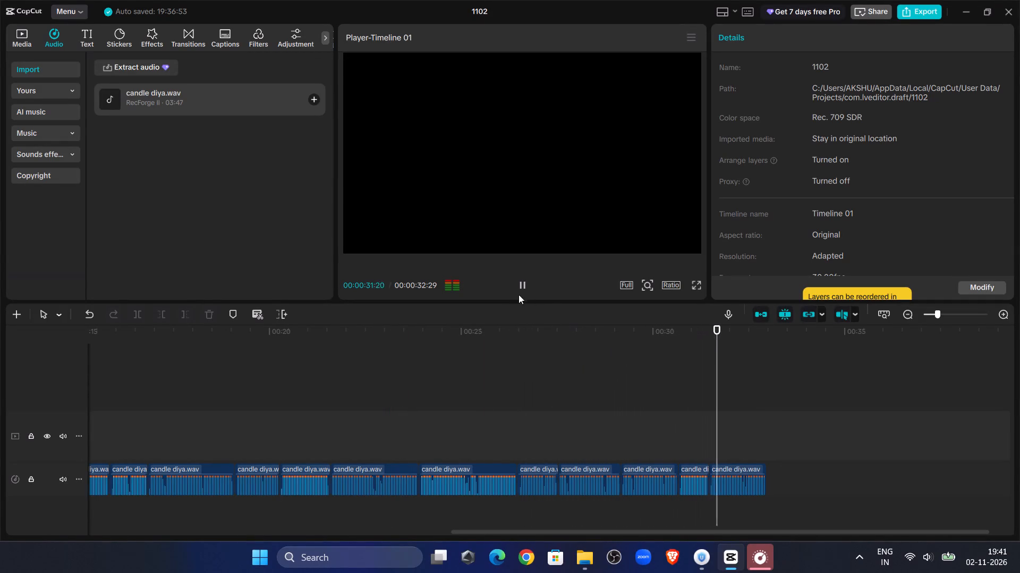
pyautogui.click(542, 370)
pyautogui.moveTo(542, 370); pyautogui.dragTo(0, 357)
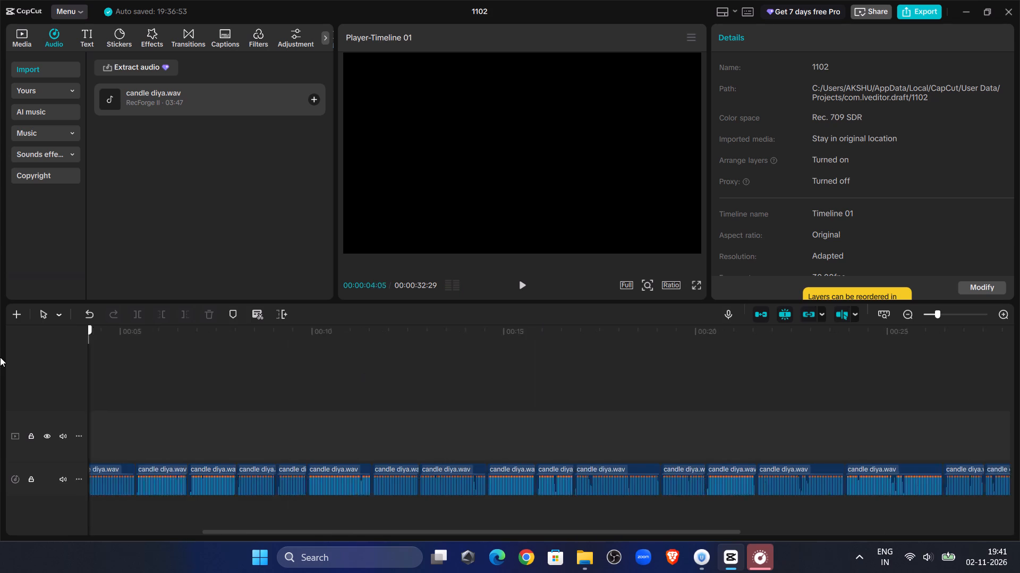
pyautogui.moveTo(0, 357); pyautogui.dragTo(0, 366)
pyautogui.click(516, 289)
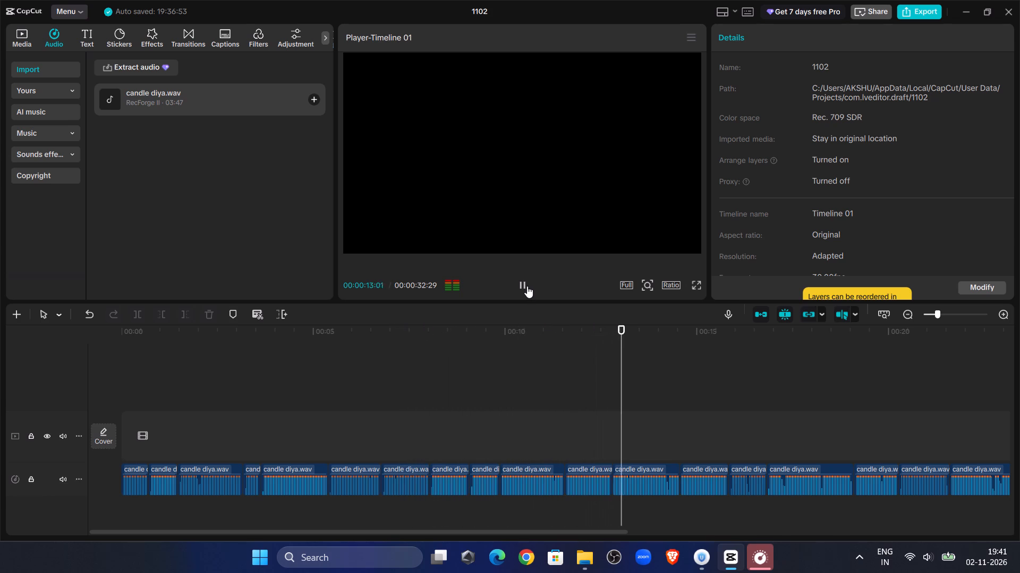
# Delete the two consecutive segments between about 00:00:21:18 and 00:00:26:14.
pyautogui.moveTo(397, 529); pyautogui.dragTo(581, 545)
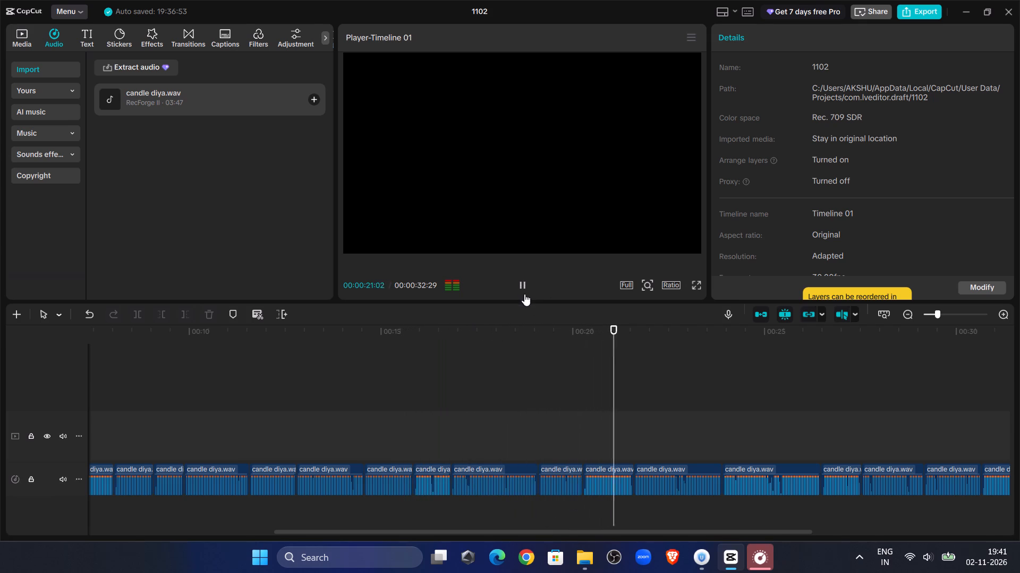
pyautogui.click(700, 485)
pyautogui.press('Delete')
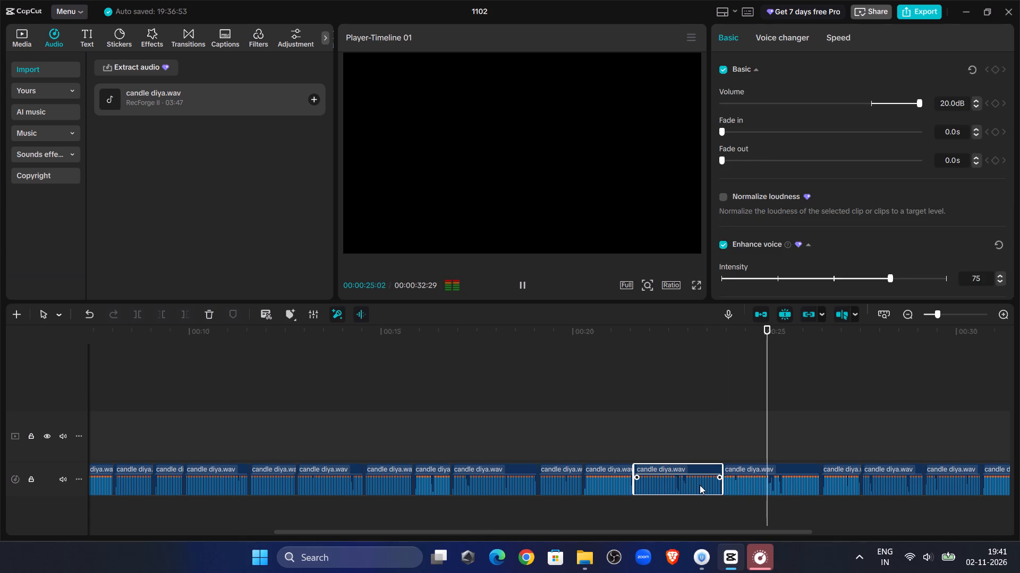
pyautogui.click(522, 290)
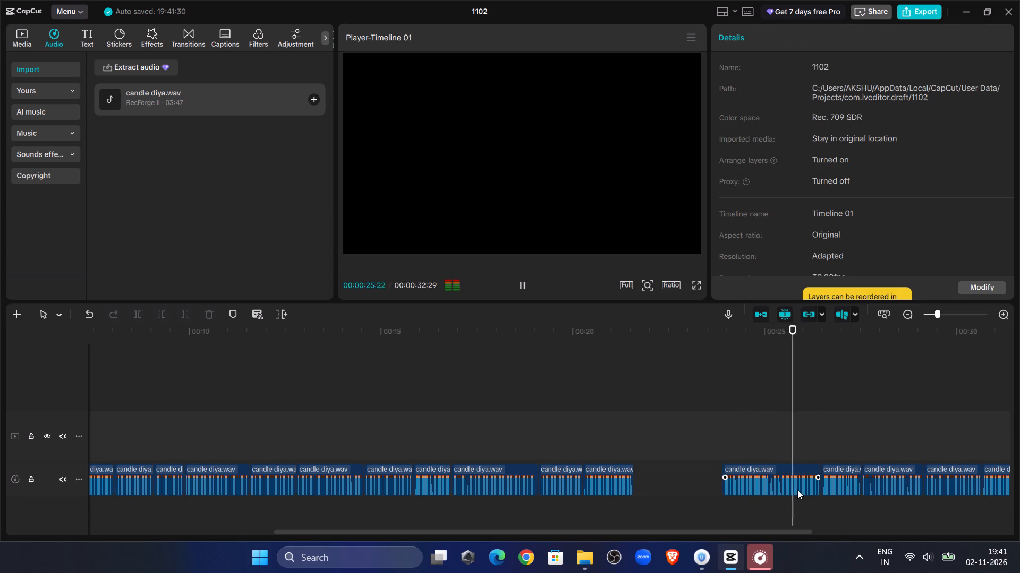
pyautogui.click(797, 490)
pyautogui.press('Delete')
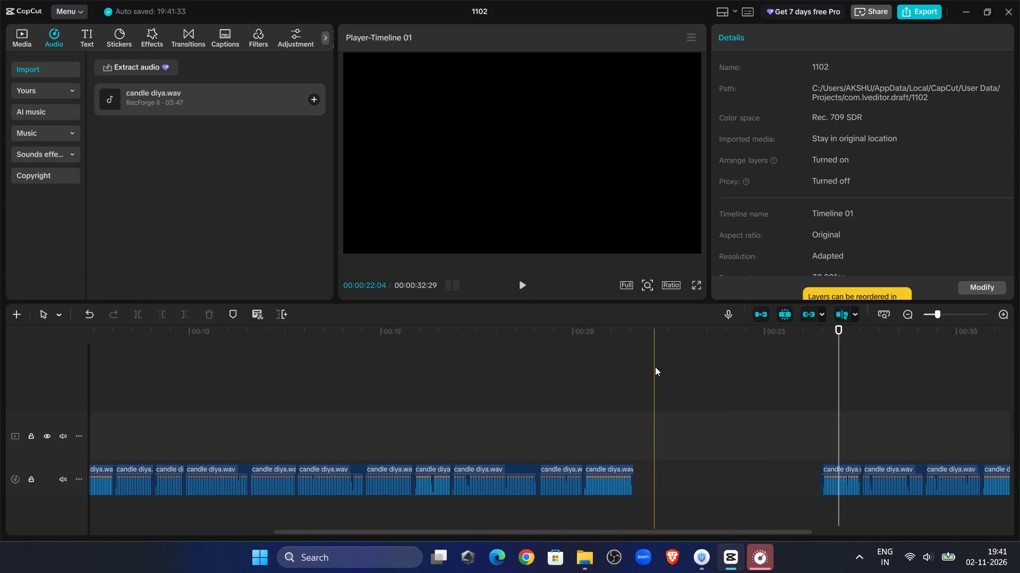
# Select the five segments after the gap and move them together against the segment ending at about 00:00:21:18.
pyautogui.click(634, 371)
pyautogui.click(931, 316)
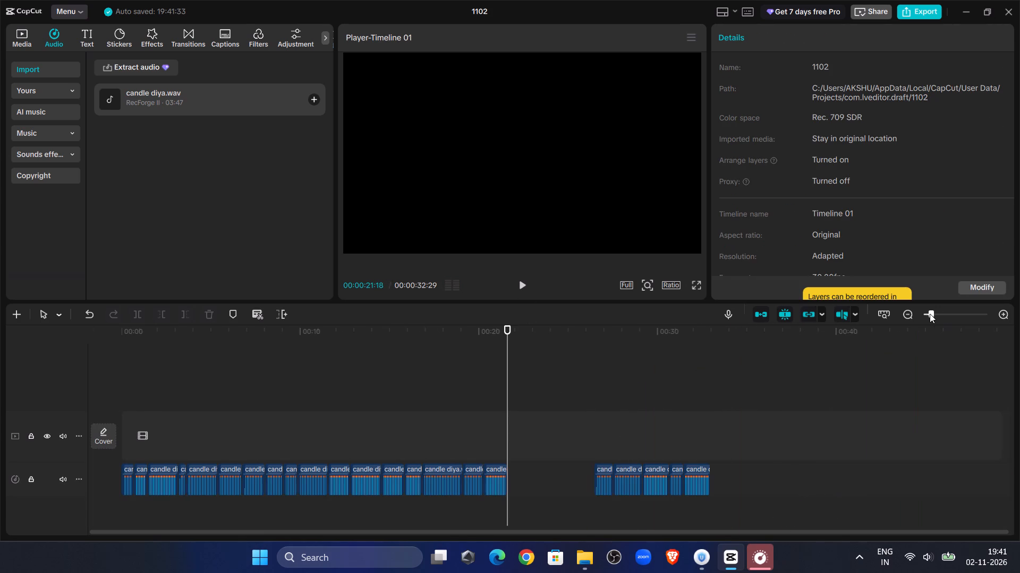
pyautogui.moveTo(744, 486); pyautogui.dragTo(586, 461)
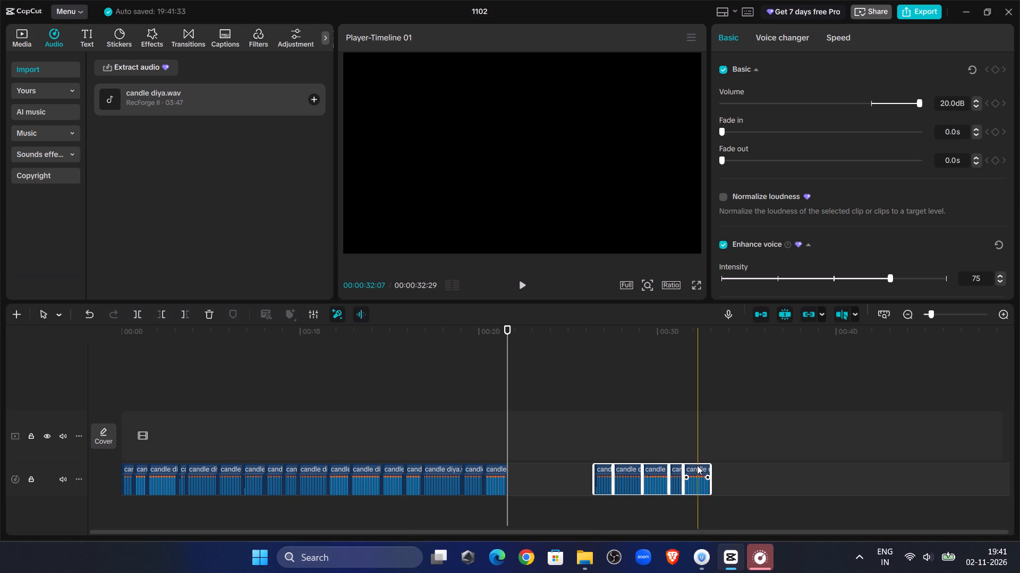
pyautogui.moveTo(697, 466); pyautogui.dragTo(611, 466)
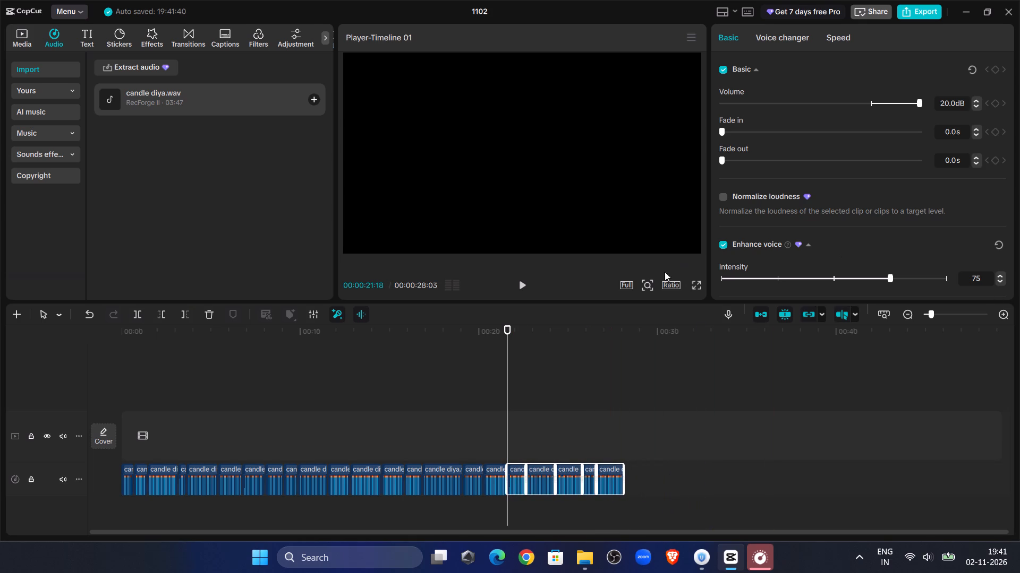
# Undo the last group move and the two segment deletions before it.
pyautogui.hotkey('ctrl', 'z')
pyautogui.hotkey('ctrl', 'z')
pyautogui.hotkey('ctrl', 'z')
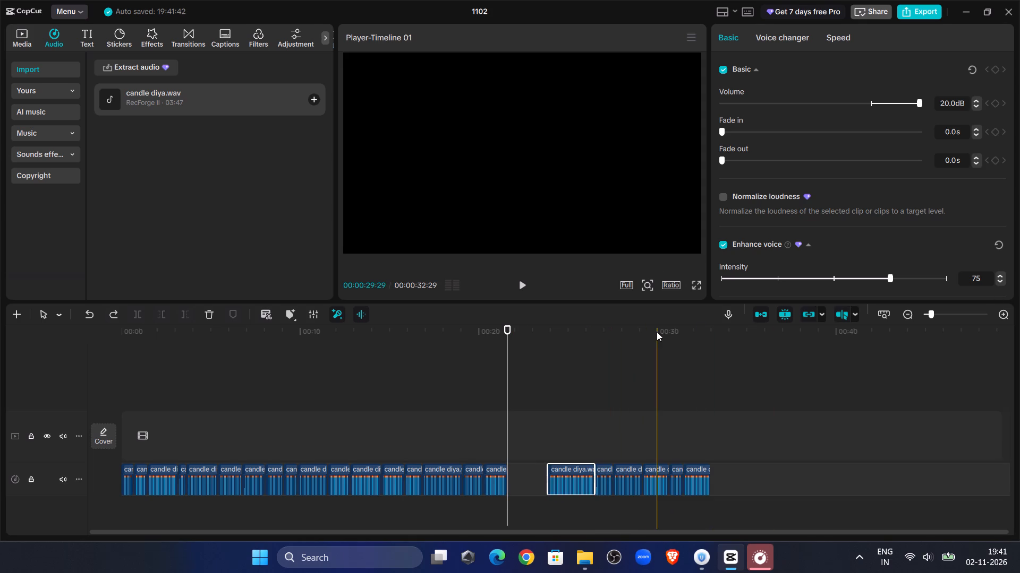
# Play the recording from about 00:00:21:18 onward and delete the final segment, which starts at about 00:00:31:14.
pyautogui.click(533, 288)
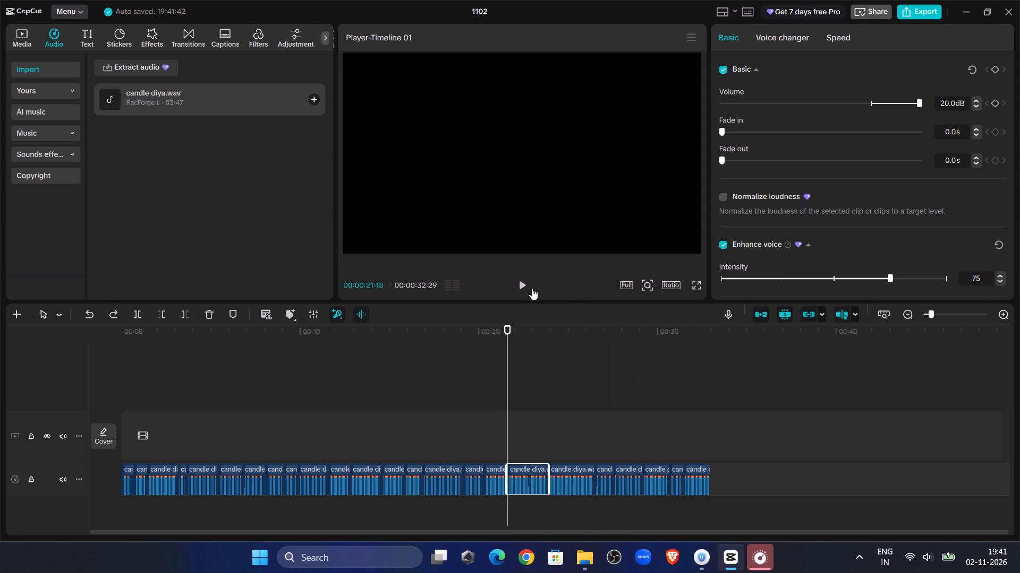
pyautogui.click(532, 288)
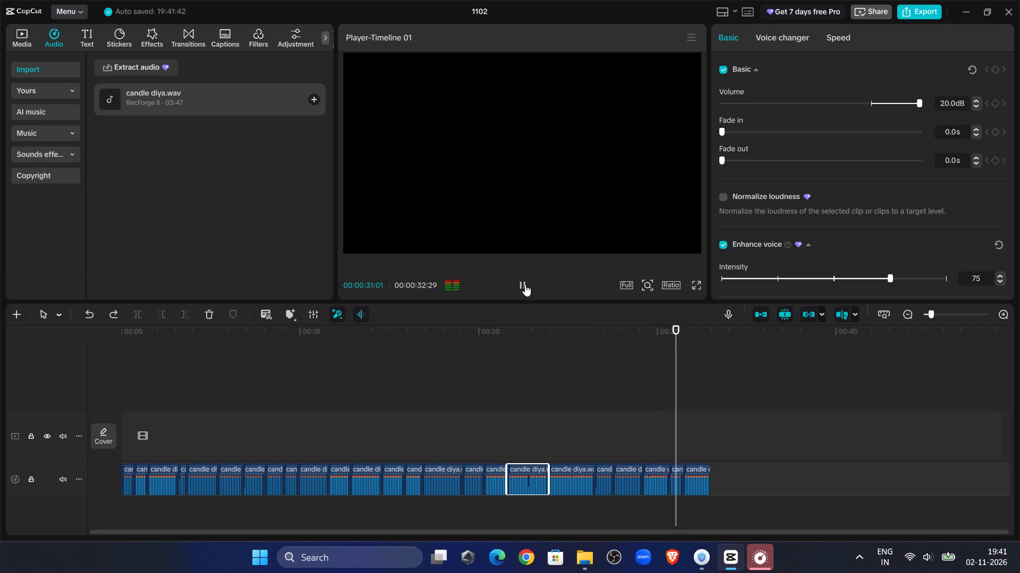
pyautogui.click(525, 284)
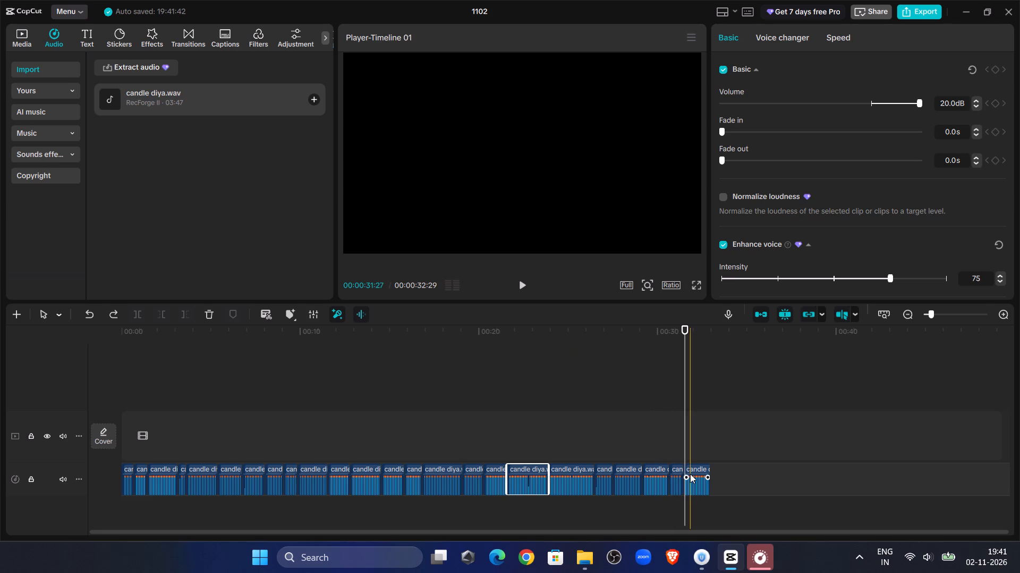
pyautogui.click(699, 484)
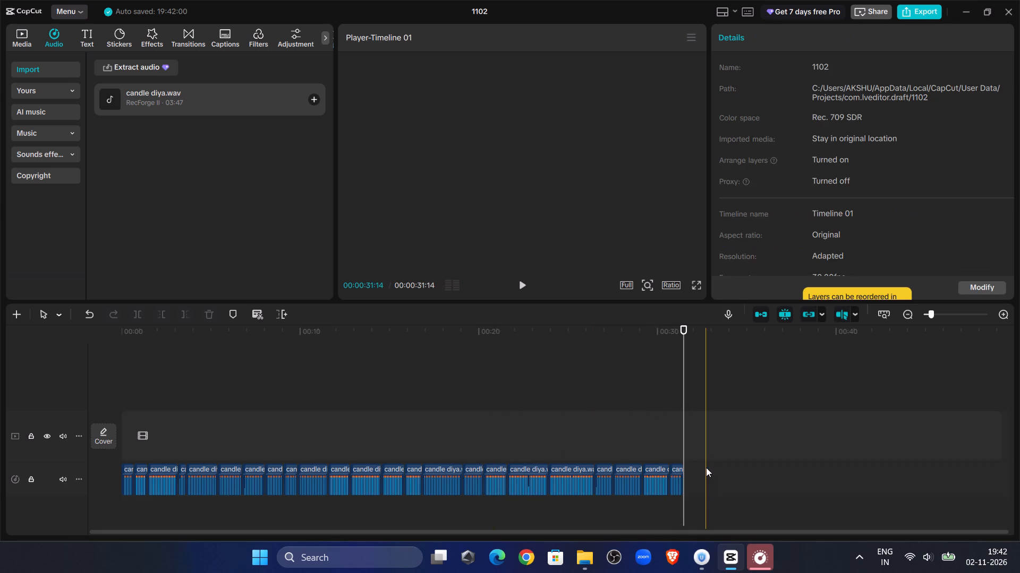
# Play the new ending from just before 00:00:30, then the opening, and return the playhead to the start.
pyautogui.click(650, 420)
pyautogui.click(525, 282)
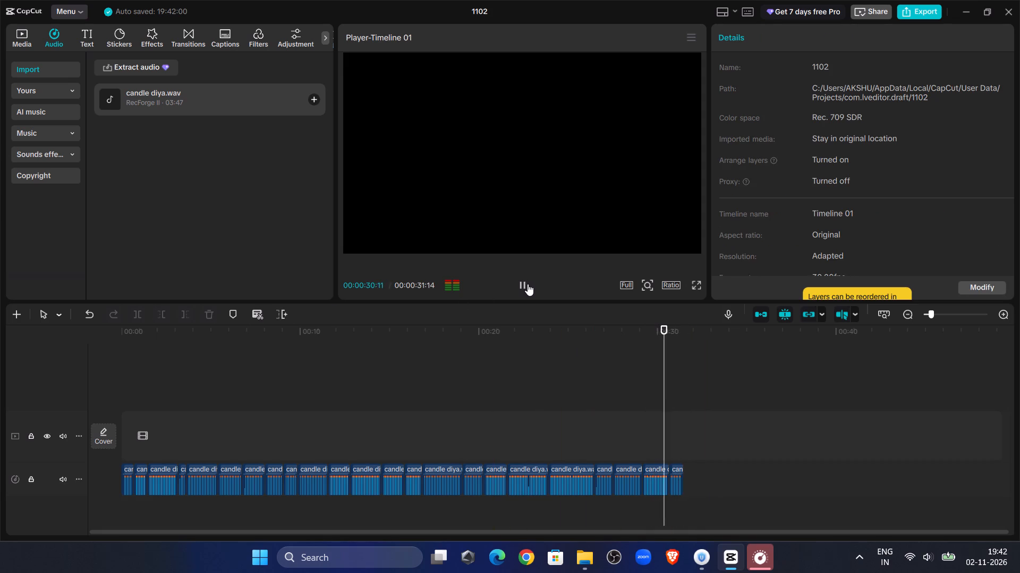
pyautogui.click(529, 283)
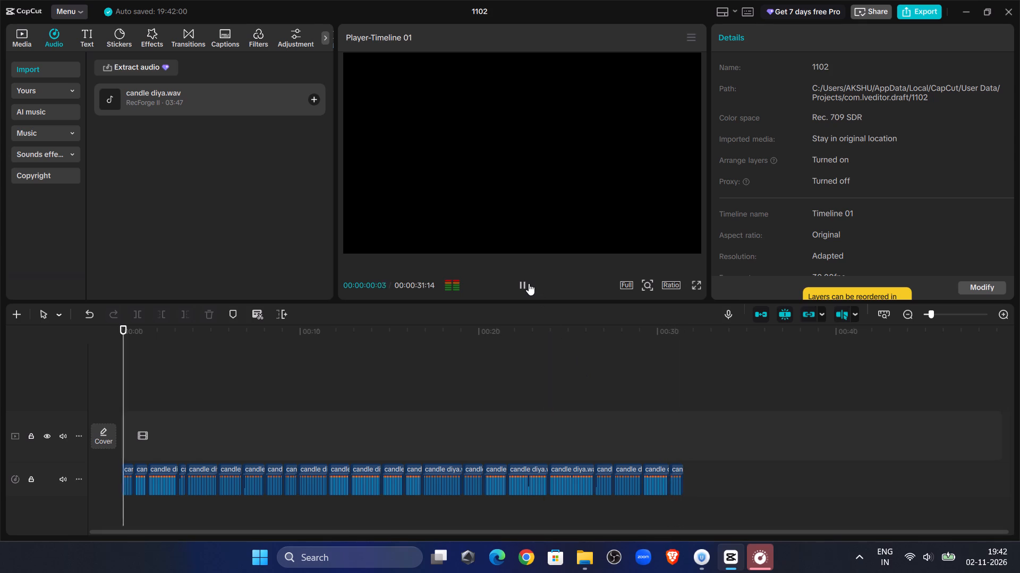
pyautogui.click(529, 283)
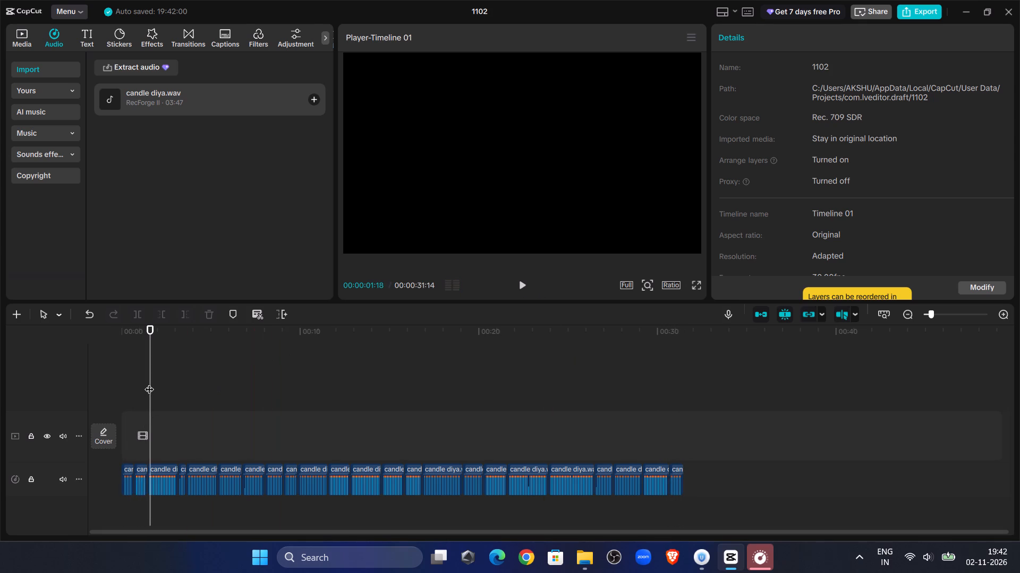
pyautogui.moveTo(149, 383); pyautogui.dragTo(0, 349)
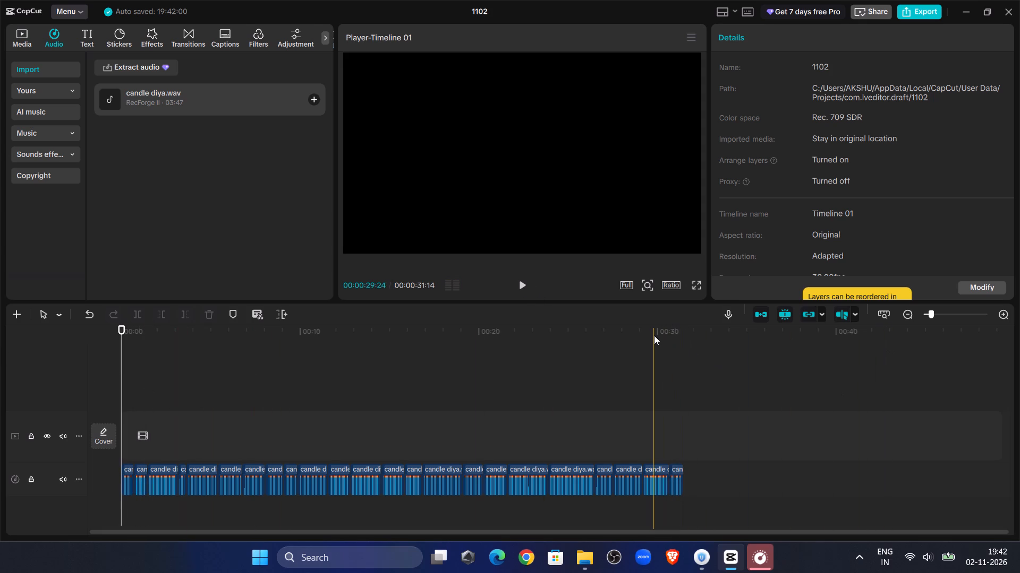
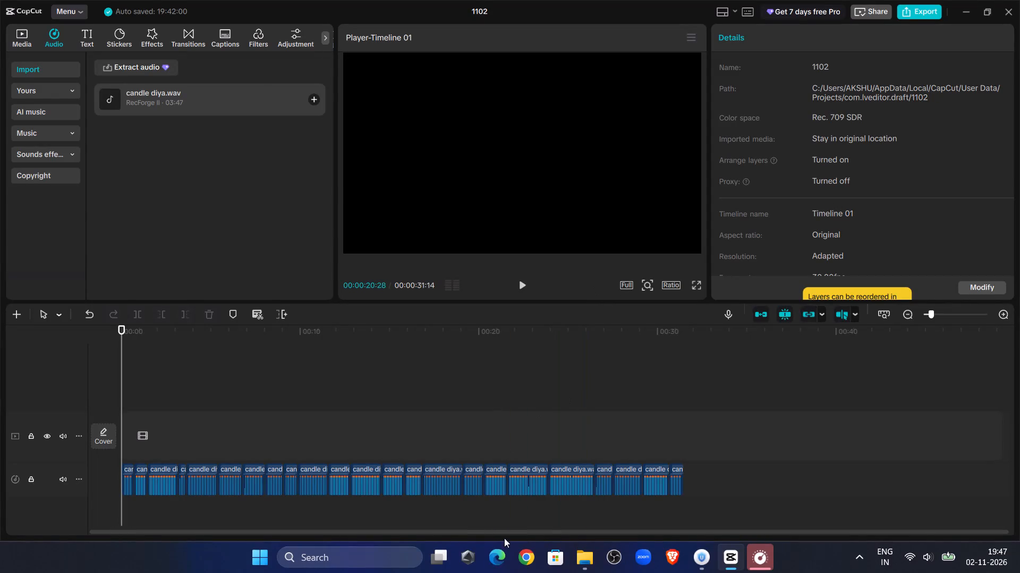
pyautogui.click(501, 557)
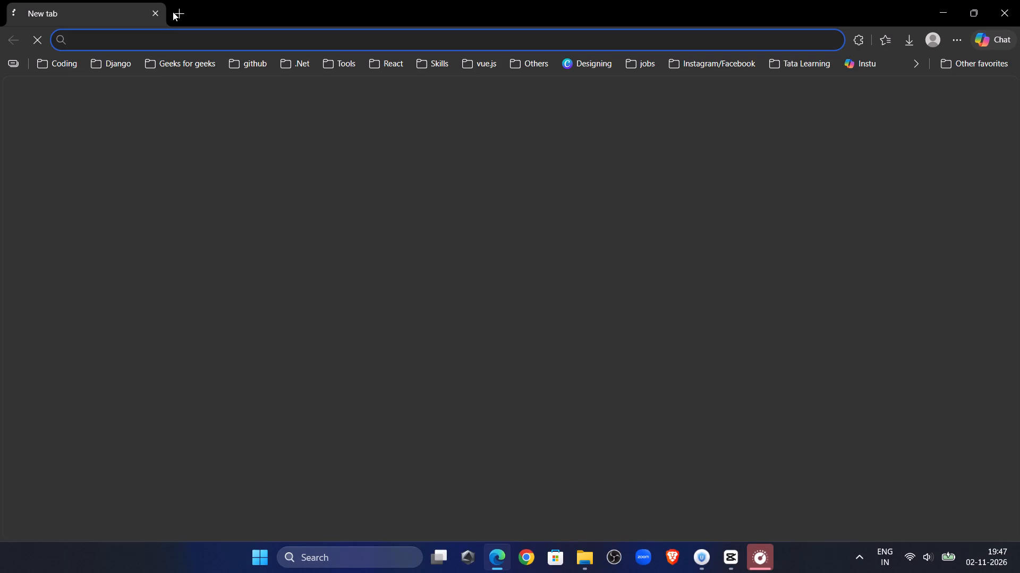
pyautogui.click(173, 12)
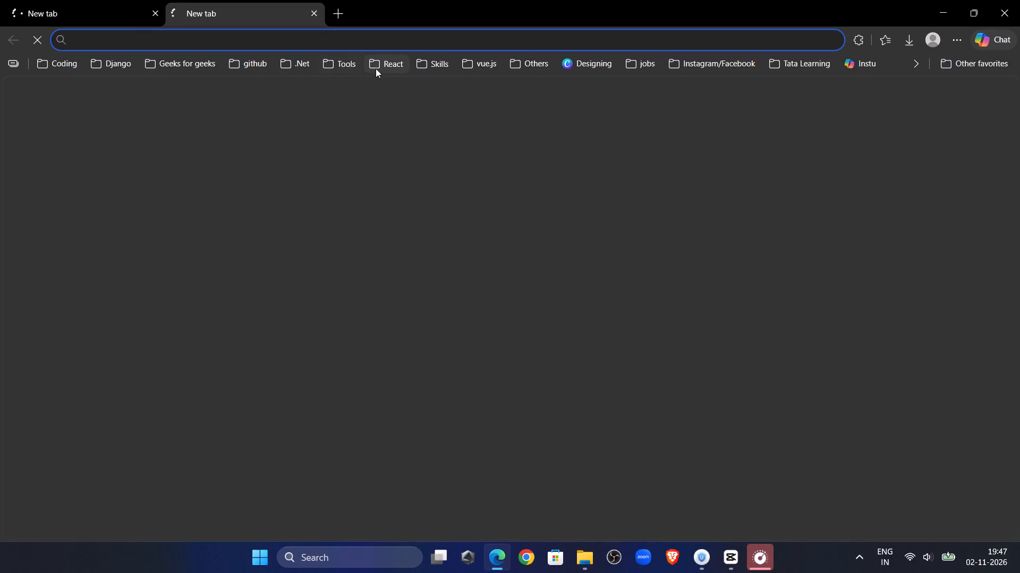
pyautogui.click(347, 62)
pyautogui.click(342, 66)
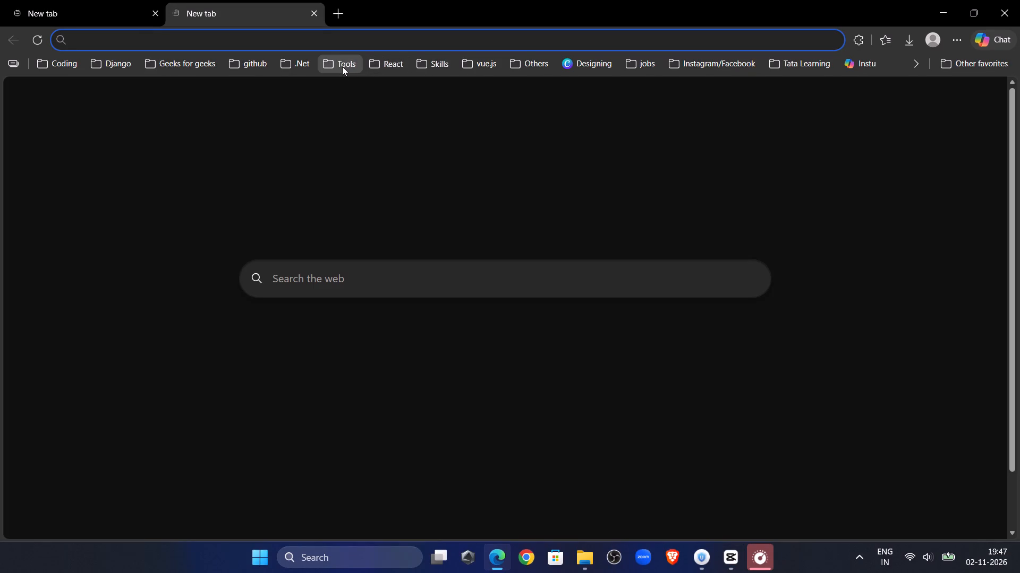
pyautogui.rightClick(27, 13)
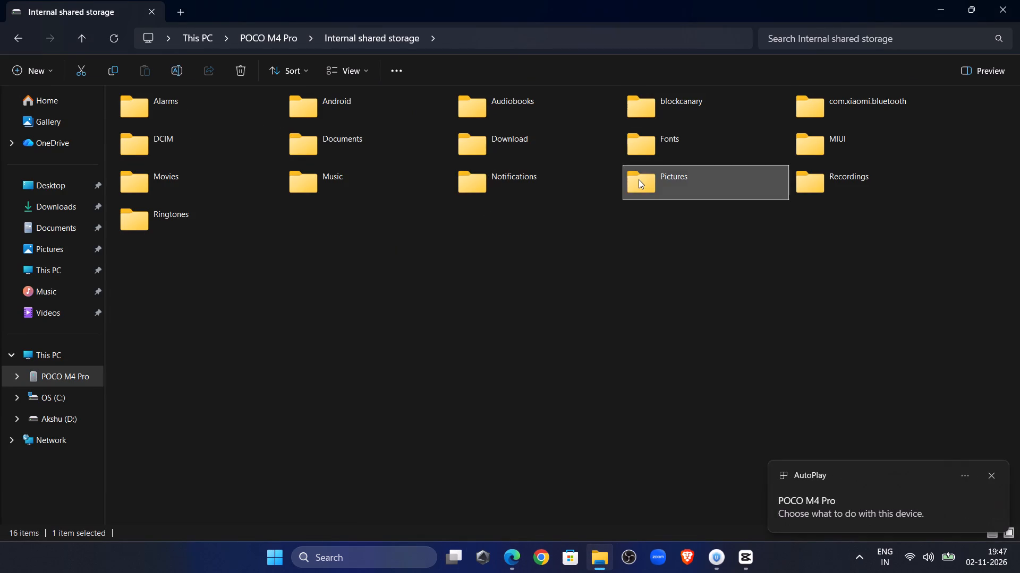
pyautogui.doubleClick(228, 155)
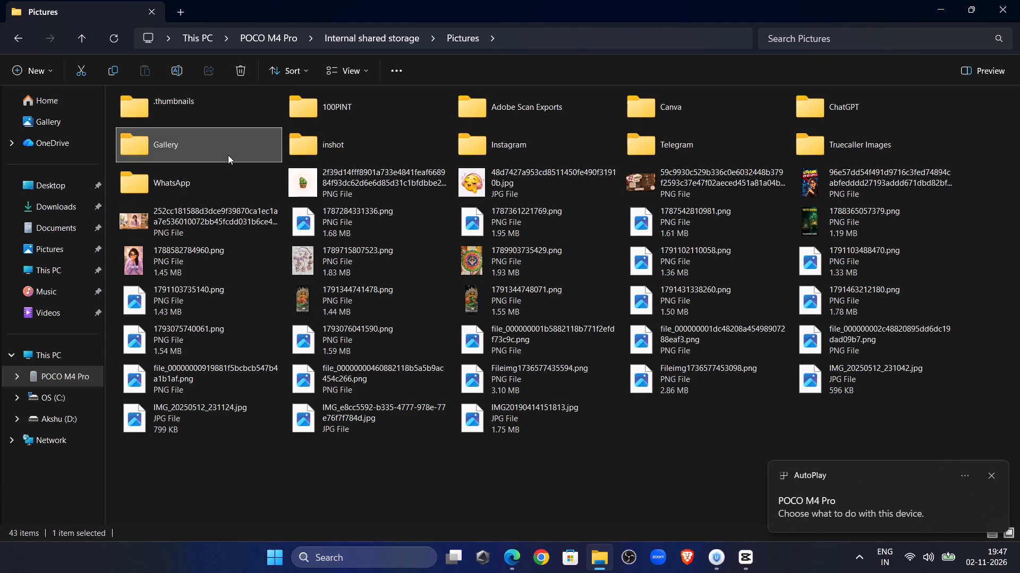
pyautogui.doubleClick(202, 114)
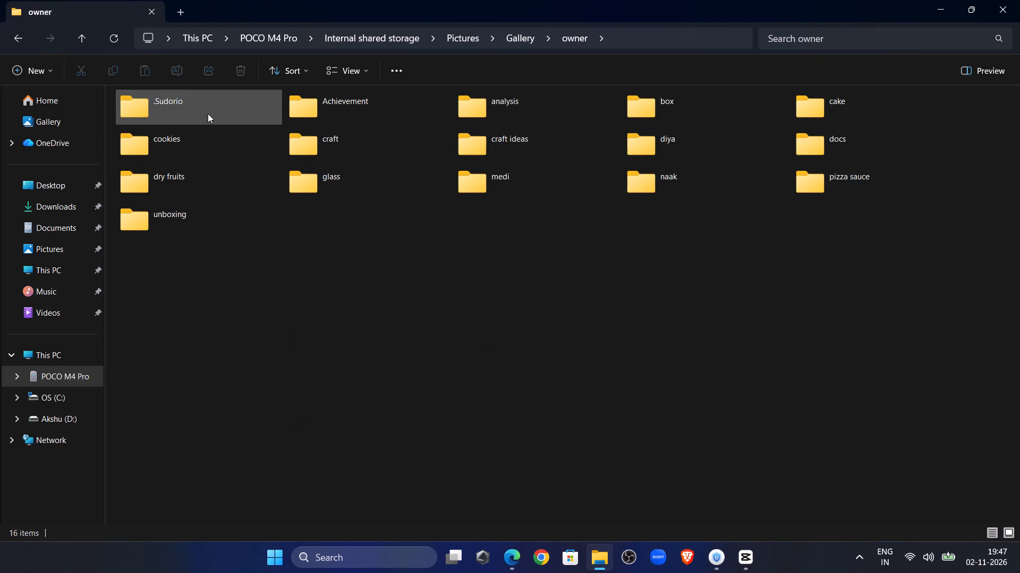
pyautogui.doubleClick(314, 143)
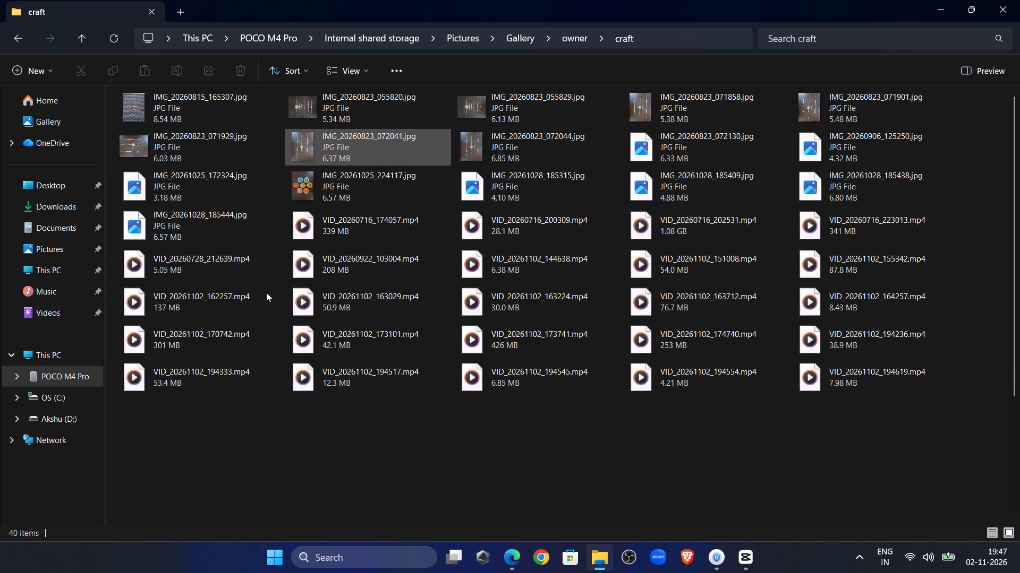
# Select all 33 videos from VID_20261102_144523.mp4 through VID_20261102_194619.mp4 in the craft folder and cut them for moving.
pyautogui.scroll(-14, 371, 453)
pyautogui.scroll(-7, 372, 451)
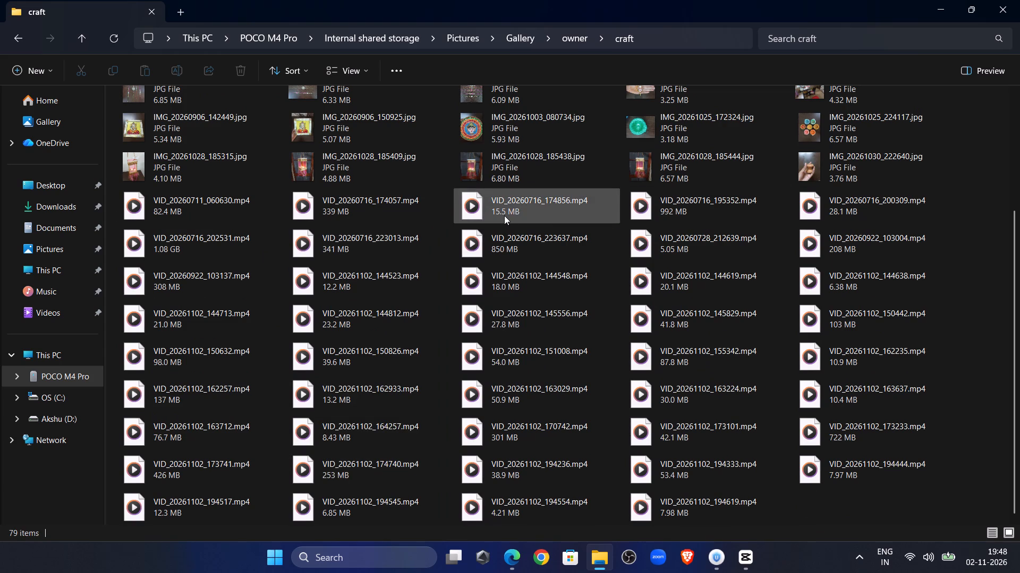
pyautogui.click(316, 280)
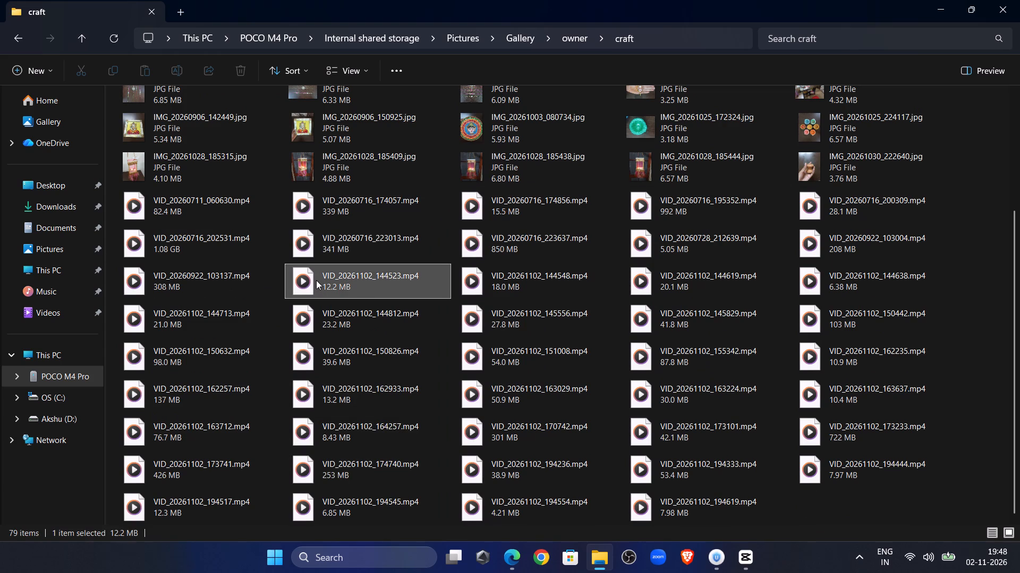
pyautogui.keyDown('shift'); pyautogui.click(503, 297); pyautogui.keyUp('shift')
pyautogui.keyDown('shift'); pyautogui.click(661, 292); pyautogui.keyUp('shift')
pyautogui.keyDown('shift'); pyautogui.click(880, 281); pyautogui.keyUp('shift')
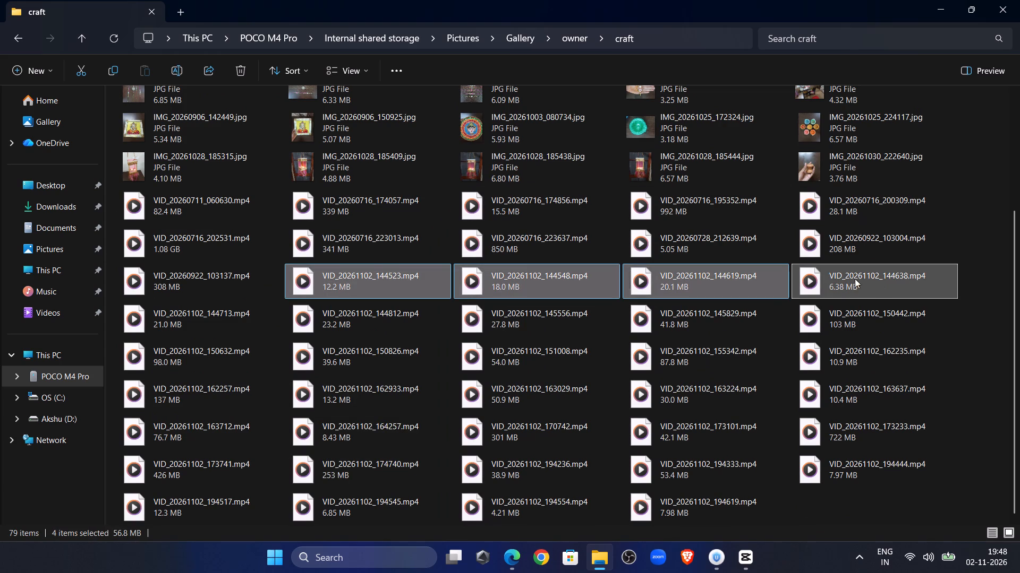
pyautogui.keyDown('shift'); pyautogui.click(181, 333); pyautogui.keyUp('shift')
pyautogui.keyDown('shift'); pyautogui.click(352, 335); pyautogui.keyUp('shift')
pyautogui.keyDown('shift'); pyautogui.click(592, 333); pyautogui.keyUp('shift')
pyautogui.keyDown('shift'); pyautogui.click(743, 311); pyautogui.keyUp('shift')
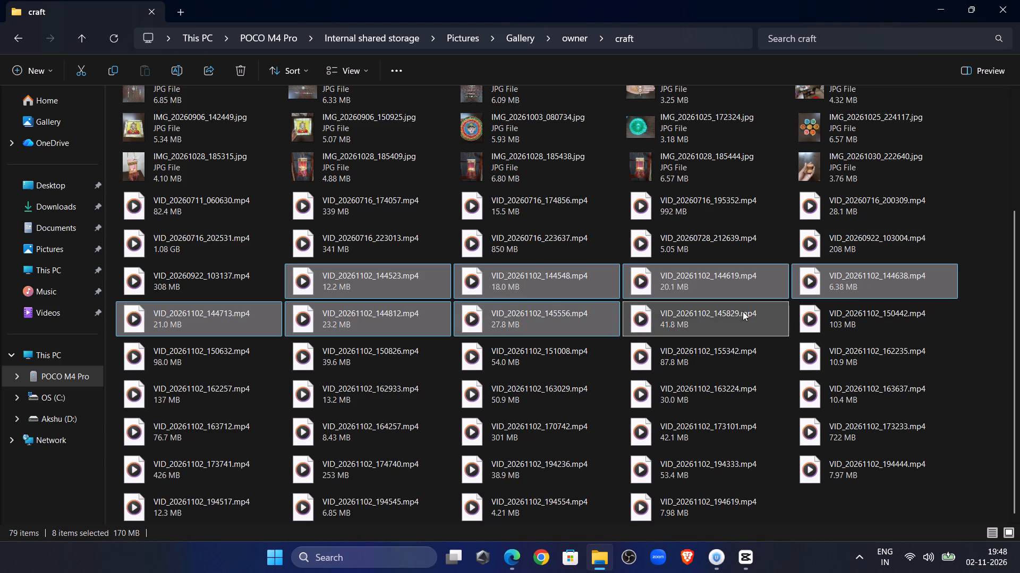
pyautogui.keyDown('shift'); pyautogui.click(848, 323); pyautogui.keyUp('shift')
pyautogui.keyDown('shift'); pyautogui.click(228, 371); pyautogui.keyUp('shift')
pyautogui.keyDown('shift'); pyautogui.click(456, 345); pyautogui.keyUp('shift')
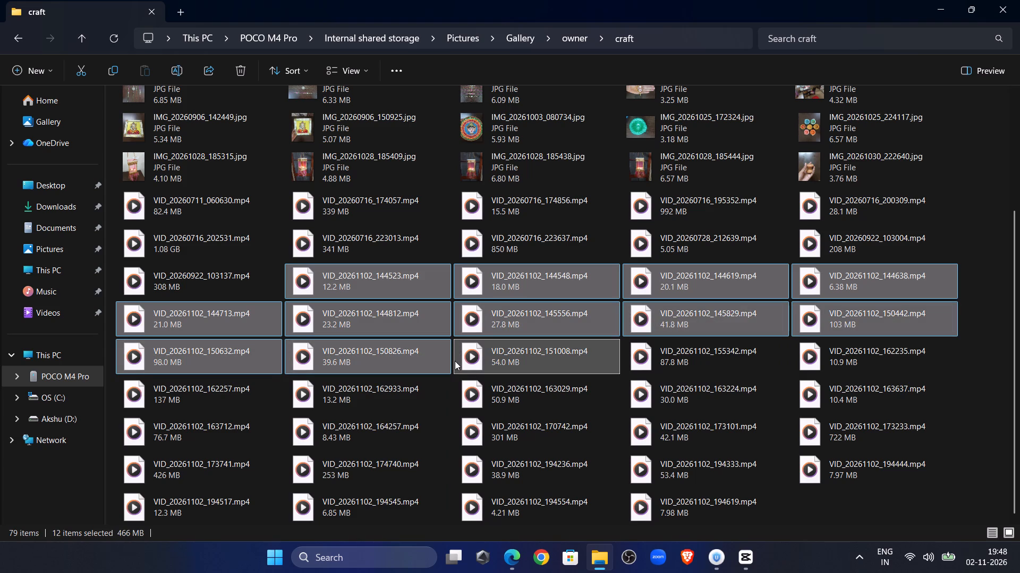
pyautogui.keyDown('shift'); pyautogui.click(702, 352); pyautogui.keyUp('shift')
pyautogui.keyDown('shift'); pyautogui.click(809, 354); pyautogui.keyUp('shift')
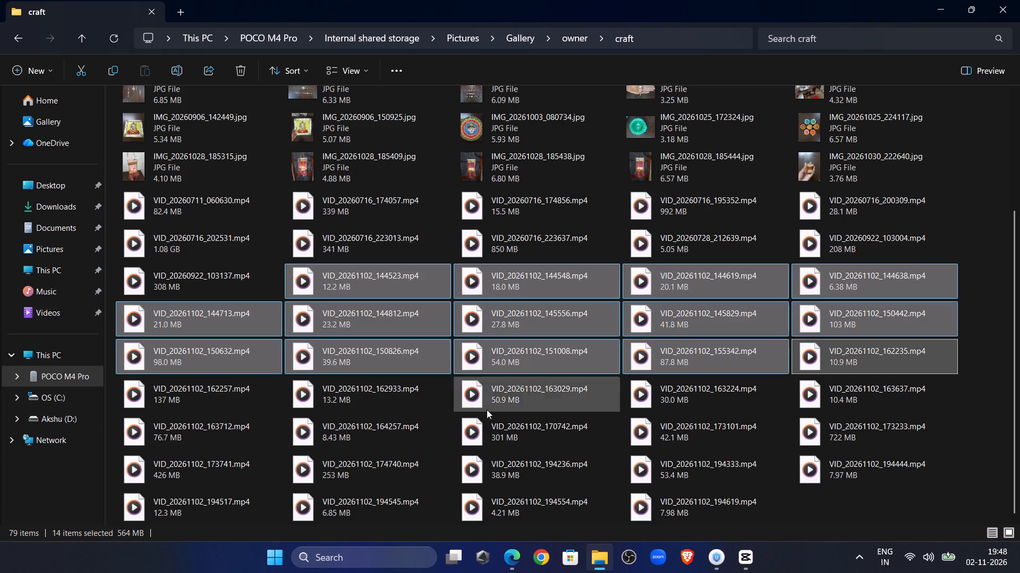
pyautogui.keyDown('shift'); pyautogui.click(236, 402); pyautogui.keyUp('shift')
pyautogui.keyDown('shift'); pyautogui.click(380, 395); pyautogui.keyUp('shift')
pyautogui.keyDown('shift'); pyautogui.click(518, 395); pyautogui.keyUp('shift')
pyautogui.keyDown('shift'); pyautogui.click(754, 390); pyautogui.keyUp('shift')
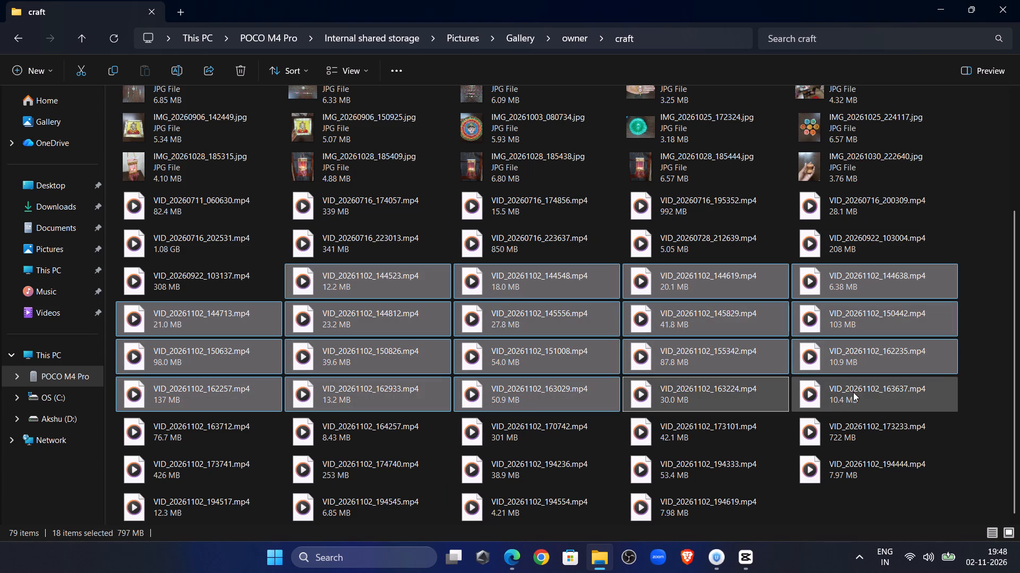
pyautogui.keyDown('shift'); pyautogui.click(853, 392); pyautogui.keyUp('shift')
pyautogui.keyDown('shift'); pyautogui.click(244, 449); pyautogui.keyUp('shift')
pyautogui.keyDown('shift'); pyautogui.click(397, 441); pyautogui.keyUp('shift')
pyautogui.keyDown('shift'); pyautogui.click(542, 441); pyautogui.keyUp('shift')
pyautogui.keyDown('shift'); pyautogui.click(691, 426); pyautogui.keyUp('shift')
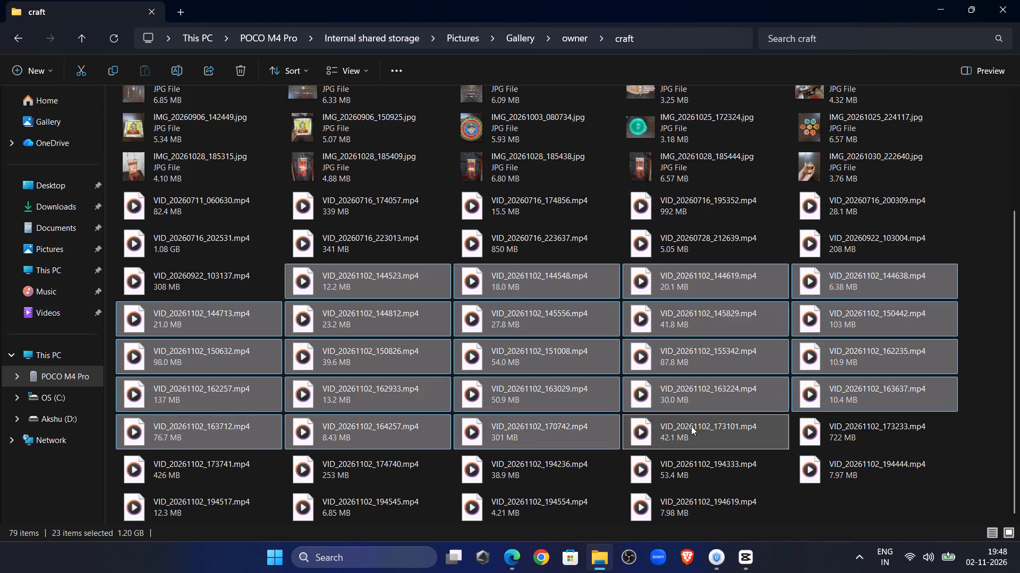
pyautogui.keyDown('shift'); pyautogui.click(879, 406); pyautogui.keyUp('shift')
pyautogui.keyDown('shift'); pyautogui.click(158, 430); pyautogui.keyUp('shift')
pyautogui.keyDown('shift'); pyautogui.click(409, 448); pyautogui.keyUp('shift')
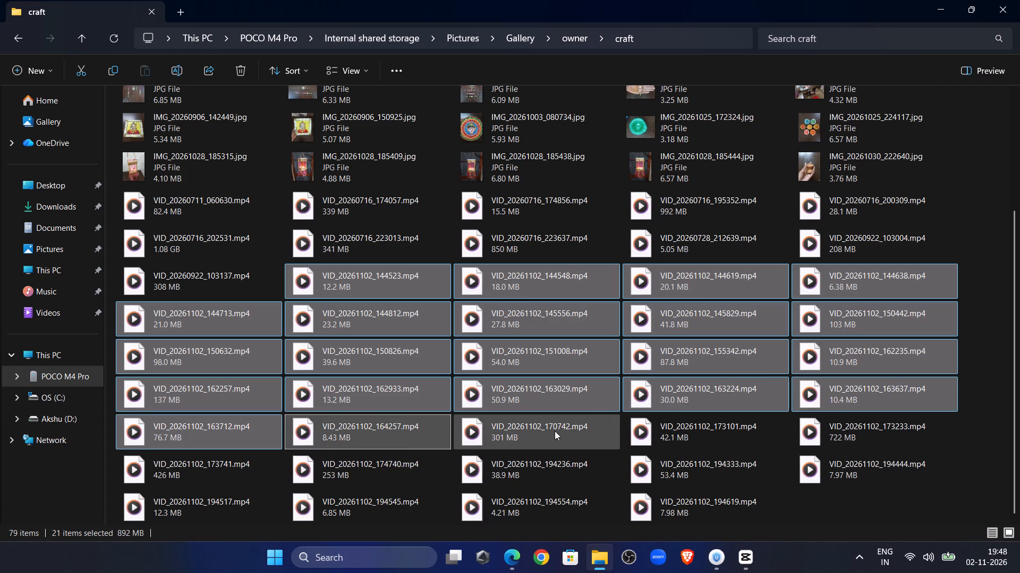
pyautogui.keyDown('shift'); pyautogui.click(555, 431); pyautogui.keyUp('shift')
pyautogui.keyDown('shift'); pyautogui.click(699, 431); pyautogui.keyUp('shift')
pyautogui.keyDown('shift'); pyautogui.click(829, 434); pyautogui.keyUp('shift')
pyautogui.keyDown('shift'); pyautogui.click(247, 464); pyautogui.keyUp('shift')
pyautogui.keyDown('shift'); pyautogui.click(449, 468); pyautogui.keyUp('shift')
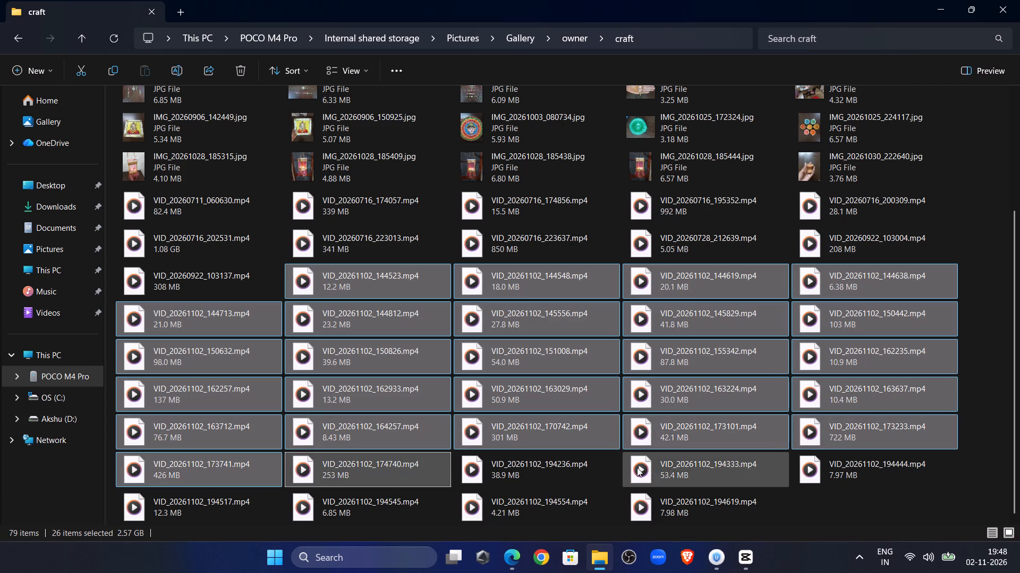
pyautogui.keyDown('shift'); pyautogui.click(550, 470); pyautogui.keyUp('shift')
pyautogui.keyDown('shift'); pyautogui.click(765, 457); pyautogui.keyUp('shift')
pyautogui.keyDown('shift'); pyautogui.click(911, 463); pyautogui.keyUp('shift')
pyautogui.scroll(-2, 508, 438)
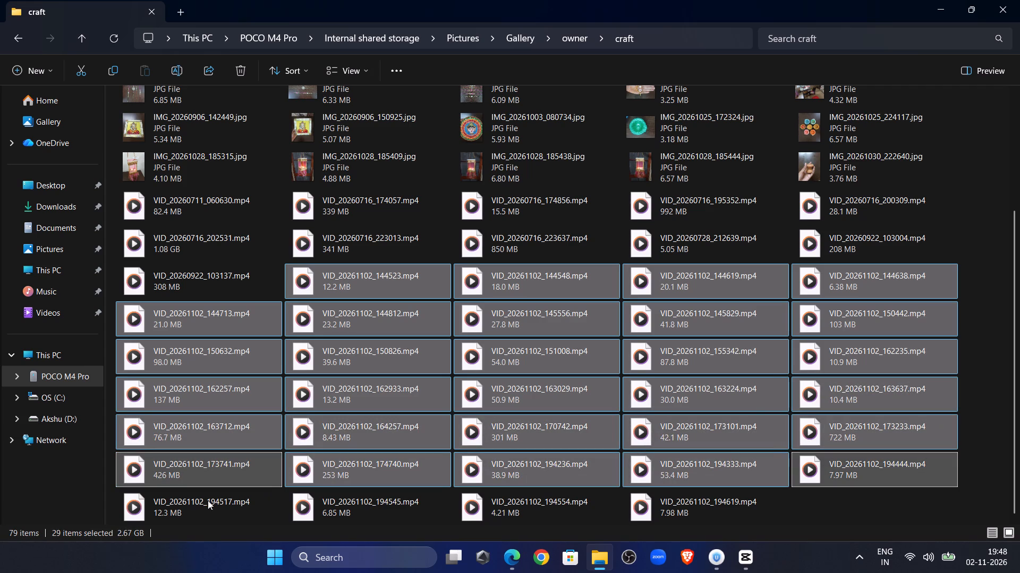
pyautogui.keyDown('shift'); pyautogui.click(206, 500); pyautogui.keyUp('shift')
pyautogui.keyDown('shift'); pyautogui.click(431, 507); pyautogui.keyUp('shift')
pyautogui.keyDown('shift'); pyautogui.click(551, 505); pyautogui.keyUp('shift')
pyautogui.keyDown('shift'); pyautogui.click(703, 505); pyautogui.keyUp('shift')
pyautogui.scroll(2, 584, 339)
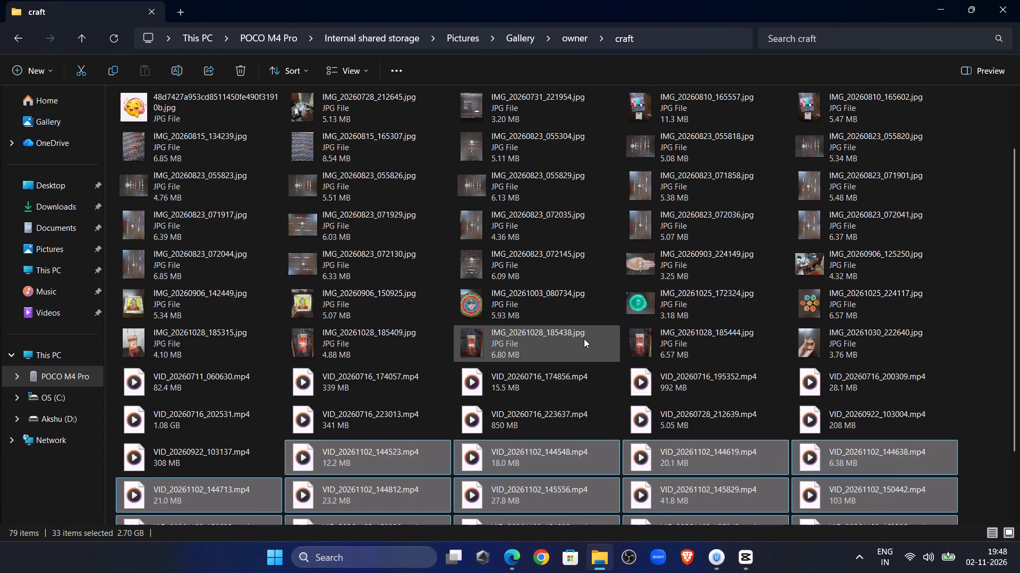
pyautogui.scroll(-4, 584, 338)
pyautogui.hotkey('ctrl', 'x')
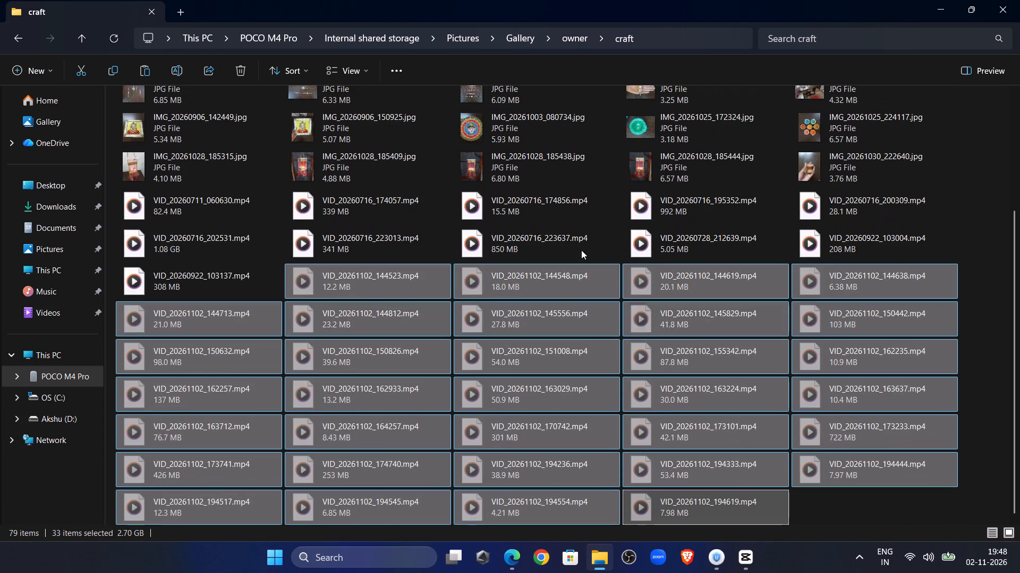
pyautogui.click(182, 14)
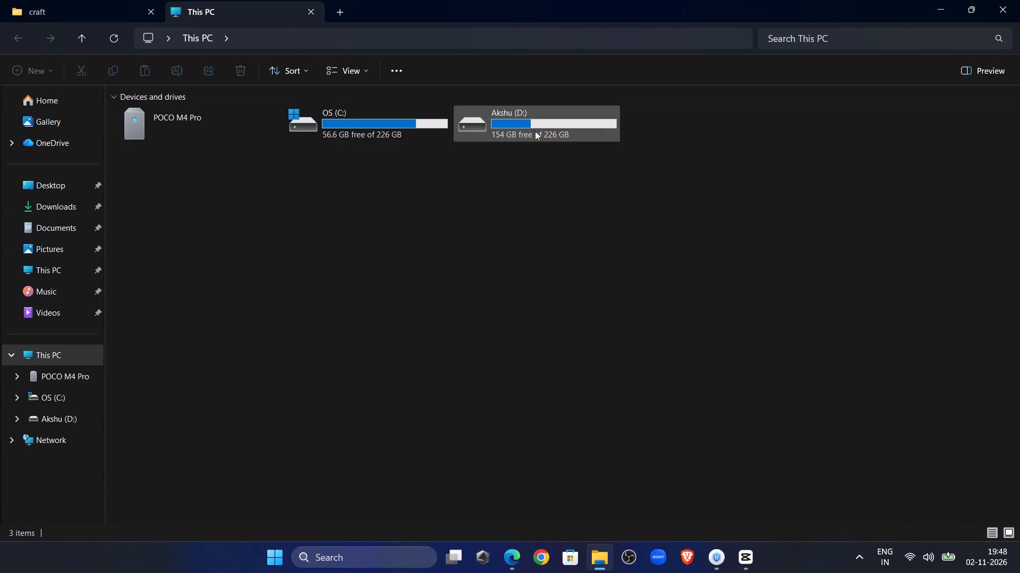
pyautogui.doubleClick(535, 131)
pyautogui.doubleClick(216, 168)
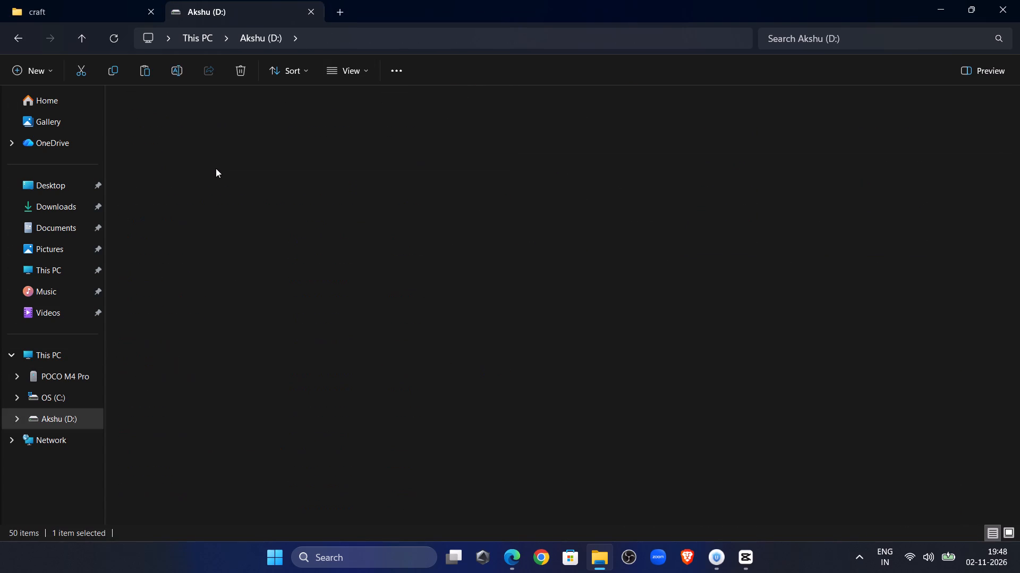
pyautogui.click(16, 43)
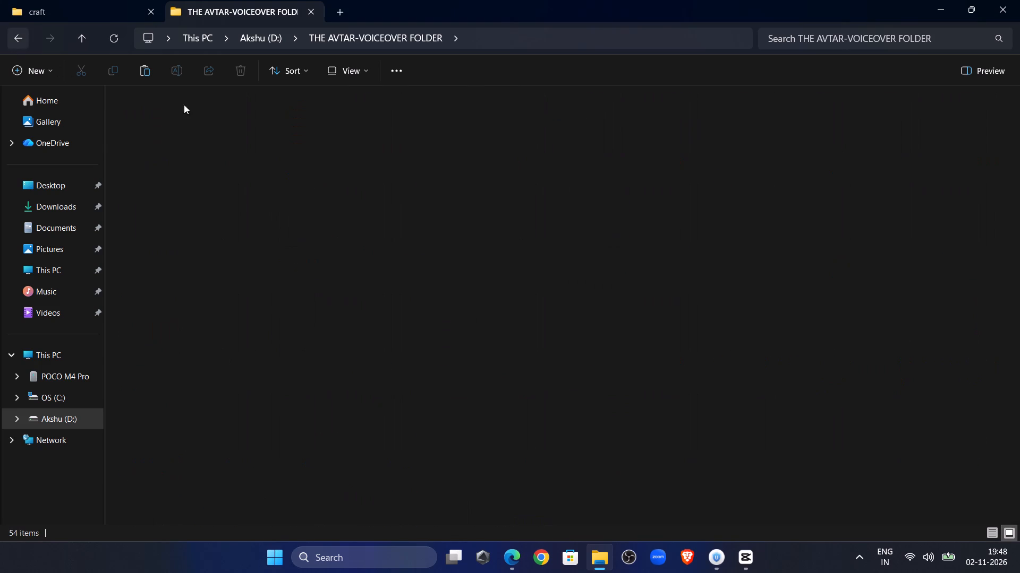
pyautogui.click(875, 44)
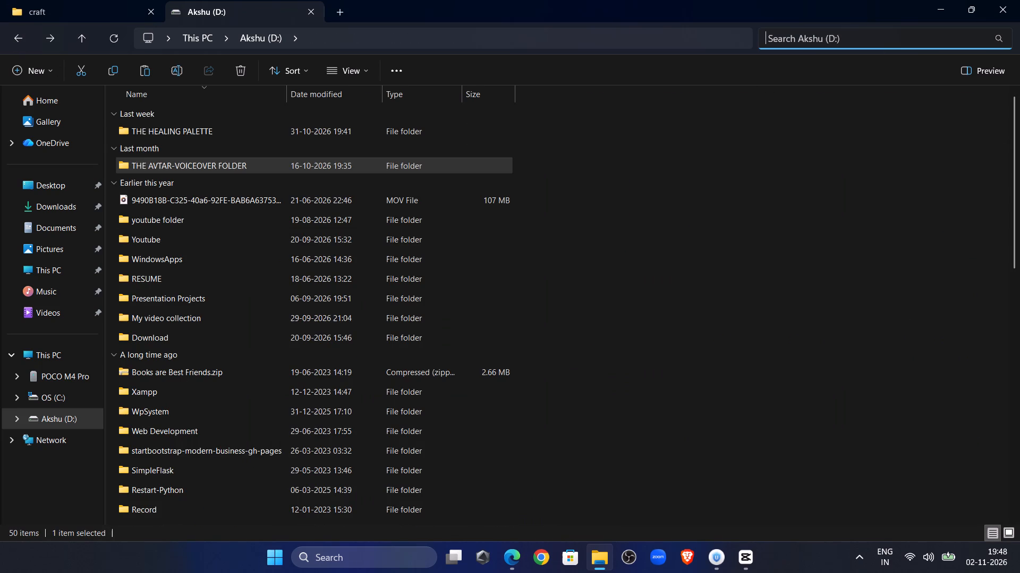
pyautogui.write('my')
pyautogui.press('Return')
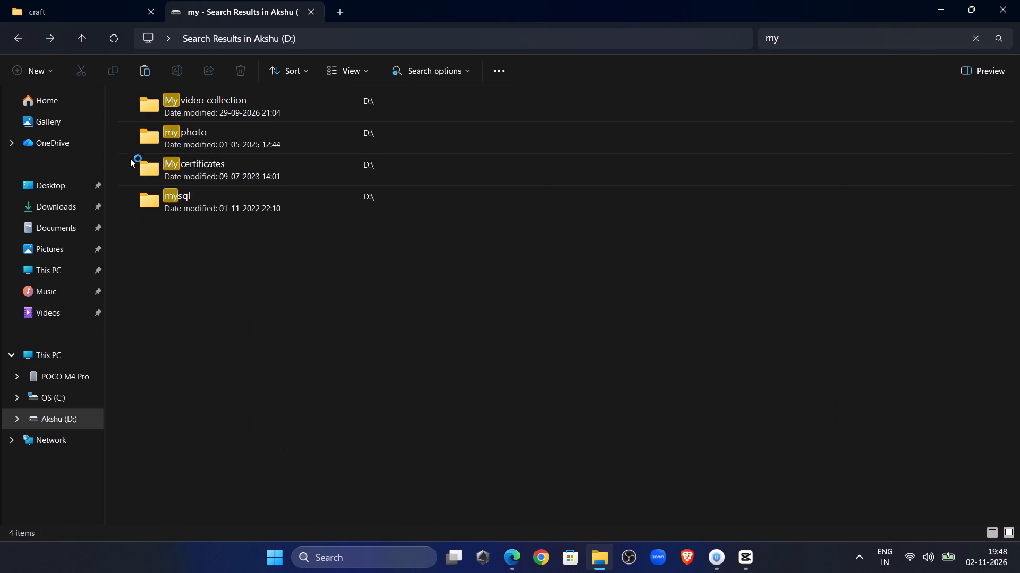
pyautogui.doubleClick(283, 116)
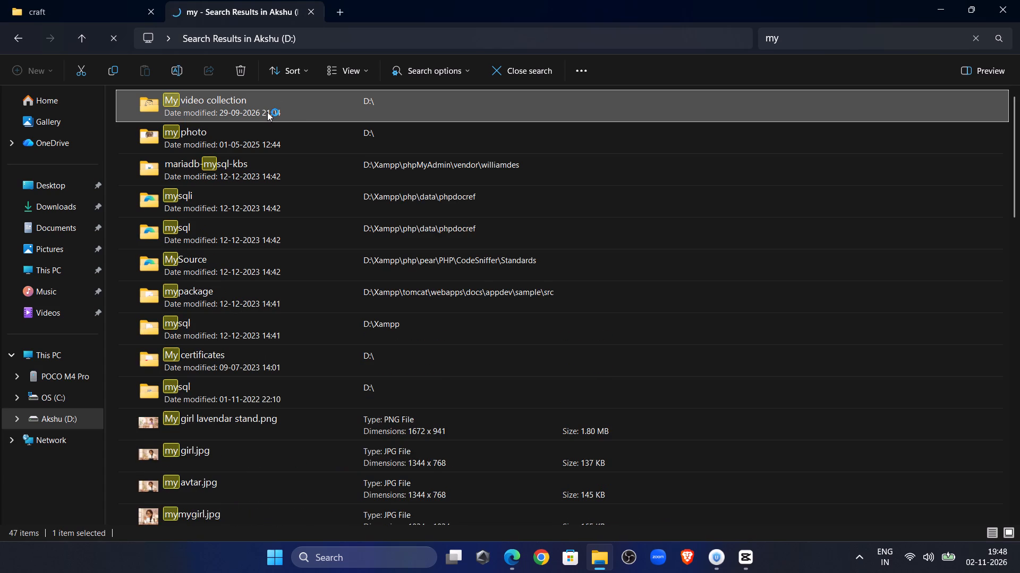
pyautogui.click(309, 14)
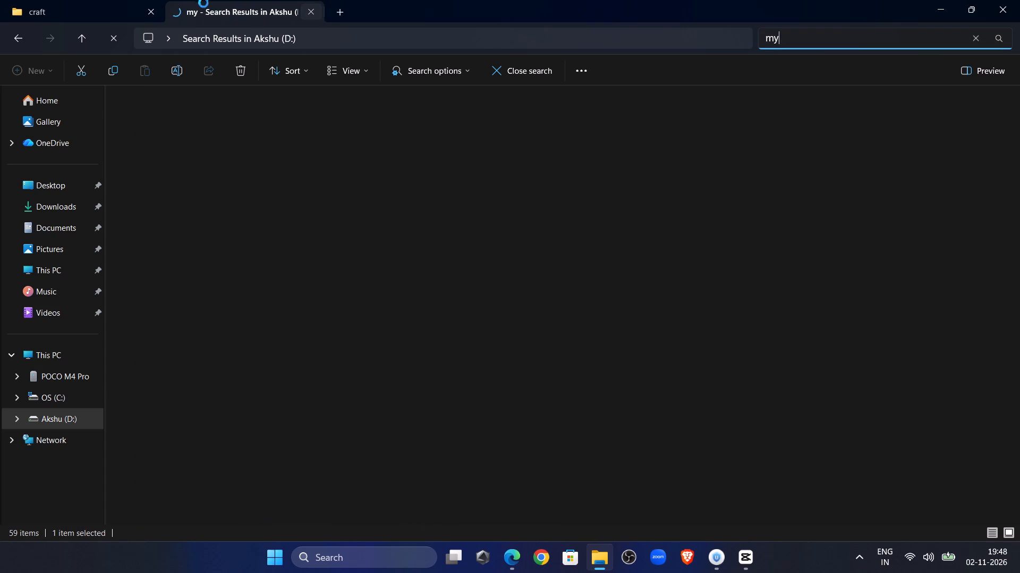
# Open Akshu (D:) > My video collection > Craft Video in a new File Explorer tab.
pyautogui.click(173, 16)
pyautogui.doubleClick(583, 119)
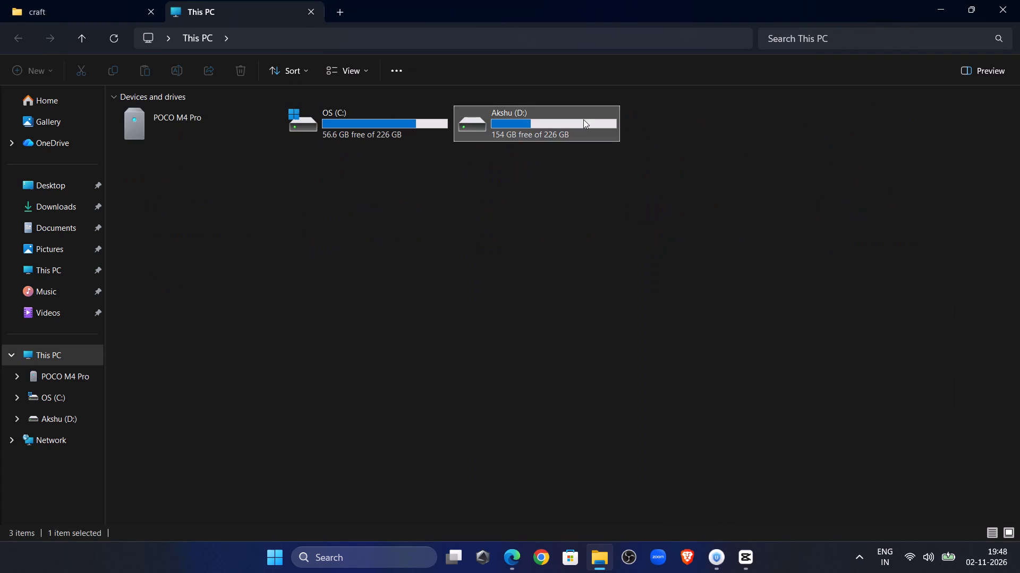
pyautogui.doubleClick(242, 318)
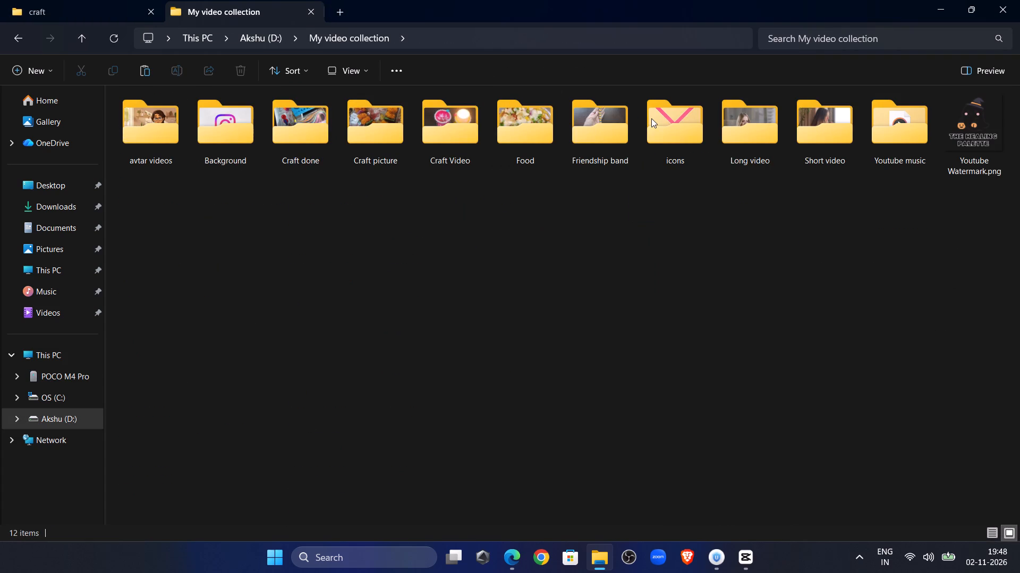
pyautogui.doubleClick(478, 124)
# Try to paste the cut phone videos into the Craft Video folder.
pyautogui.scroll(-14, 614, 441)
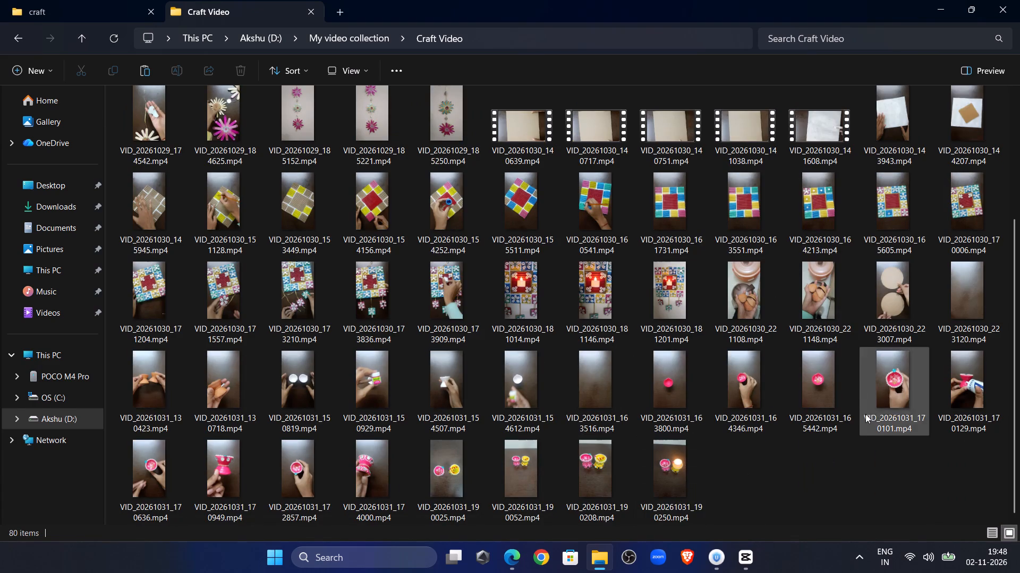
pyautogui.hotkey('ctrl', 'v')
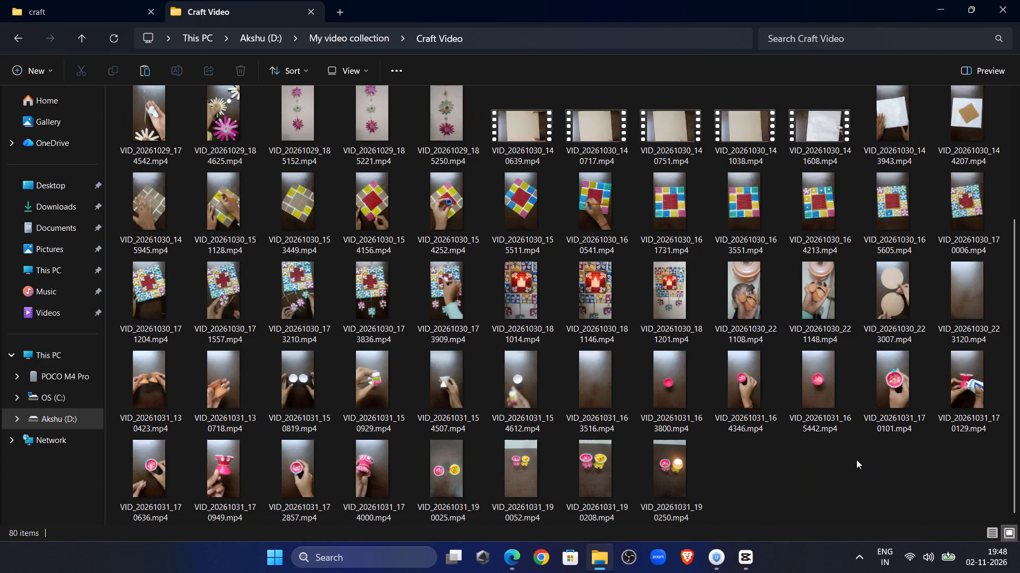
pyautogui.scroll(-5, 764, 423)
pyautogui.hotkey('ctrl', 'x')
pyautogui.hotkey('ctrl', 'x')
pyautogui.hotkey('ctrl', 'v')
# In the phone's craft folder, select only the 19 videos from VID_20261102_144523.mp4 through VID_20261102_163637.mp4 and cut them.
pyautogui.click(58, 7)
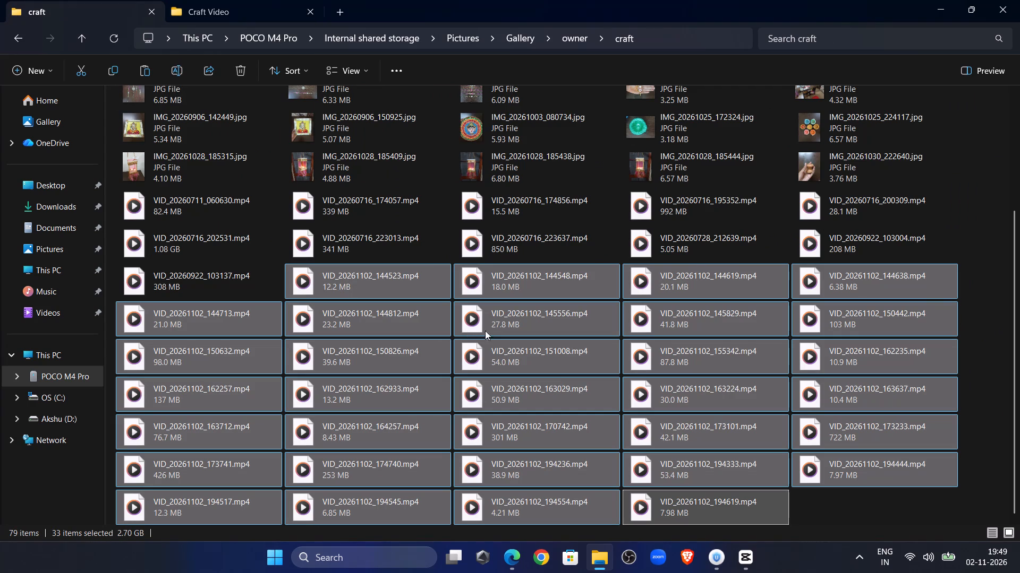
pyautogui.click(960, 237)
pyautogui.click(427, 289)
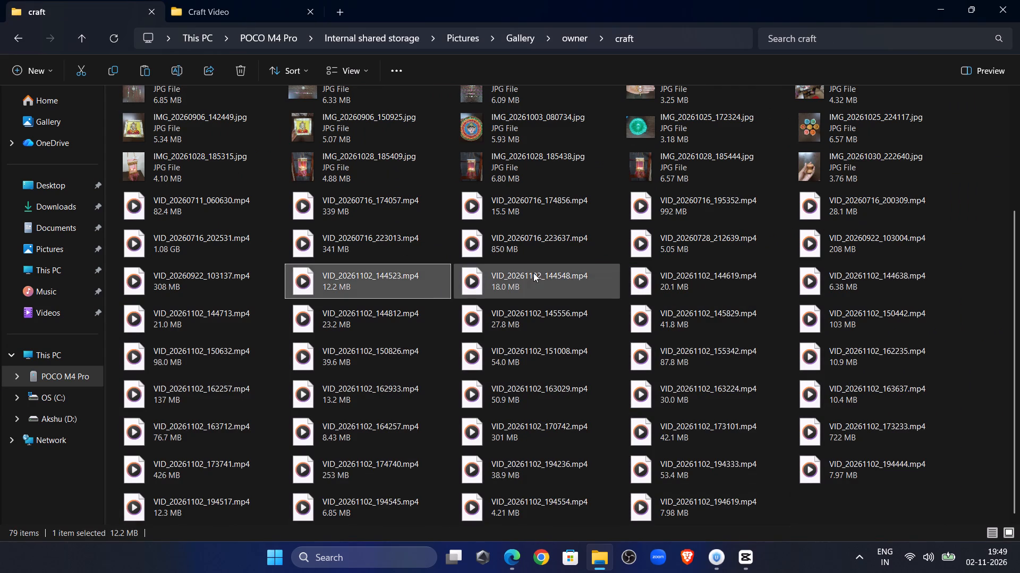
pyautogui.keyDown('shift'); pyautogui.click(533, 273); pyautogui.keyUp('shift')
pyautogui.keyDown('shift'); pyautogui.click(651, 286); pyautogui.keyUp('shift')
pyautogui.keyDown('shift'); pyautogui.click(839, 288); pyautogui.keyUp('shift')
pyautogui.keyDown('shift'); pyautogui.click(236, 326); pyautogui.keyUp('shift')
pyautogui.keyDown('shift'); pyautogui.click(455, 327); pyautogui.keyUp('shift')
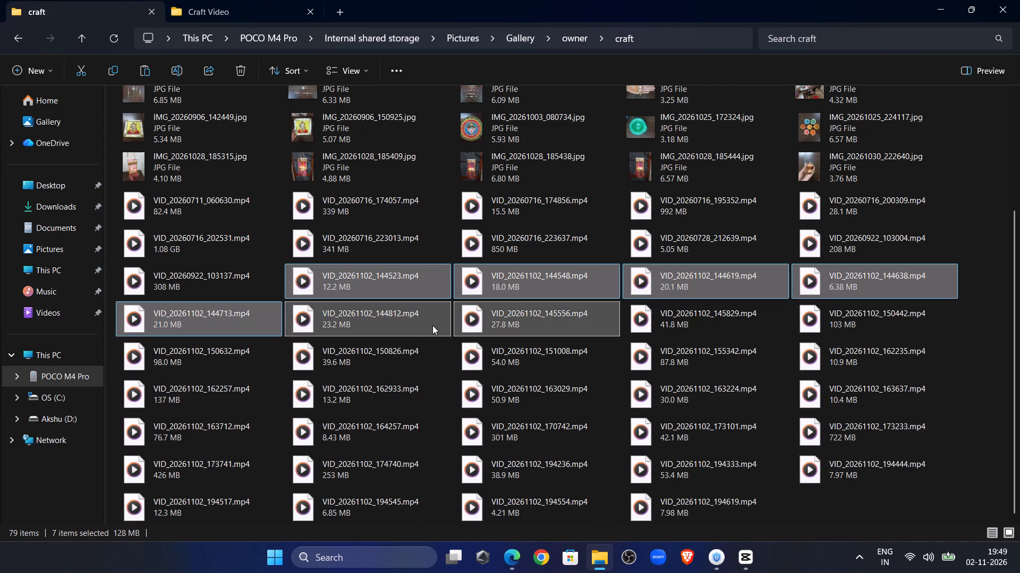
pyautogui.keyDown('shift'); pyautogui.click(708, 335); pyautogui.keyUp('shift')
pyautogui.keyDown('shift'); pyautogui.click(665, 315); pyautogui.keyUp('shift')
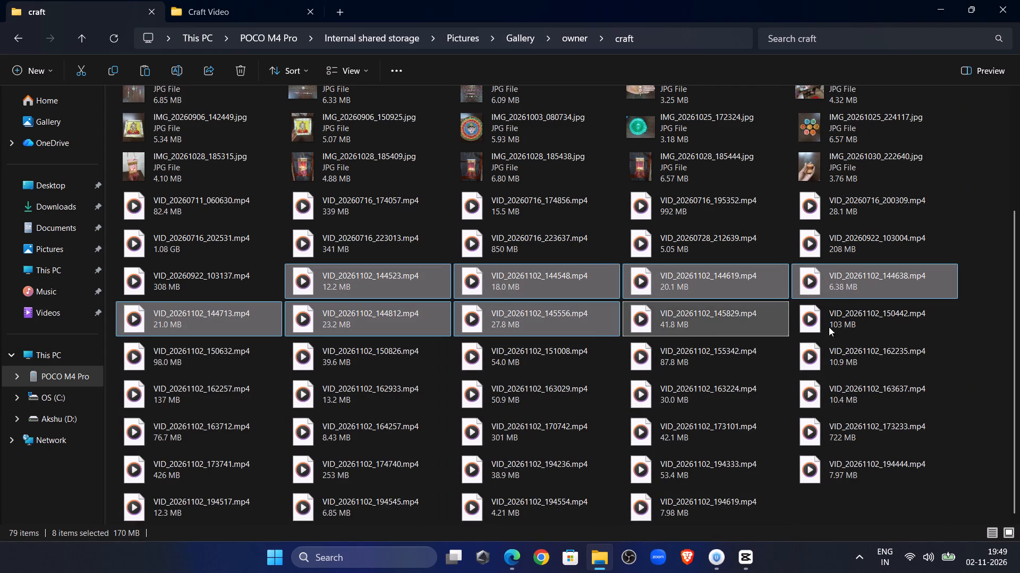
pyautogui.keyDown('shift'); pyautogui.click(853, 326); pyautogui.keyUp('shift')
pyautogui.keyDown('shift'); pyautogui.click(246, 370); pyautogui.keyUp('shift')
pyautogui.keyDown('shift'); pyautogui.click(376, 367); pyautogui.keyUp('shift')
pyautogui.keyDown('shift'); pyautogui.click(556, 367); pyautogui.keyUp('shift')
pyautogui.keyDown('shift'); pyautogui.click(741, 369); pyautogui.keyUp('shift')
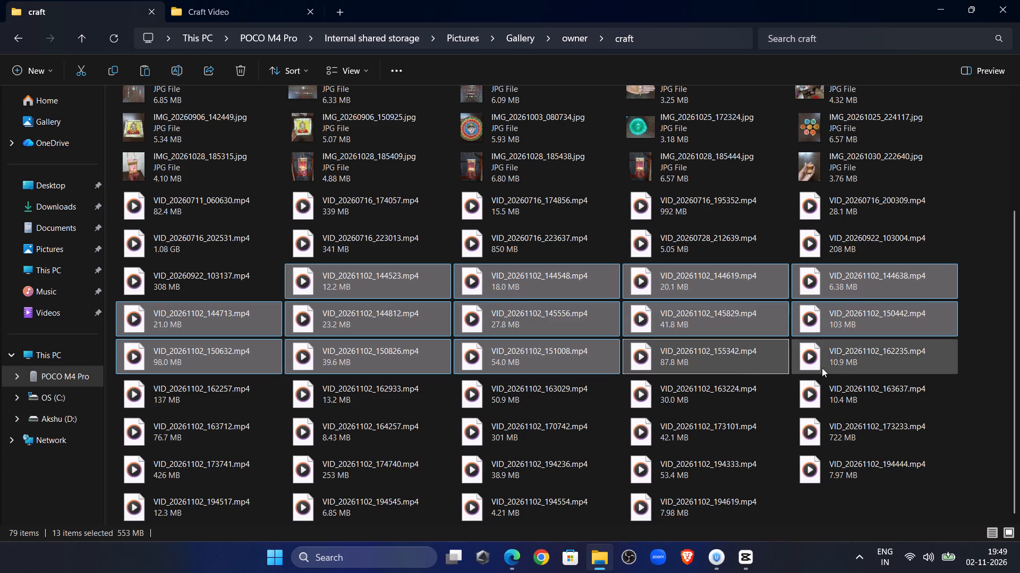
pyautogui.keyDown('shift'); pyautogui.click(841, 368); pyautogui.keyUp('shift')
pyautogui.keyDown('shift'); pyautogui.click(227, 395); pyautogui.keyUp('shift')
pyautogui.keyDown('shift'); pyautogui.click(367, 400); pyautogui.keyUp('shift')
pyautogui.keyDown('shift'); pyautogui.click(543, 402); pyautogui.keyUp('shift')
pyautogui.keyDown('shift'); pyautogui.click(675, 399); pyautogui.keyUp('shift')
pyautogui.keyDown('shift'); pyautogui.click(834, 401); pyautogui.keyUp('shift')
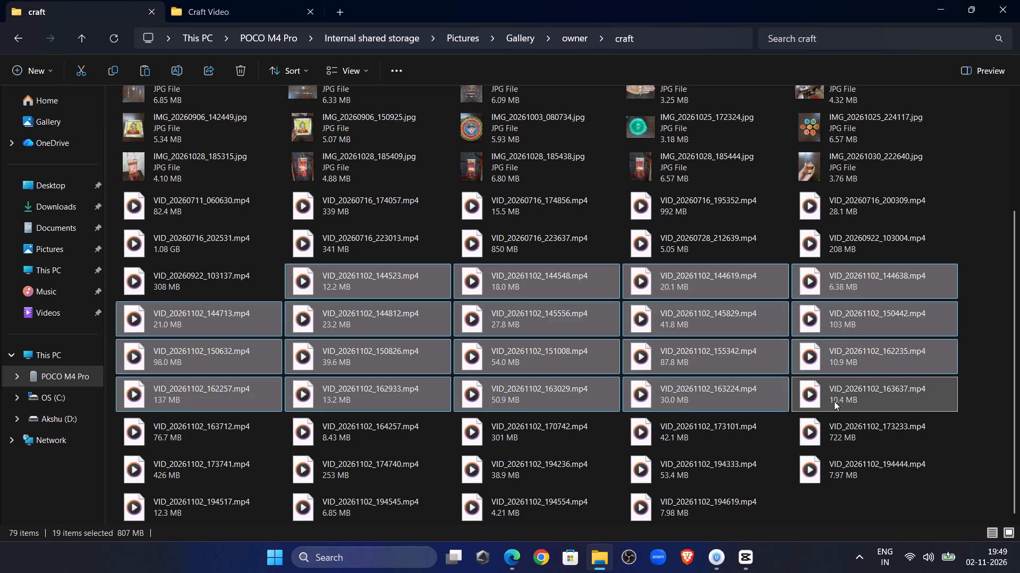
pyautogui.hotkey('ctrl', 'x')
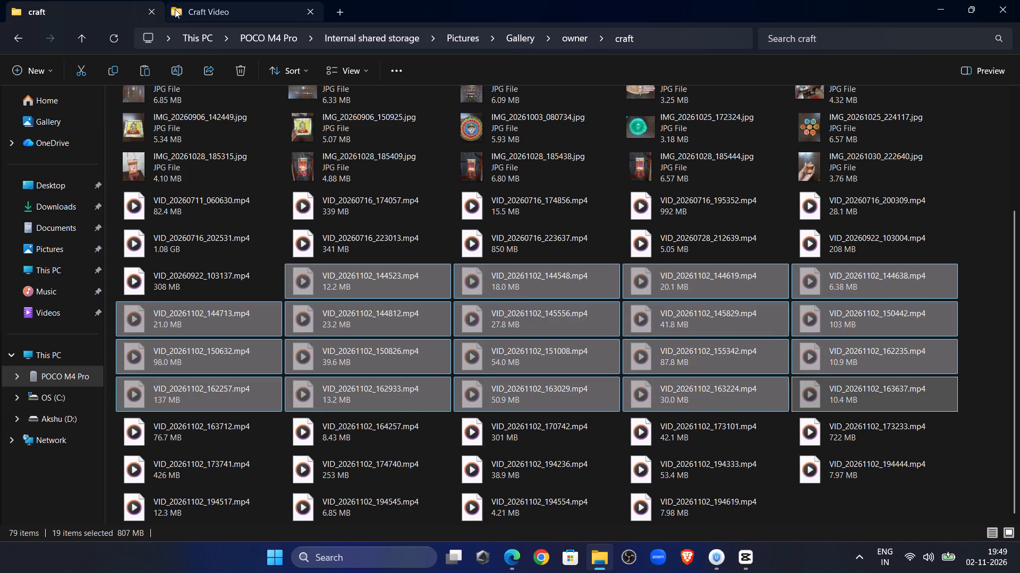
# Paste the 19 cut videos into the Craft Video folder on drive D.
pyautogui.click(175, 9)
pyautogui.scroll(-6, 1008, 365)
pyautogui.hotkey('ctrl', 'v')
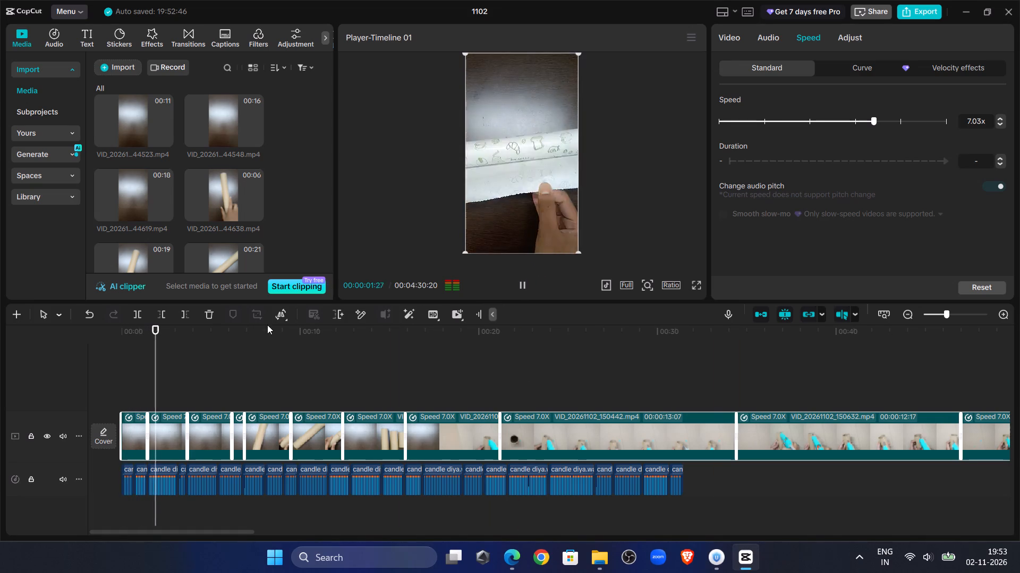
pyautogui.click(135, 357)
pyautogui.moveTo(135, 357); pyautogui.dragTo(75, 348)
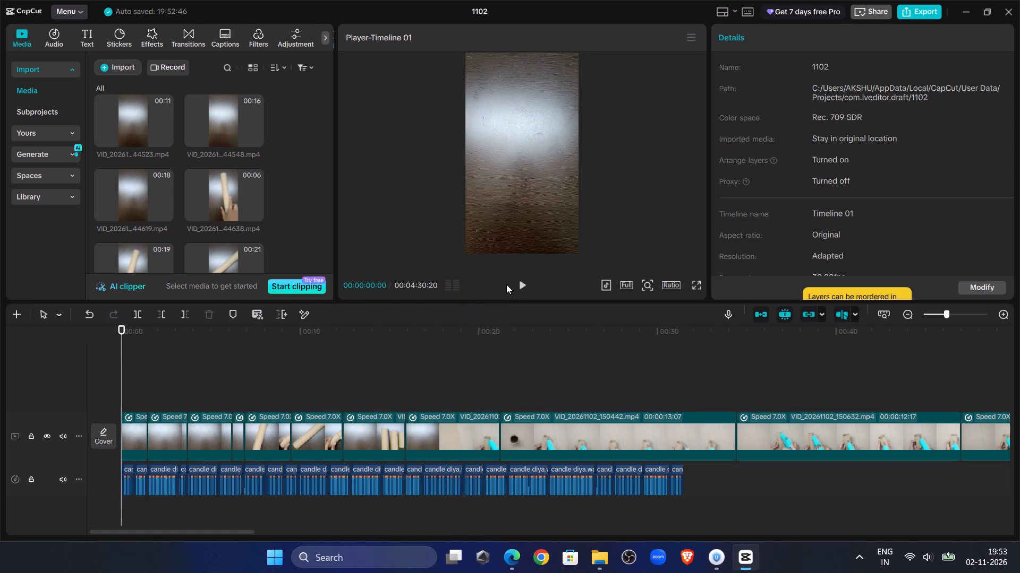
pyautogui.doubleClick(511, 282)
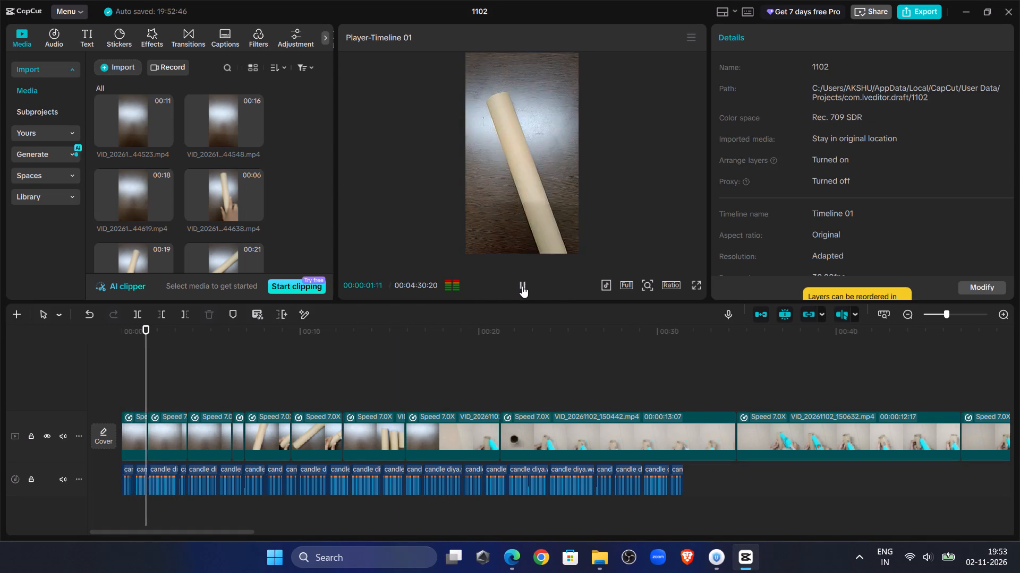
pyautogui.click(522, 286)
pyautogui.click(518, 287)
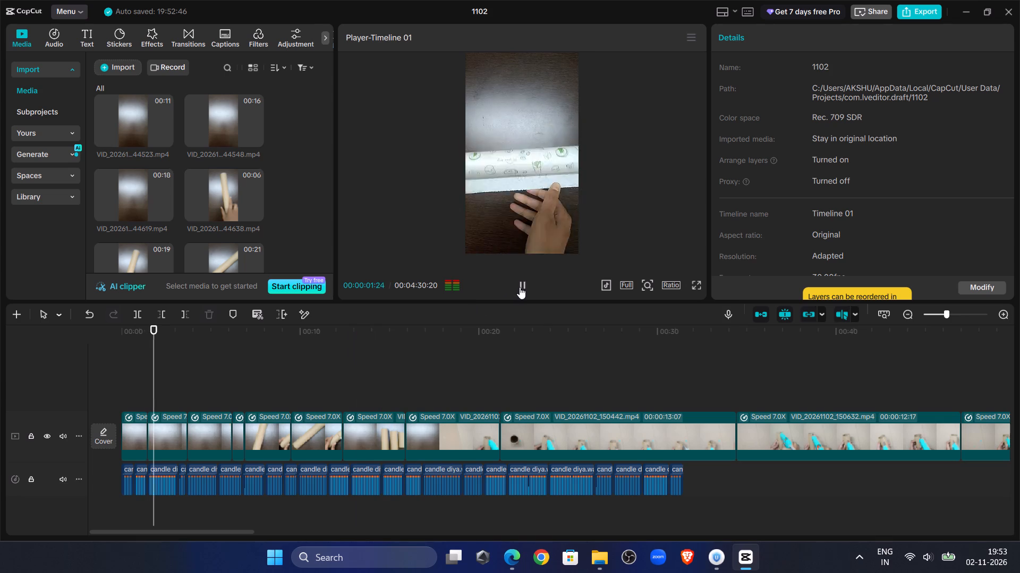
pyautogui.click(520, 287)
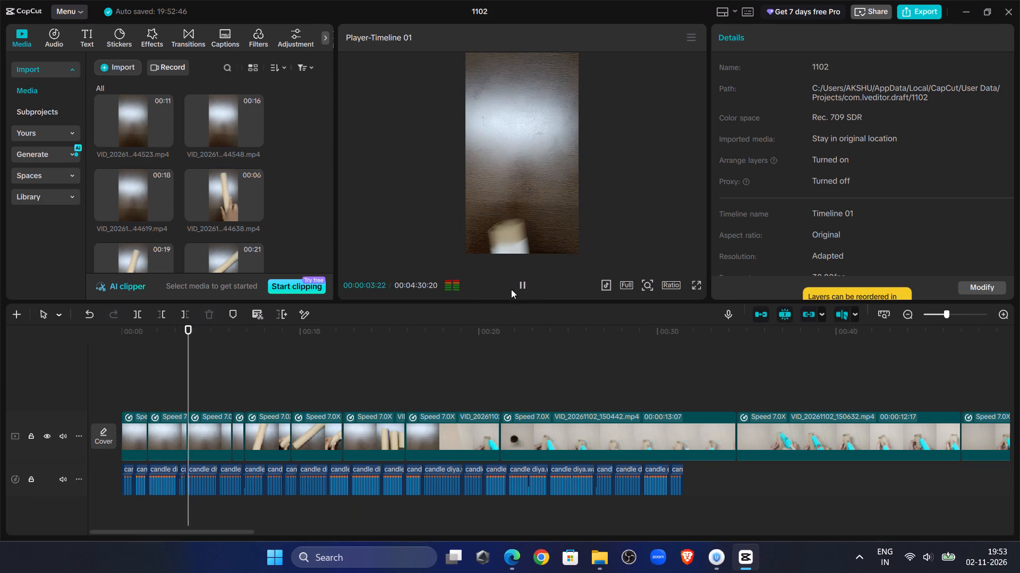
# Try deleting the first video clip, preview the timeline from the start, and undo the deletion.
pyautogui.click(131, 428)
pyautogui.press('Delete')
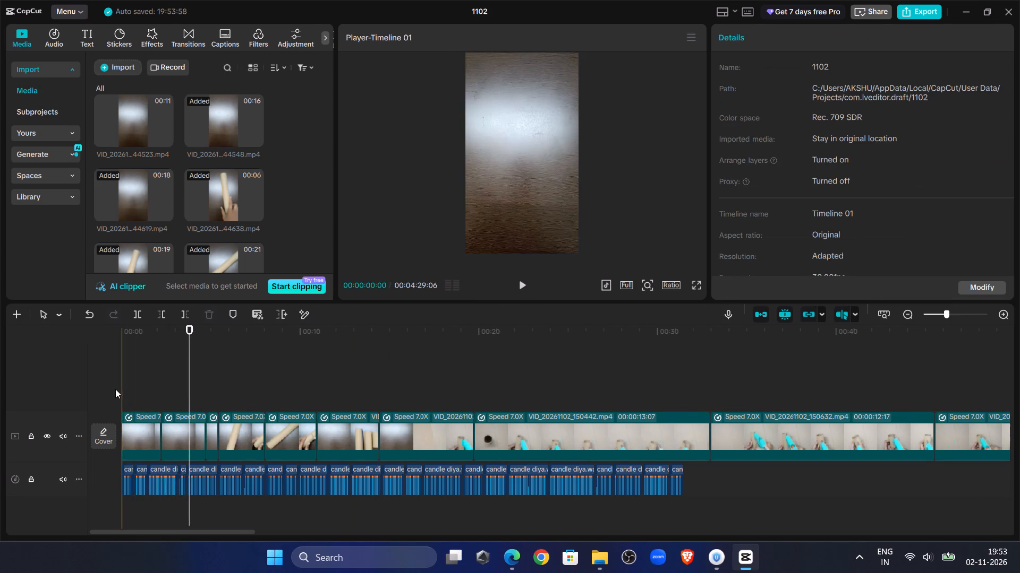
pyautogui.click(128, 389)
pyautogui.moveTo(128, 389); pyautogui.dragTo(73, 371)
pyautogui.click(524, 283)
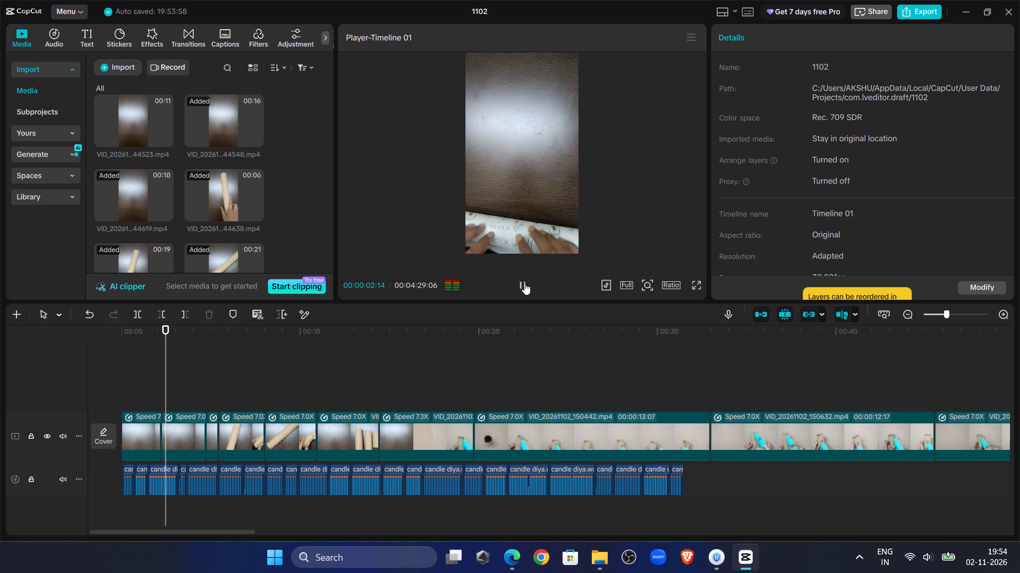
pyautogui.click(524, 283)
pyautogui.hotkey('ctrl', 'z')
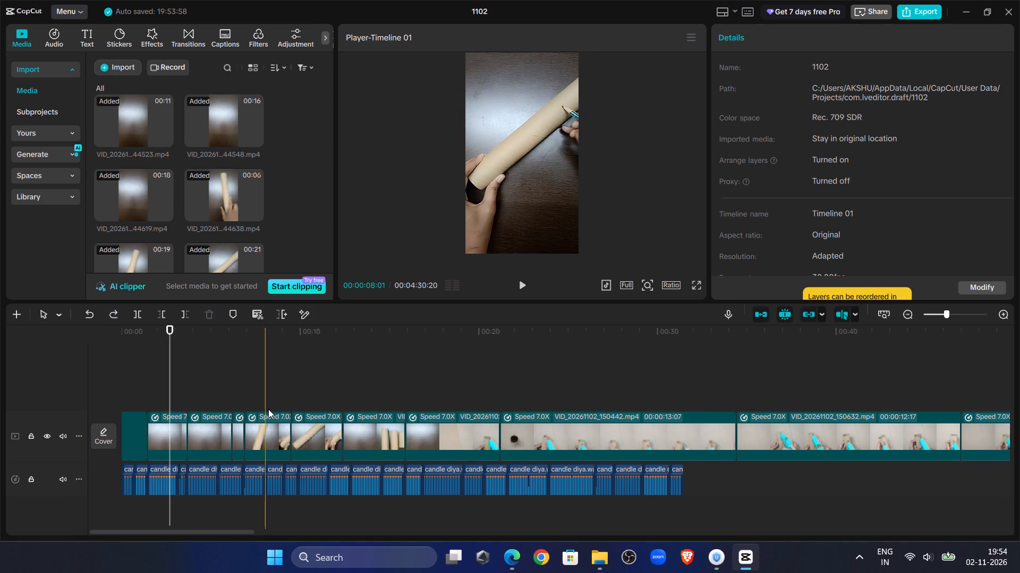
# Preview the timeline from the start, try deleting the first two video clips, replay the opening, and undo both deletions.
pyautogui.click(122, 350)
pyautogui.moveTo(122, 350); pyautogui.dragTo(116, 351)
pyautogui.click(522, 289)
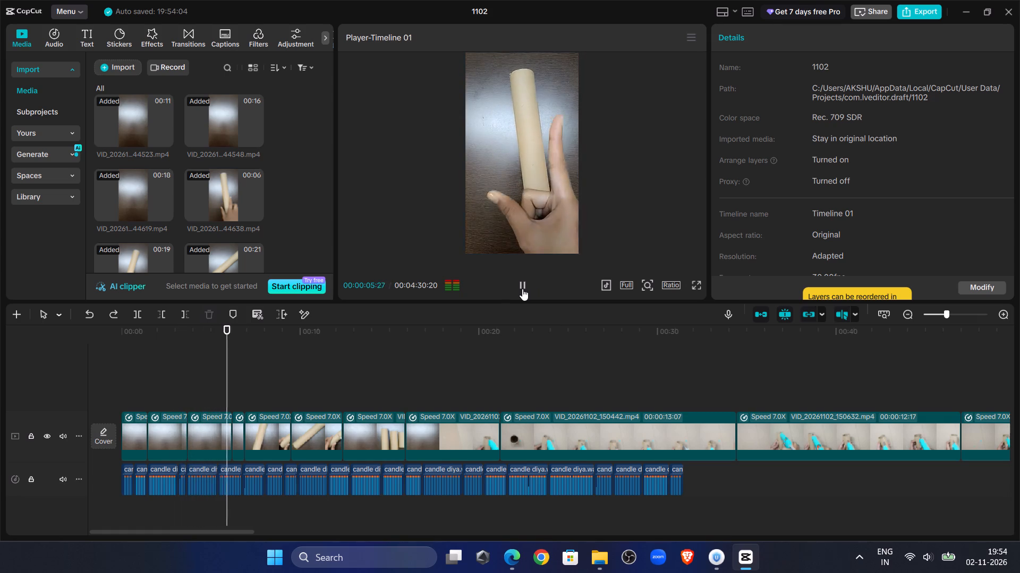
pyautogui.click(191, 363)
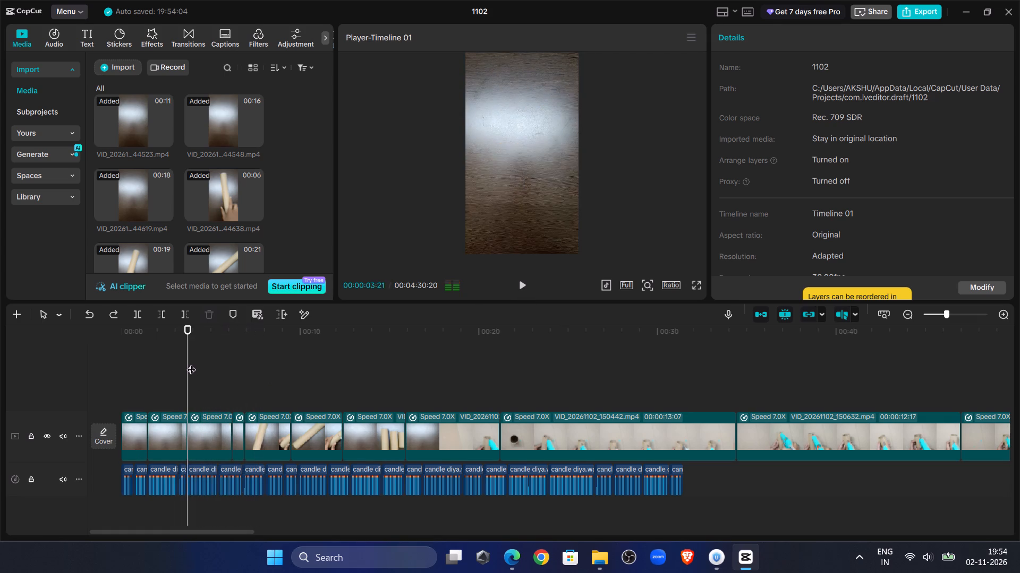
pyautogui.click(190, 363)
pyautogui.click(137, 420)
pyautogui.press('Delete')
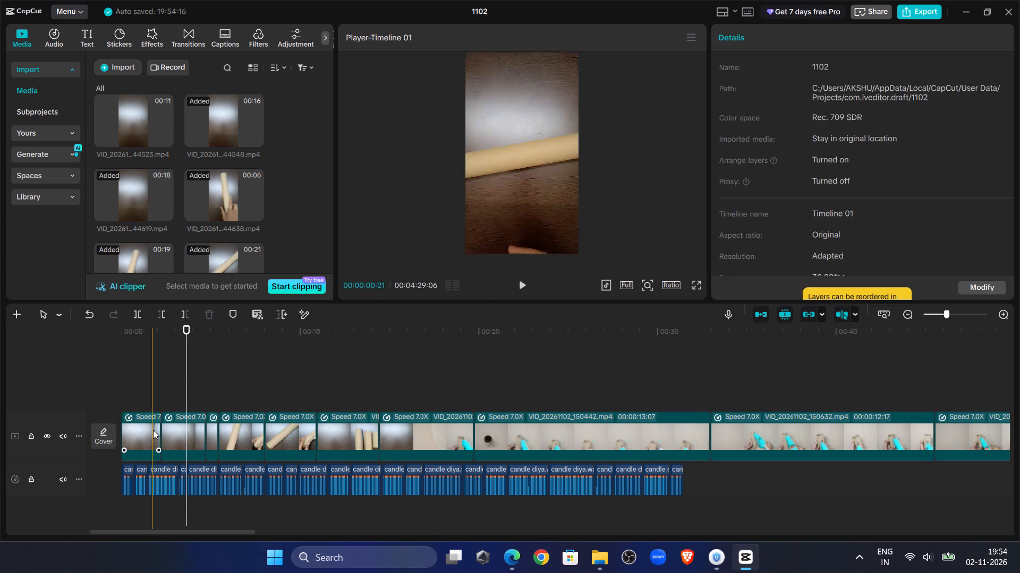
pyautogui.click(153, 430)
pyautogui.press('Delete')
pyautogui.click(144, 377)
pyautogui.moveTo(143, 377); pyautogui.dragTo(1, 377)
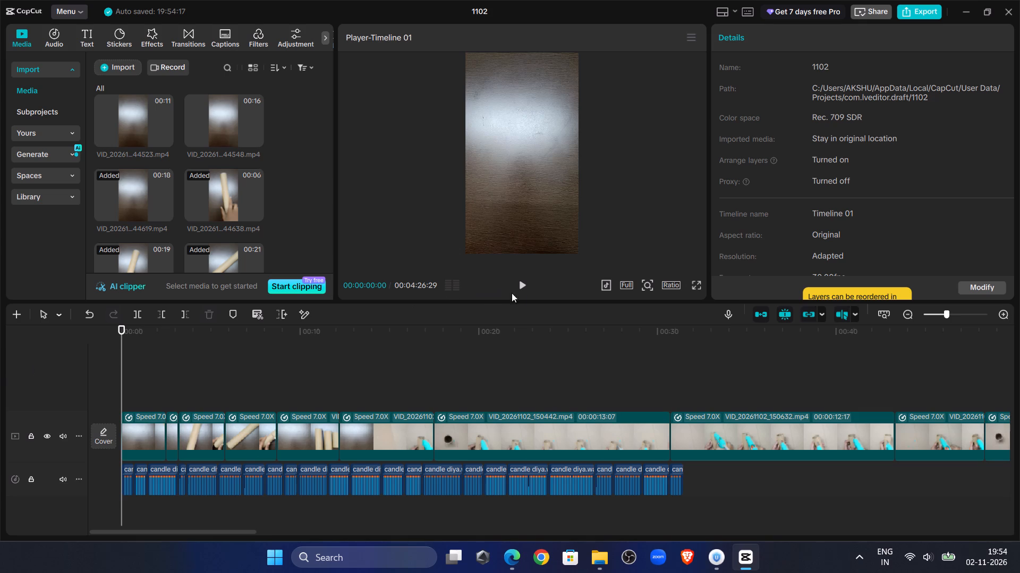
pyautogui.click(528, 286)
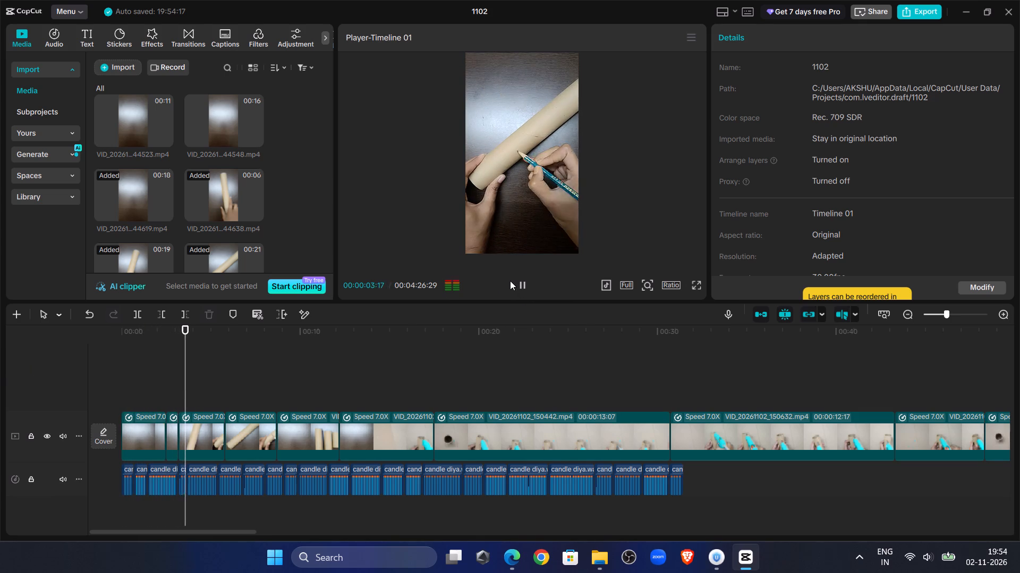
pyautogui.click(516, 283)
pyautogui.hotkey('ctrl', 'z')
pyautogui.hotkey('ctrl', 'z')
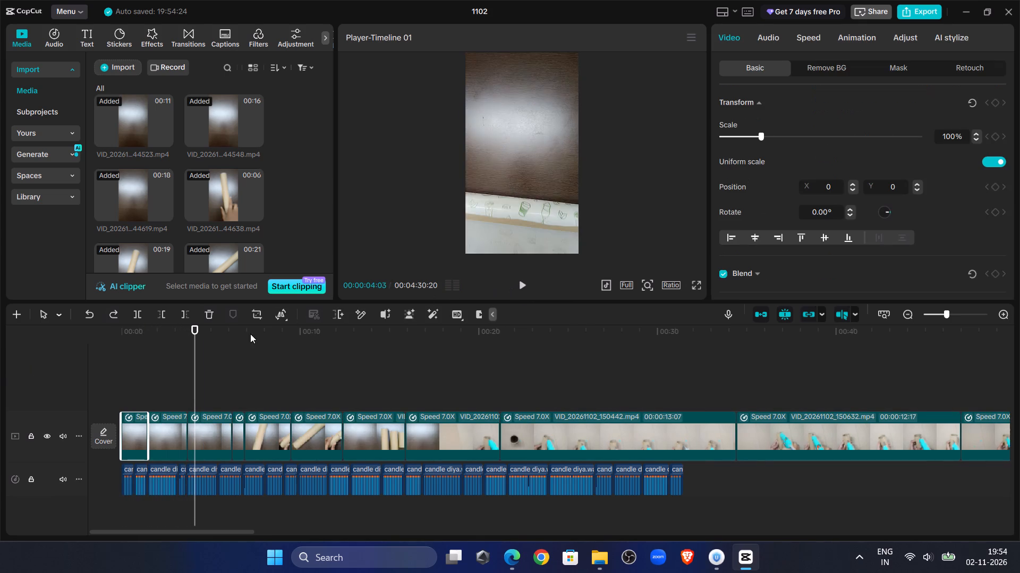
# Check the opening against the voice-over and delete the second and third video clips from the main track.
pyautogui.click(139, 375)
pyautogui.moveTo(139, 375); pyautogui.dragTo(101, 372)
pyautogui.click(523, 276)
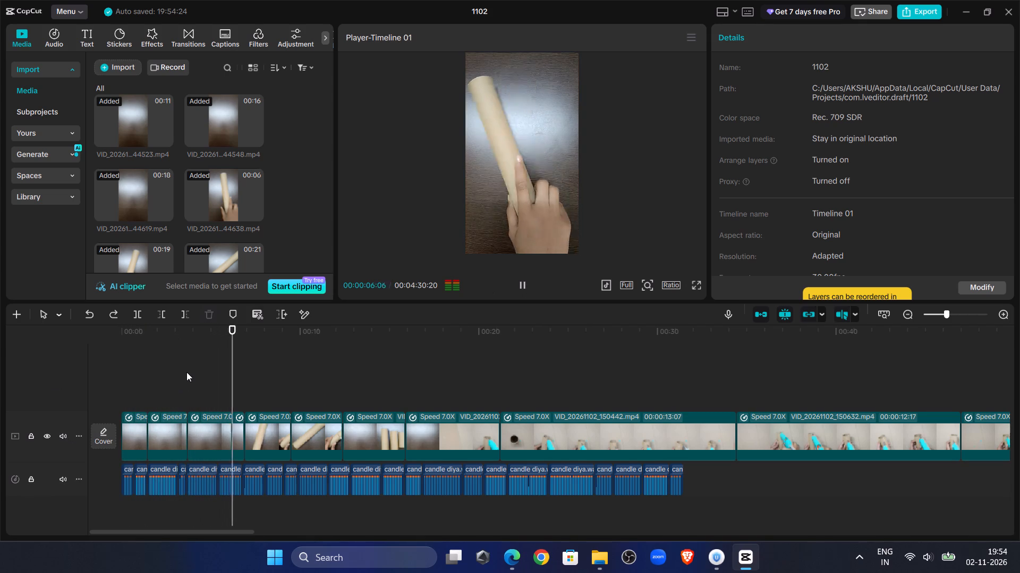
pyautogui.click(152, 371)
pyautogui.moveTo(152, 371); pyautogui.dragTo(164, 385)
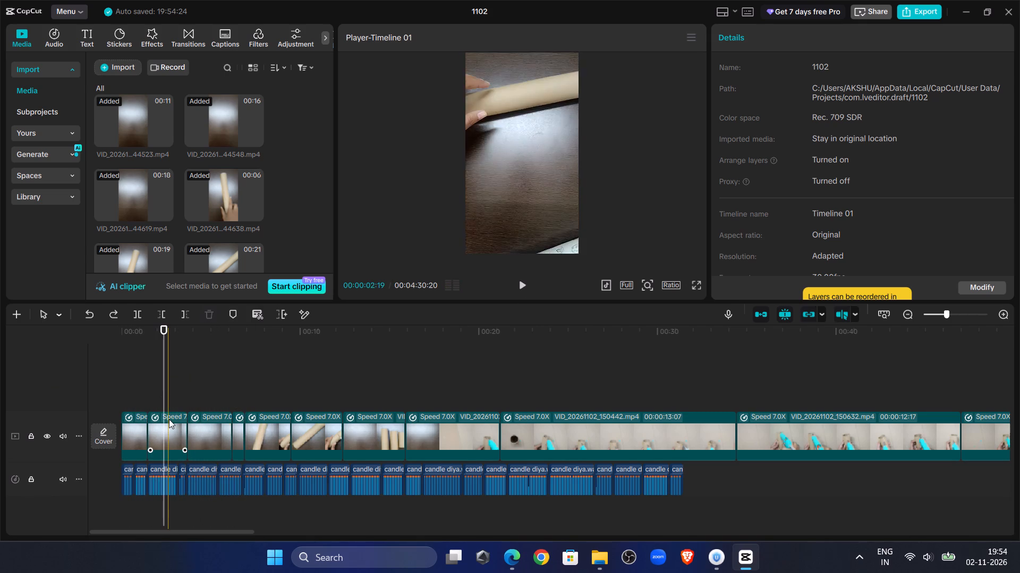
pyautogui.click(169, 419)
pyautogui.press('Delete')
pyautogui.click(177, 426)
pyautogui.press('Delete')
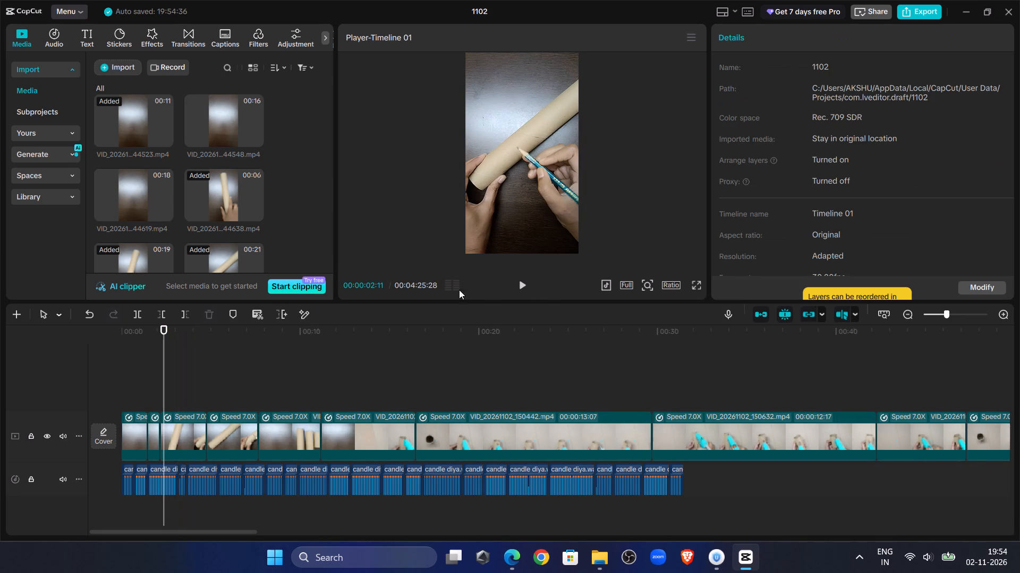
# Play the shortened opening and trim off the end of the fourth clip, the tube-cutting shot, at about 6 seconds.
pyautogui.click(159, 373)
pyautogui.moveTo(159, 373); pyautogui.dragTo(45, 365)
pyautogui.click(529, 289)
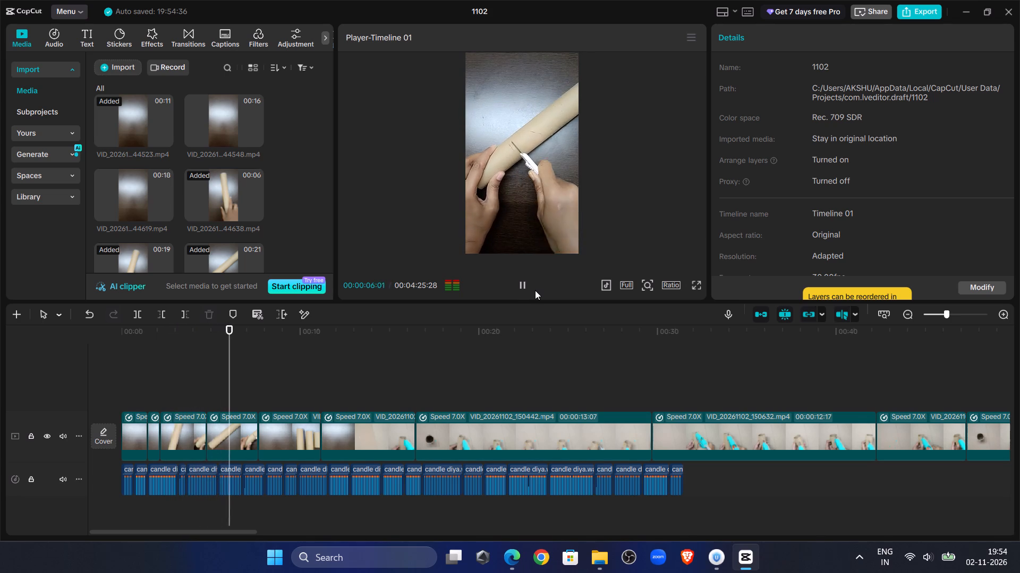
pyautogui.click(535, 290)
pyautogui.click(210, 370)
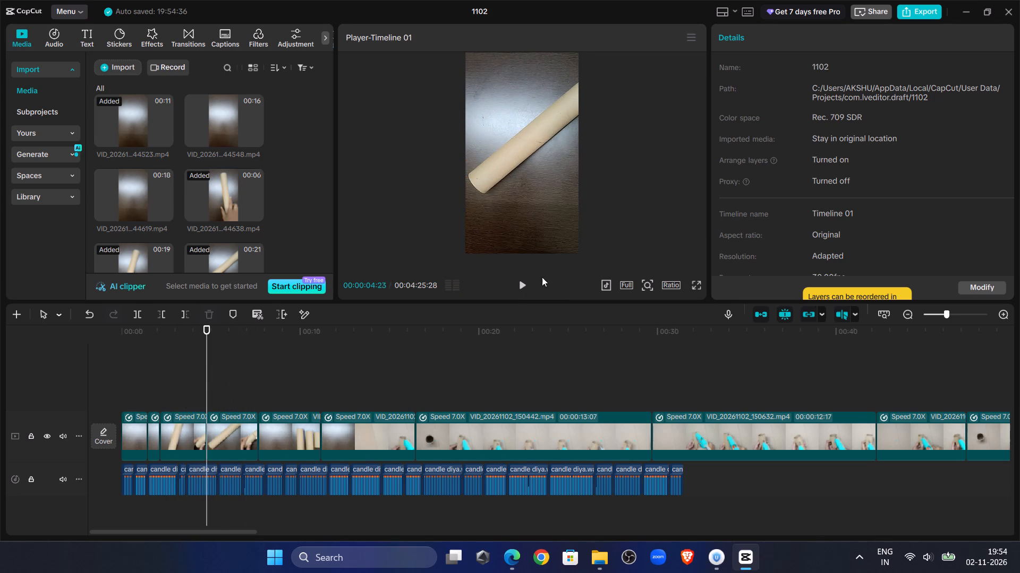
pyautogui.click(529, 282)
pyautogui.moveTo(529, 282); pyautogui.dragTo(538, 286)
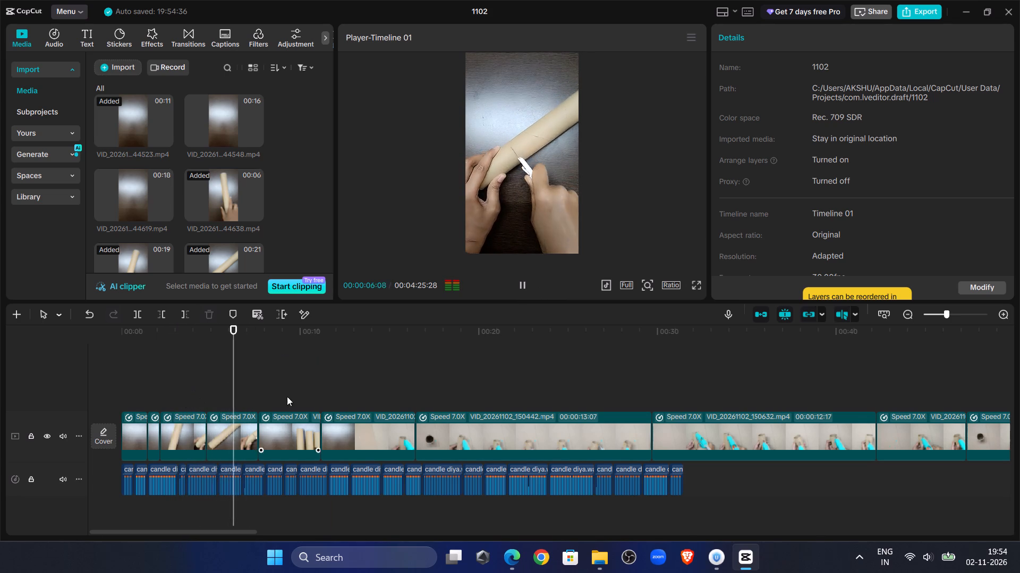
pyautogui.click(209, 372)
pyautogui.click(523, 292)
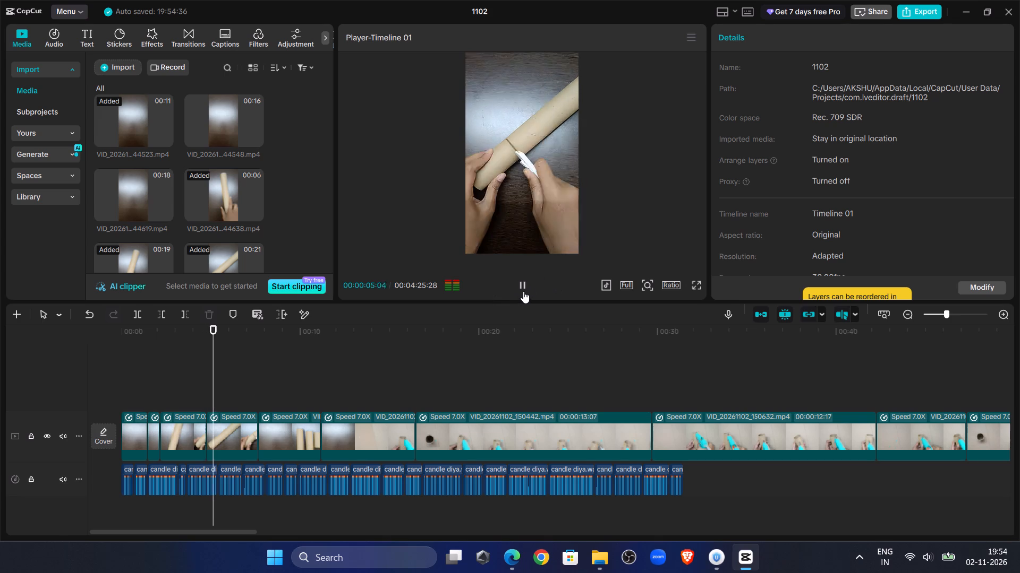
pyautogui.click(522, 289)
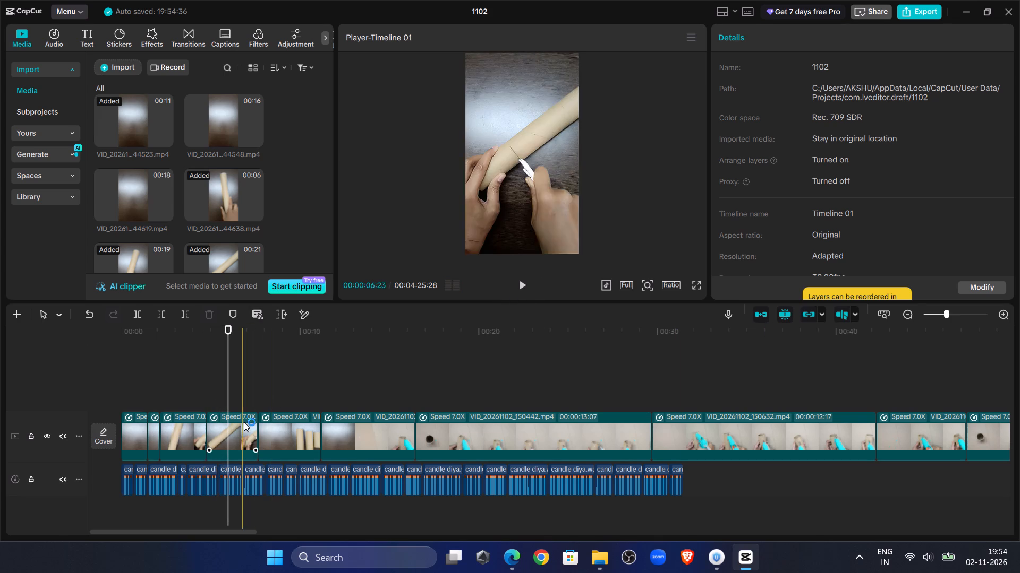
pyautogui.click(244, 422)
pyautogui.click(180, 316)
# Trim away the start of the fifth clip, which shows the three cut tubes, up to about 6.8 seconds on the timeline.
pyautogui.click(522, 284)
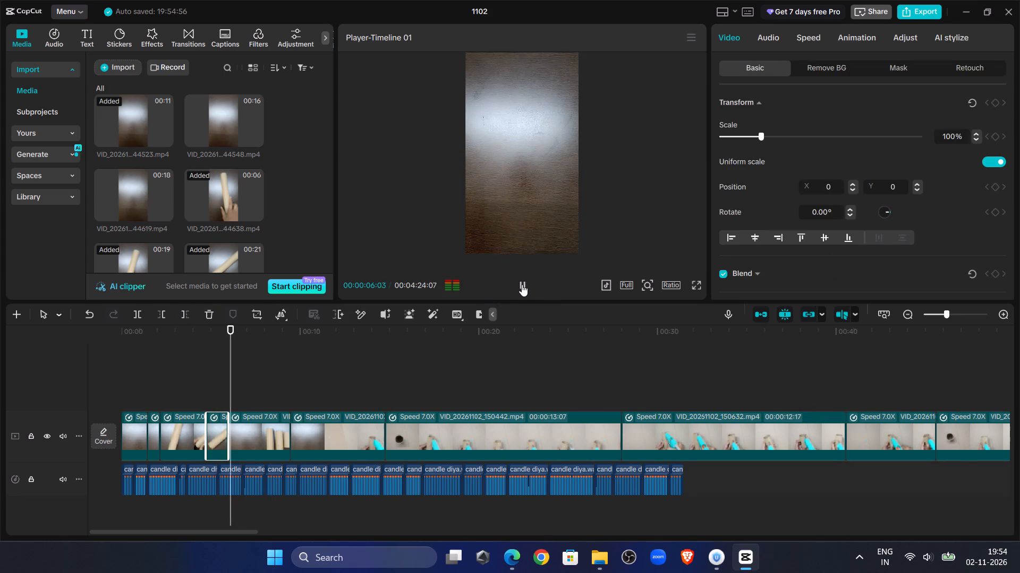
pyautogui.click(522, 284)
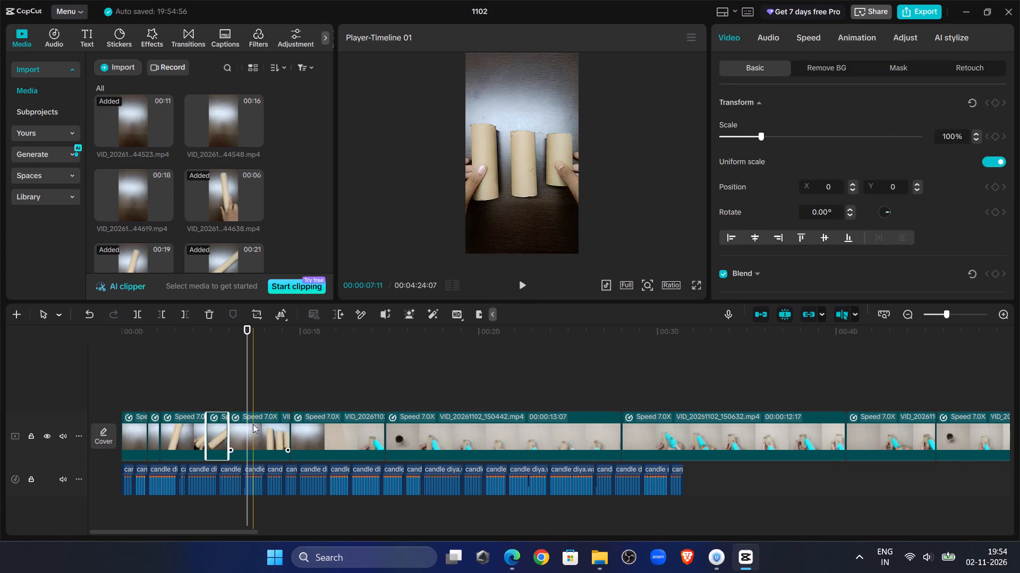
pyautogui.click(244, 378)
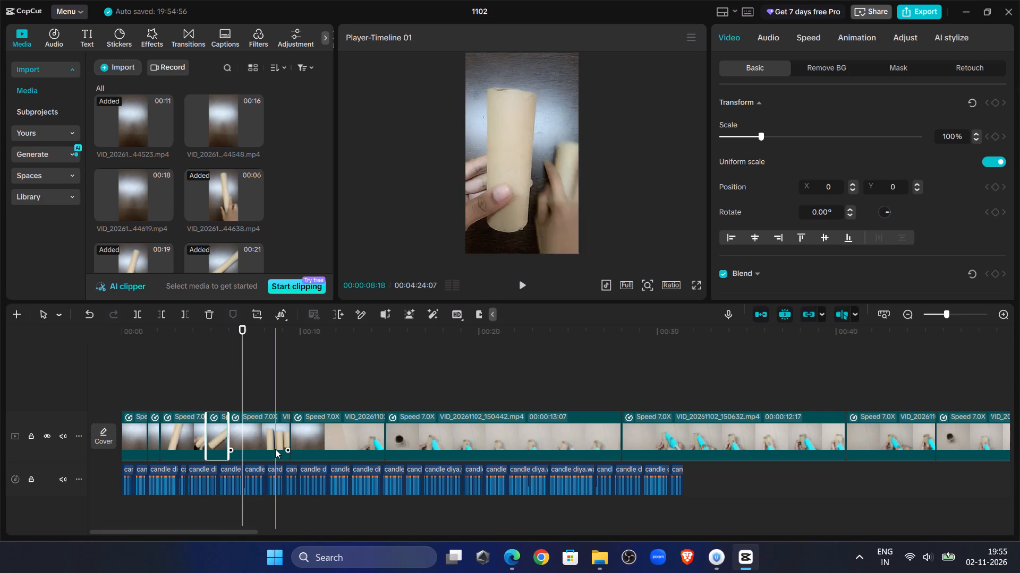
pyautogui.click(275, 449)
pyautogui.click(165, 316)
# Replay from the tube-cutting shot and trim off the end of the three-tubes clip at about 6.8 seconds.
pyautogui.click(219, 369)
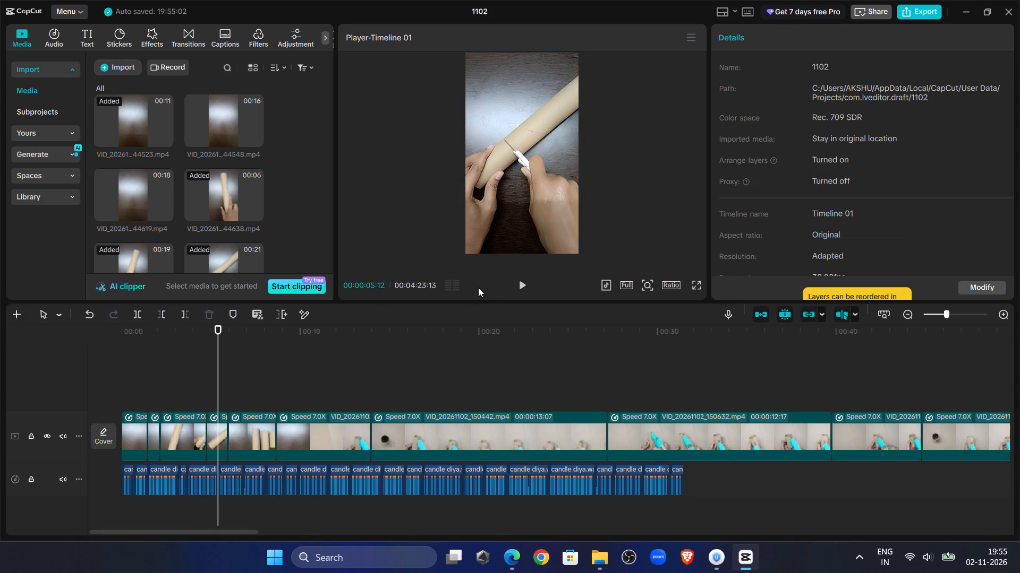
pyautogui.click(516, 284)
pyautogui.click(517, 283)
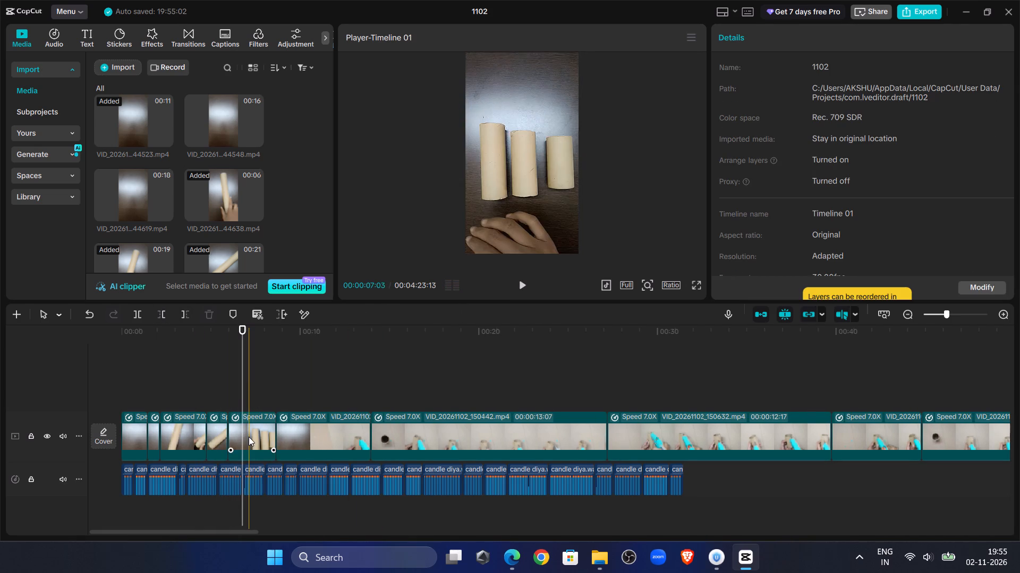
pyautogui.click(249, 437)
pyautogui.click(189, 319)
# Preview the sixth clip against the voice-over and split it at 00:00:07:13, where the single tube stands alone.
pyautogui.click(524, 287)
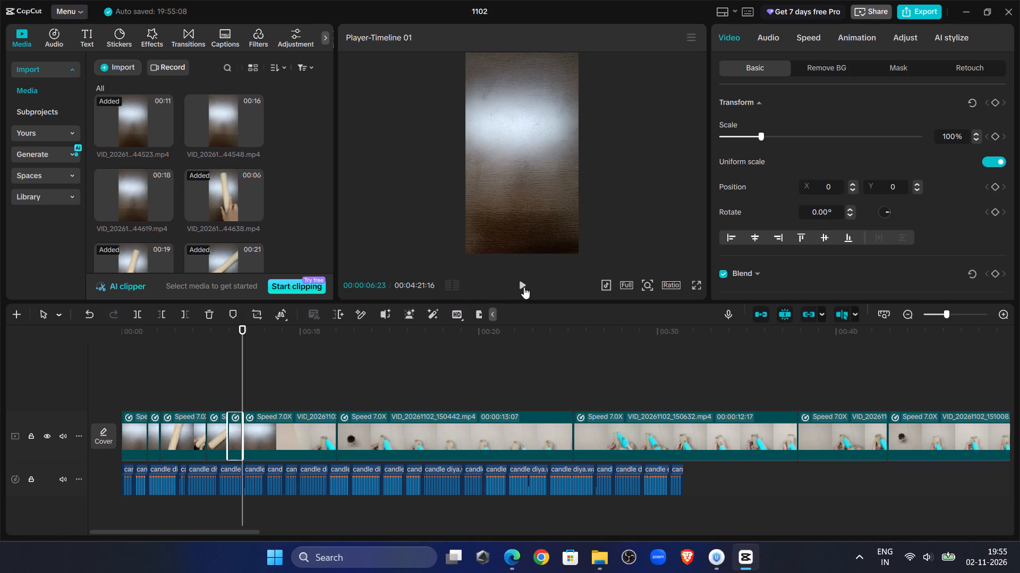
pyautogui.click(523, 286)
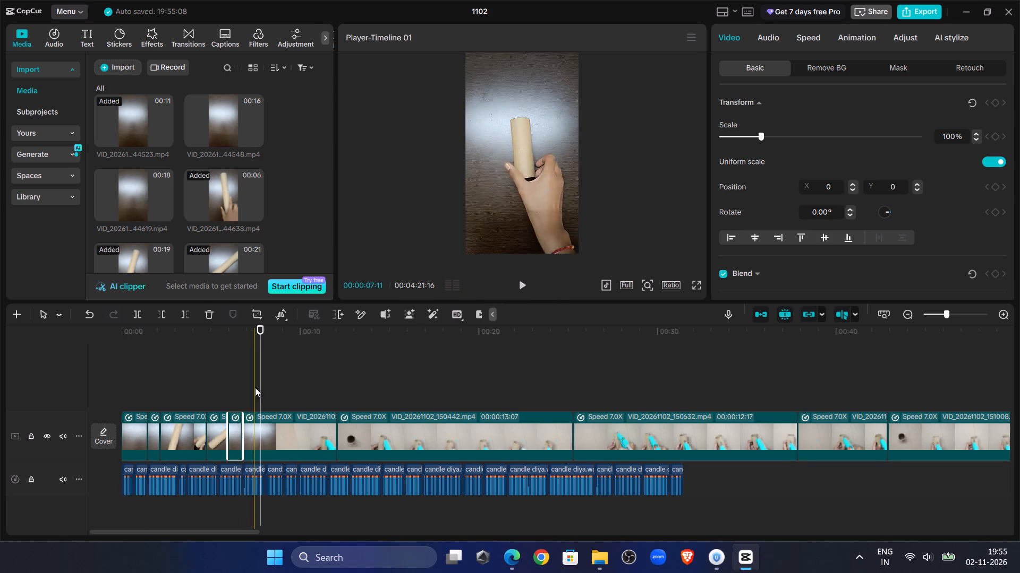
pyautogui.moveTo(261, 386); pyautogui.dragTo(244, 386)
pyautogui.click(522, 277)
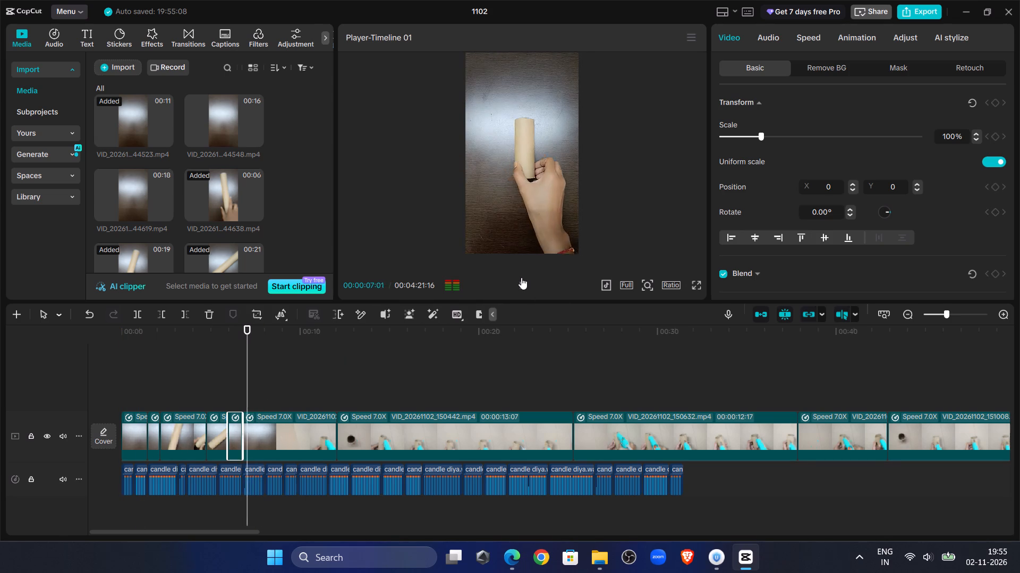
pyautogui.click(521, 277)
pyautogui.click(283, 443)
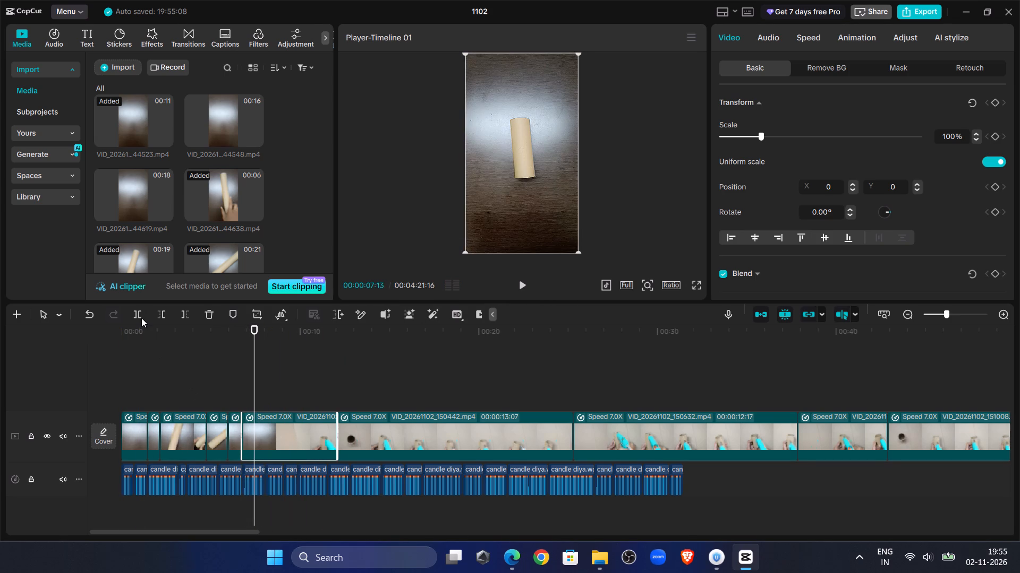
pyautogui.click(141, 318)
# Preview past the split and trim away the start of the second piece up to the glue-gun shot at about 9 seconds.
pyautogui.click(522, 285)
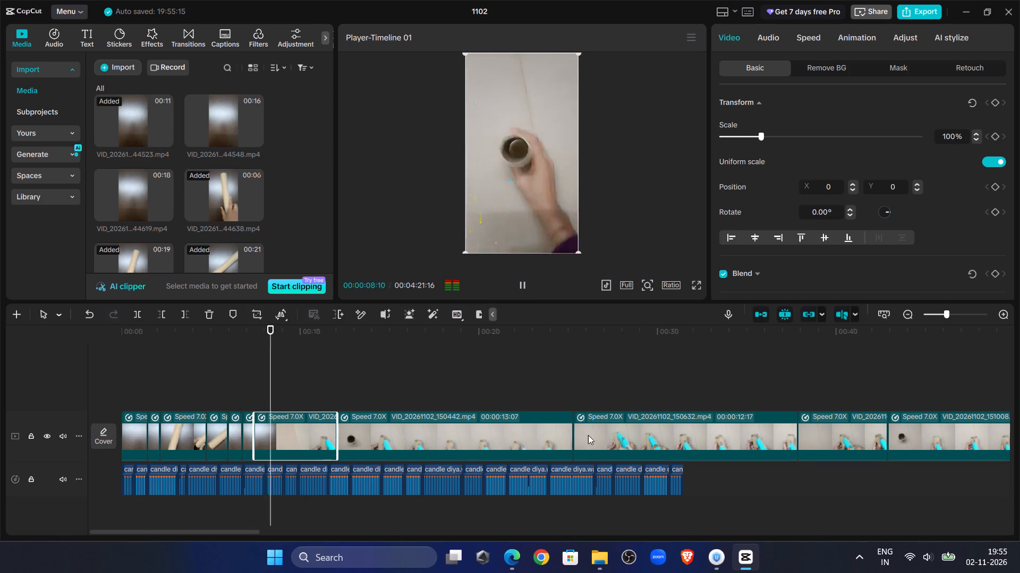
pyautogui.click(292, 393)
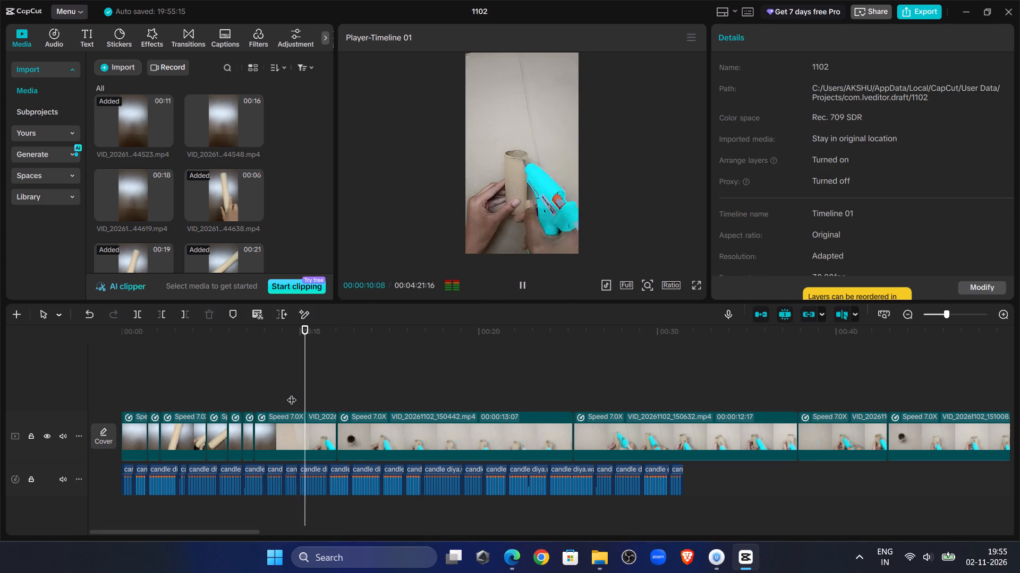
pyautogui.moveTo(292, 395); pyautogui.dragTo(261, 392)
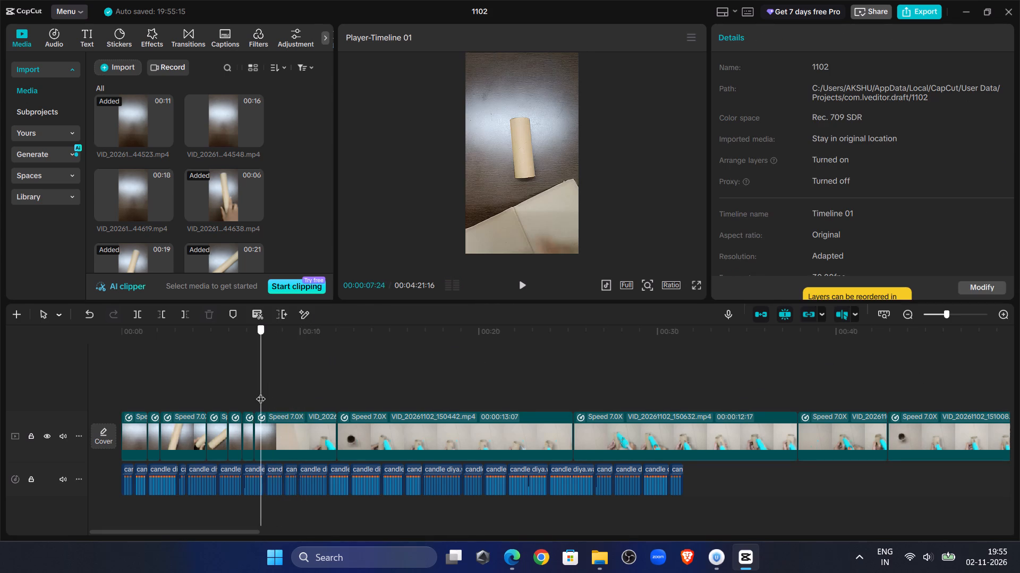
pyautogui.moveTo(261, 392); pyautogui.dragTo(257, 393)
pyautogui.click(272, 435)
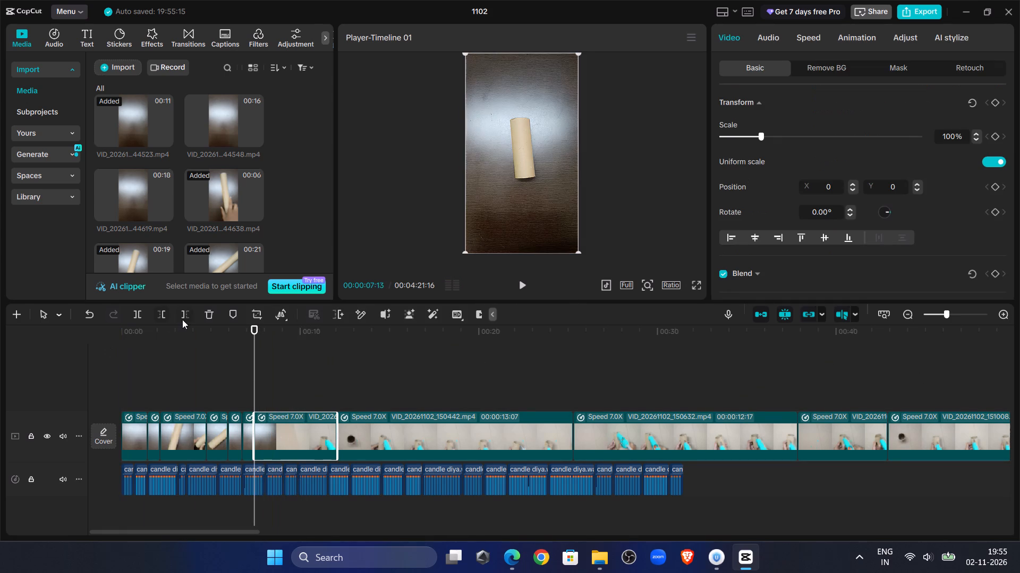
pyautogui.click(238, 377)
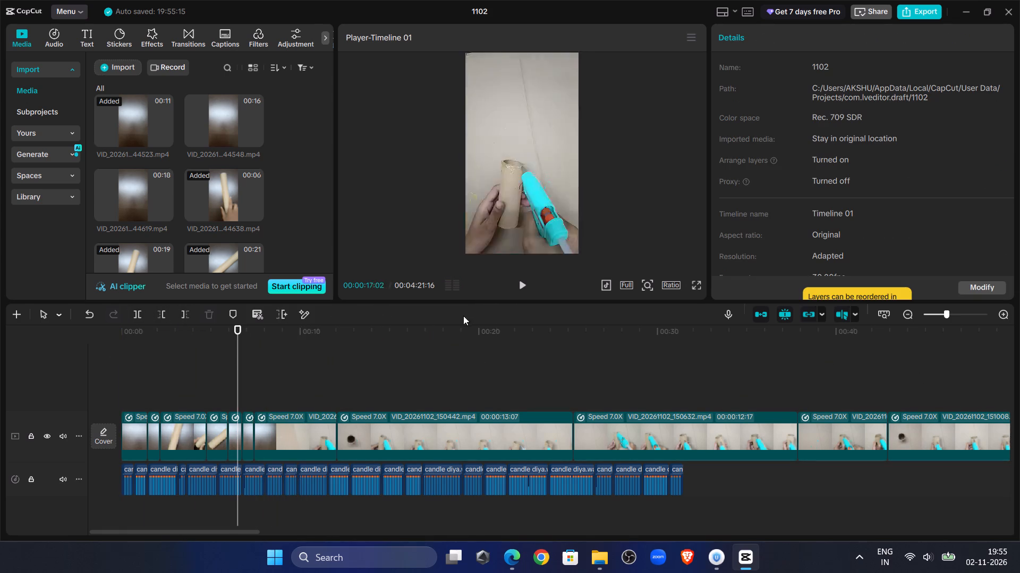
pyautogui.click(524, 291)
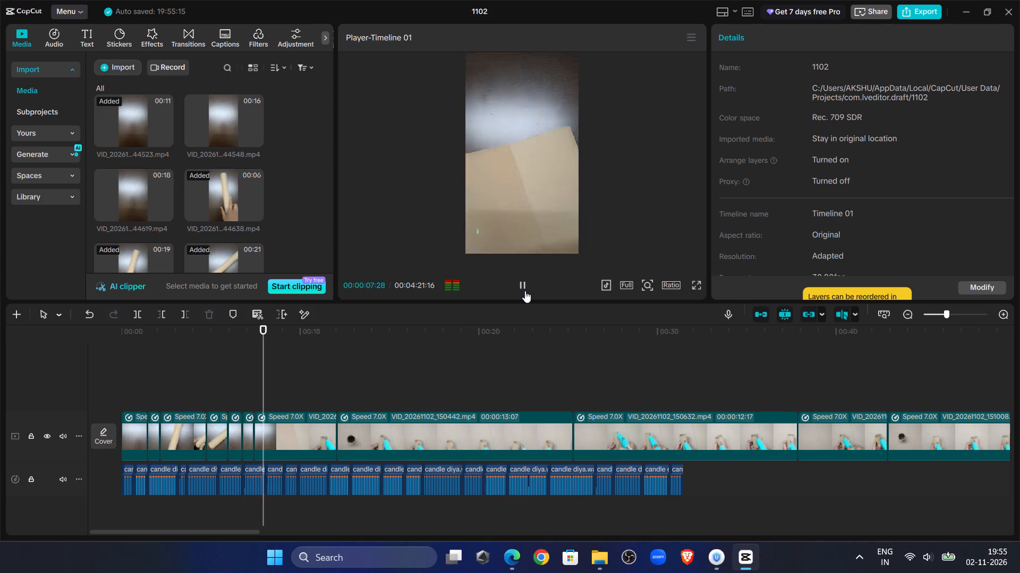
pyautogui.click(525, 291)
pyautogui.click(525, 291)
pyautogui.click(525, 291)
pyautogui.click(525, 291)
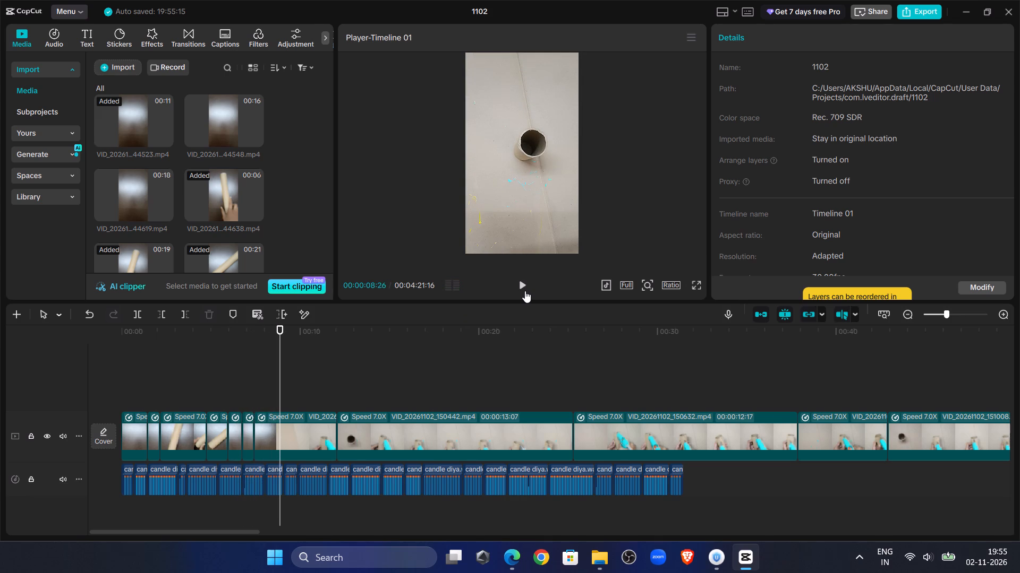
pyautogui.click(525, 291)
pyautogui.doubleClick(525, 291)
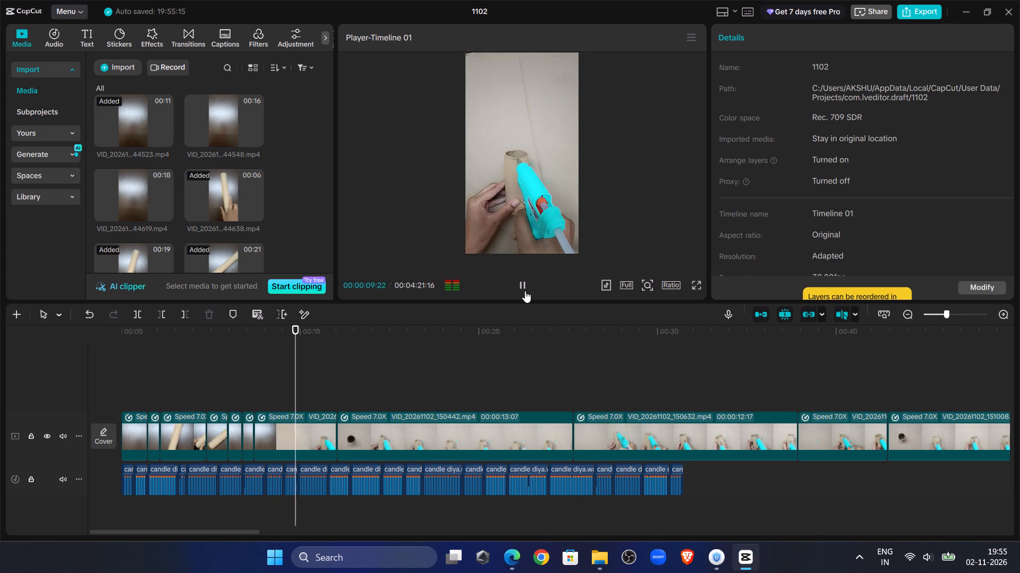
pyautogui.moveTo(299, 374); pyautogui.dragTo(287, 374)
pyautogui.click(304, 435)
pyautogui.click(165, 316)
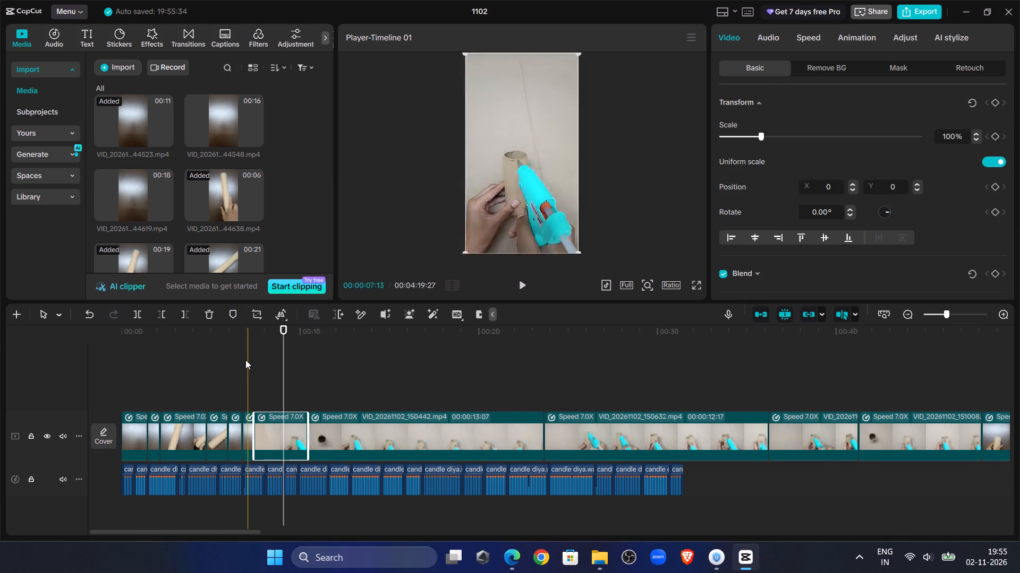
# Replay the glue-gun clip with the voice-over and trim its start again, up to about 8.4 seconds on the timeline.
pyautogui.click(245, 360)
pyautogui.click(523, 292)
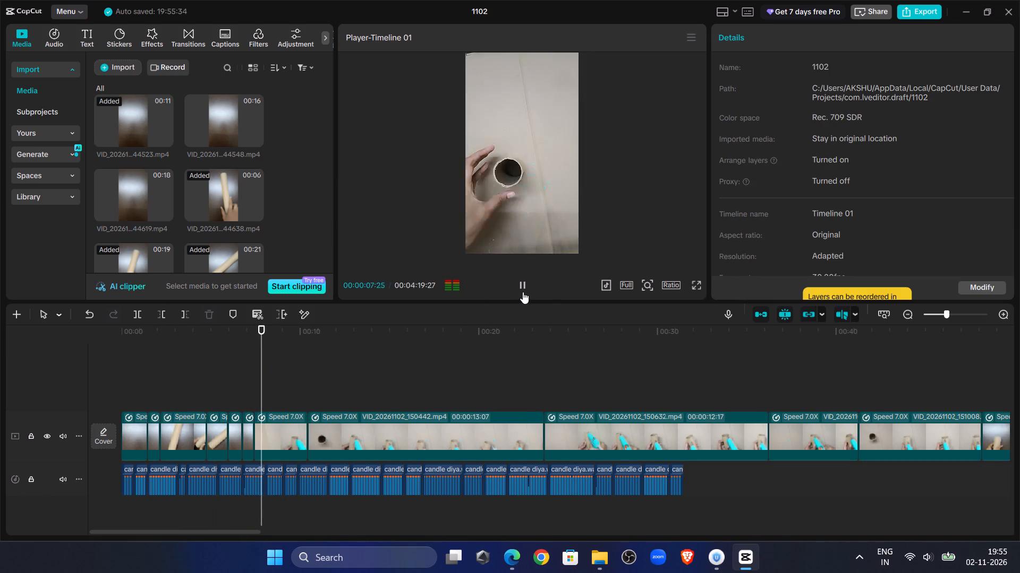
pyautogui.click(523, 292)
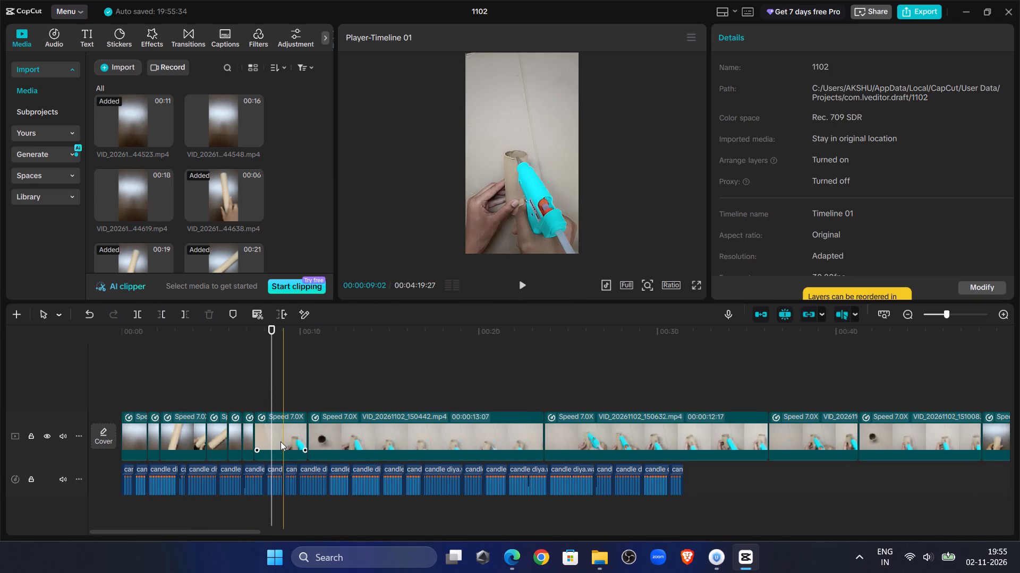
pyautogui.click(280, 441)
pyautogui.click(163, 311)
# Replay the short glue-gun clip that starts at about 7.5 seconds against the voice-over and delete it.
pyautogui.click(246, 392)
pyautogui.click(524, 279)
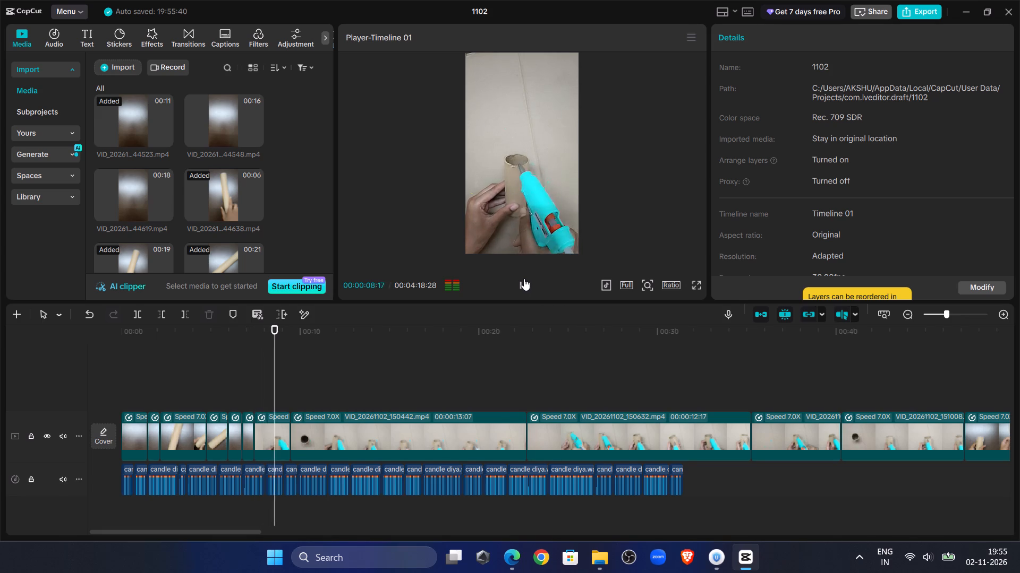
pyautogui.click(524, 279)
pyautogui.click(524, 279)
pyautogui.click(270, 416)
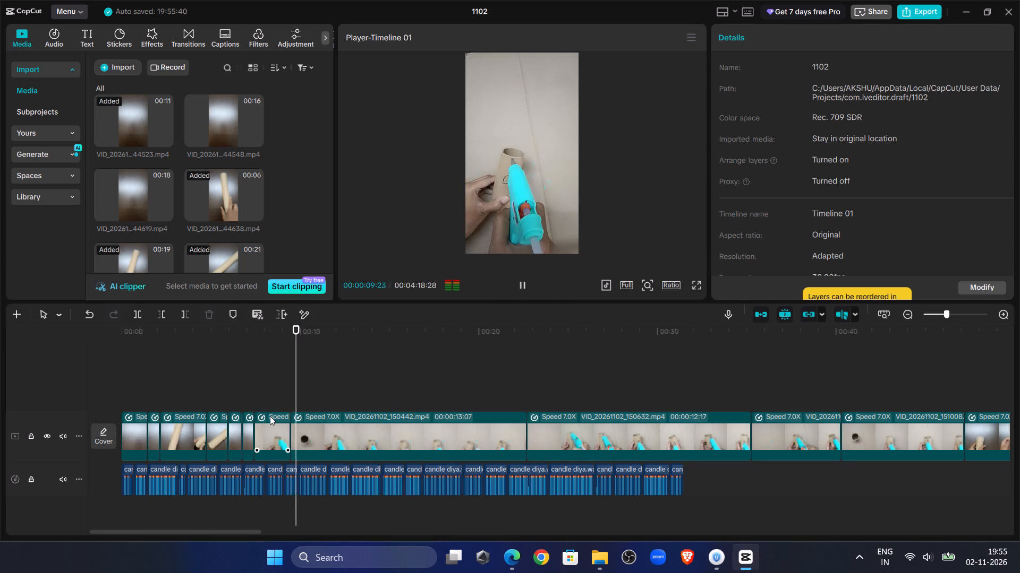
pyautogui.press('Delete')
# Replay the VID_20261102_150442 glue-gun clip from its start and raise its speed to 10x.
pyautogui.click(252, 386)
pyautogui.click(531, 280)
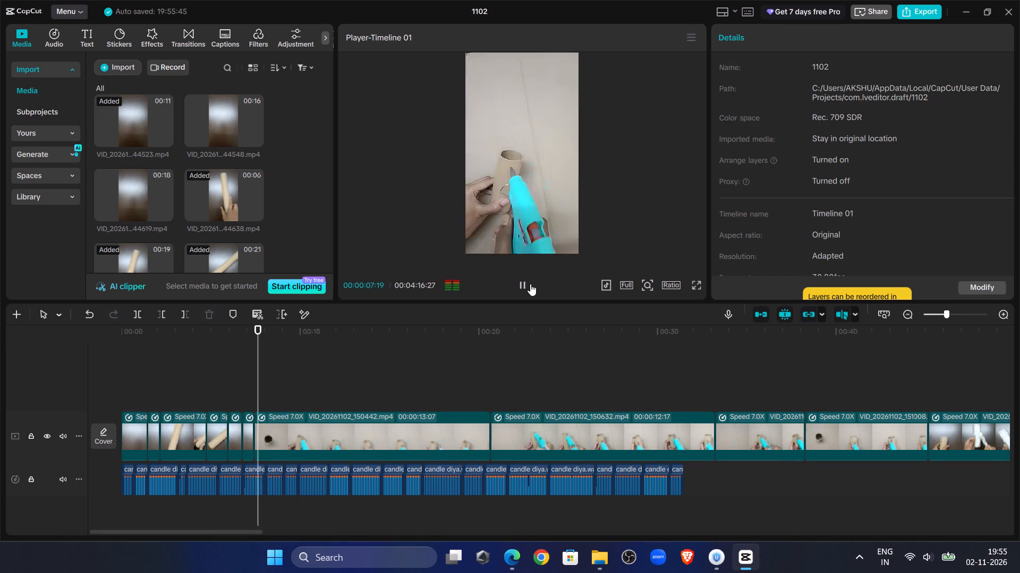
pyautogui.click(530, 284)
pyautogui.click(530, 284)
pyautogui.click(530, 284)
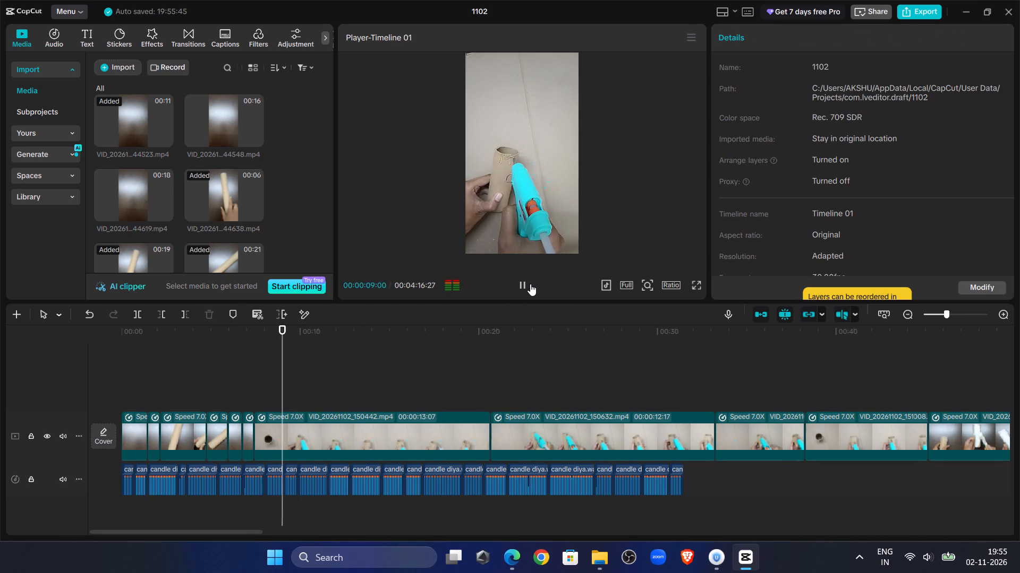
pyautogui.click(331, 431)
pyautogui.click(814, 38)
pyautogui.moveTo(881, 124); pyautogui.dragTo(886, 127)
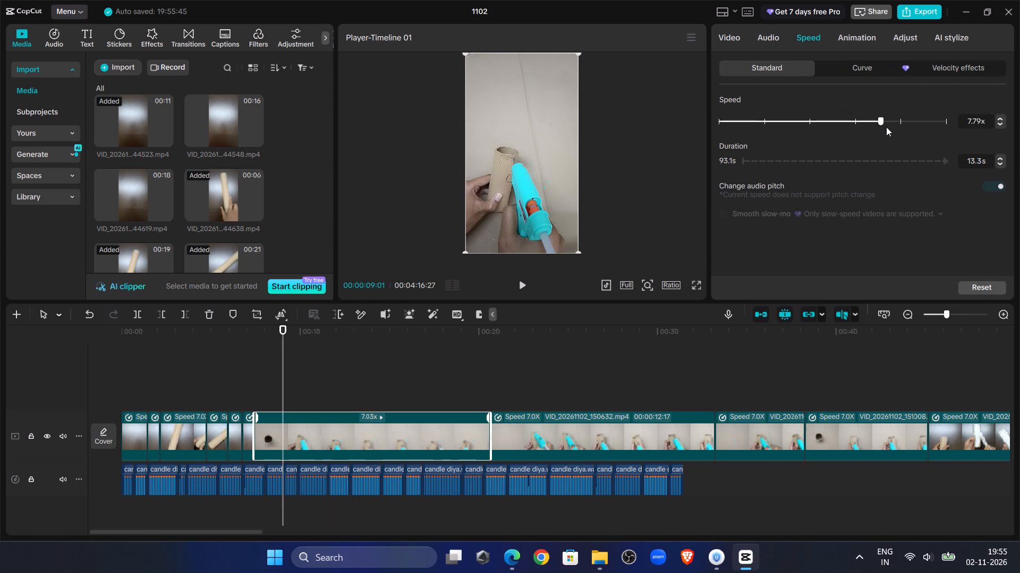
pyautogui.moveTo(886, 127); pyautogui.dragTo(901, 132)
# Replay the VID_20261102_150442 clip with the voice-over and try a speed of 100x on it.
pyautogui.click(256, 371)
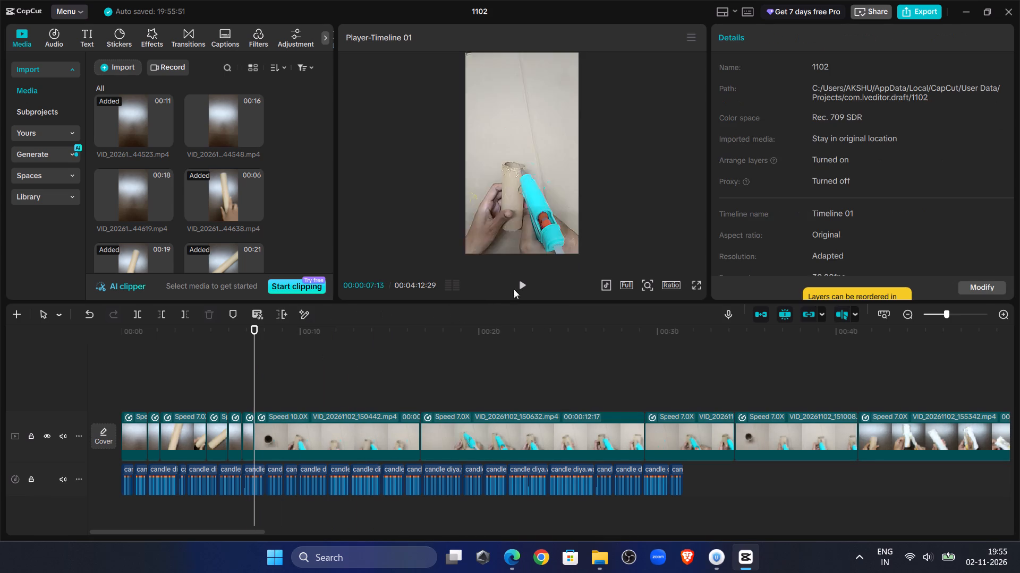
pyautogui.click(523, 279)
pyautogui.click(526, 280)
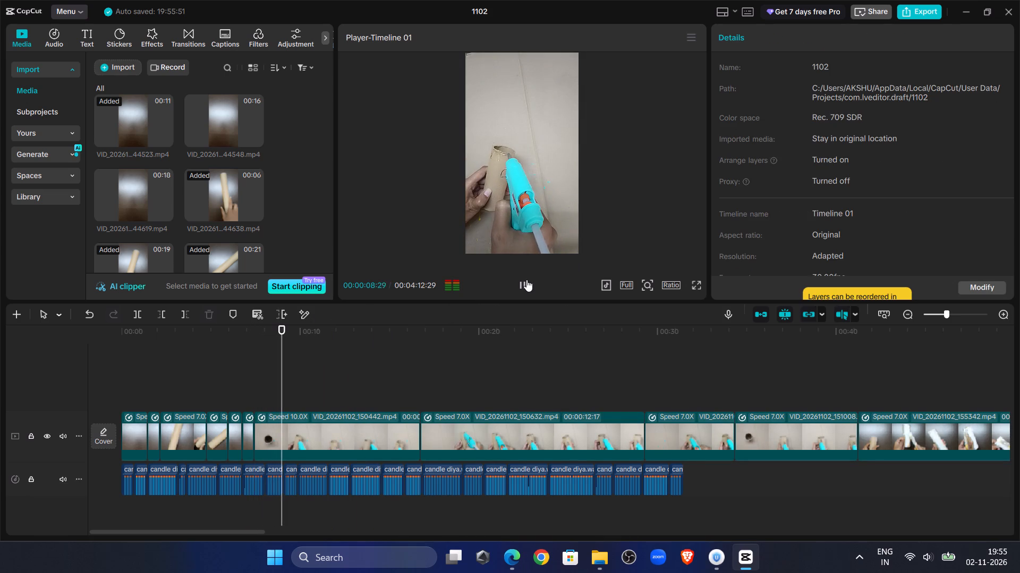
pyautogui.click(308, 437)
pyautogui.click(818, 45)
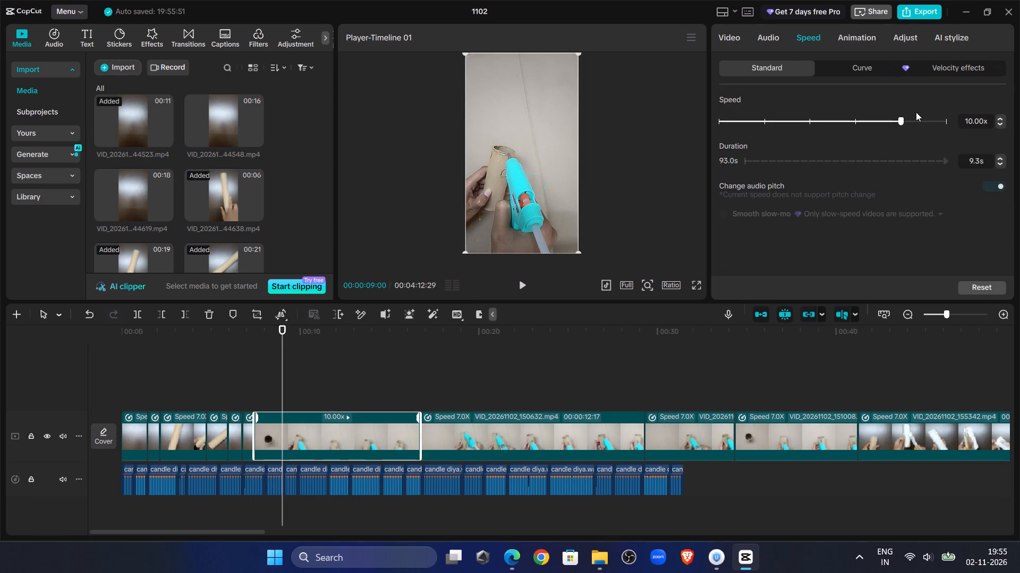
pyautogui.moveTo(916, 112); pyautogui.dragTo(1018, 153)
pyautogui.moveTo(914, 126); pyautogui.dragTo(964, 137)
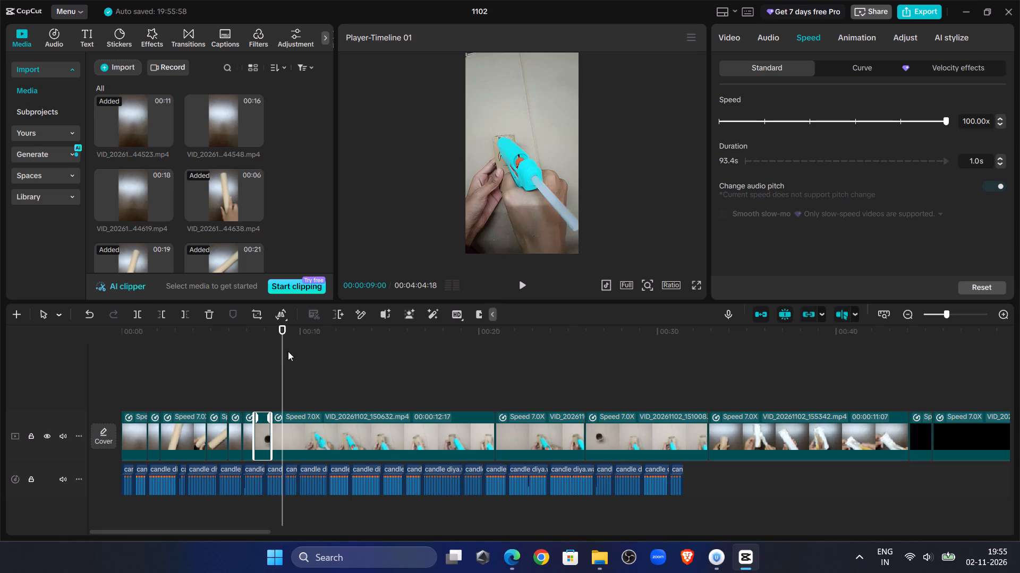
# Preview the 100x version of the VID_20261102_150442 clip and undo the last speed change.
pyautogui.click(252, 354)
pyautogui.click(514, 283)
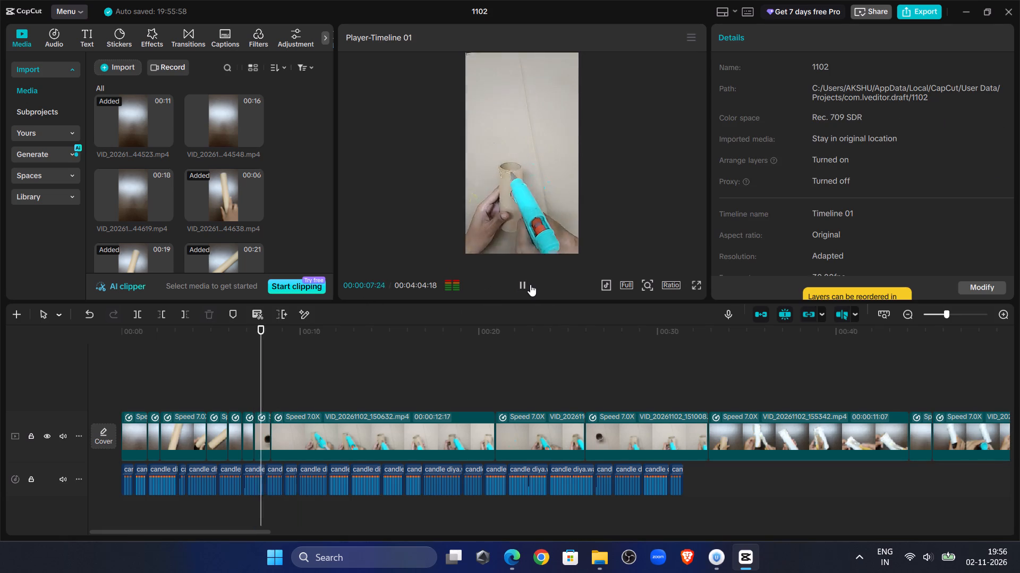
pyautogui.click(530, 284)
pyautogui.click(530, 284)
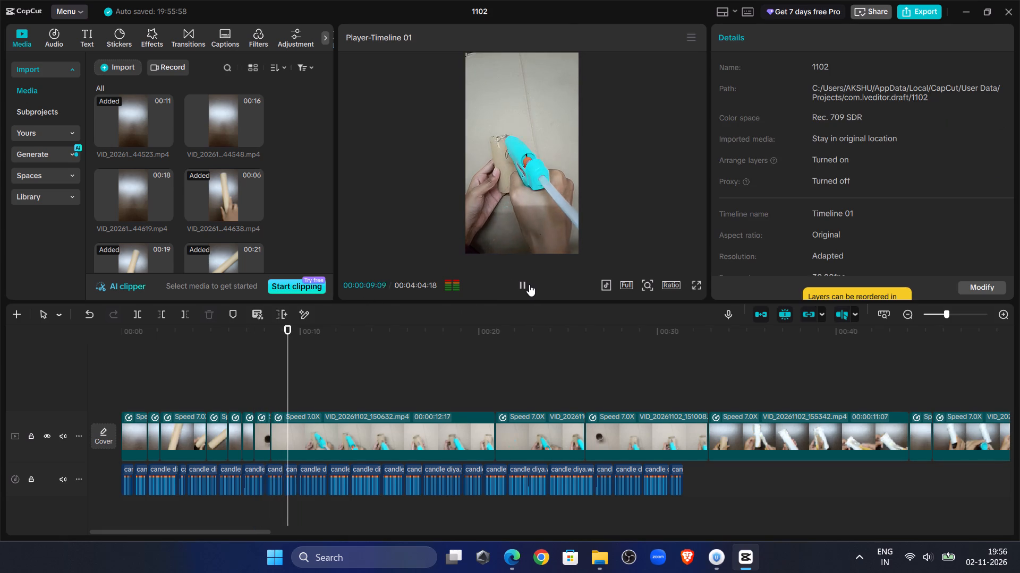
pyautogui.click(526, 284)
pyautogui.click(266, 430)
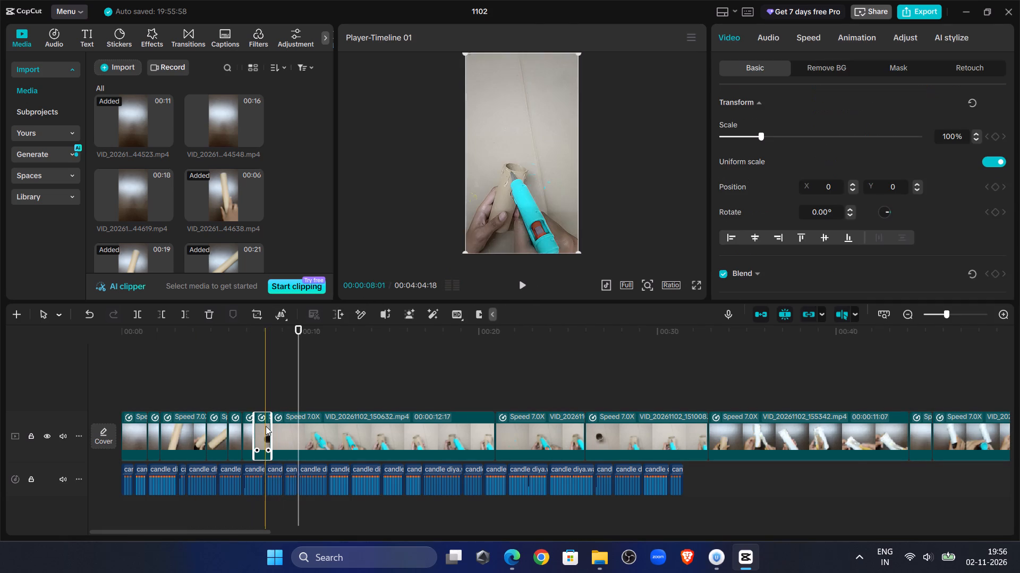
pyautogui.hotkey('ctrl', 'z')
# Replay the VID_20261102_150442 clip with the voice-over and trim off its end at about 9.2 seconds.
pyautogui.click(258, 368)
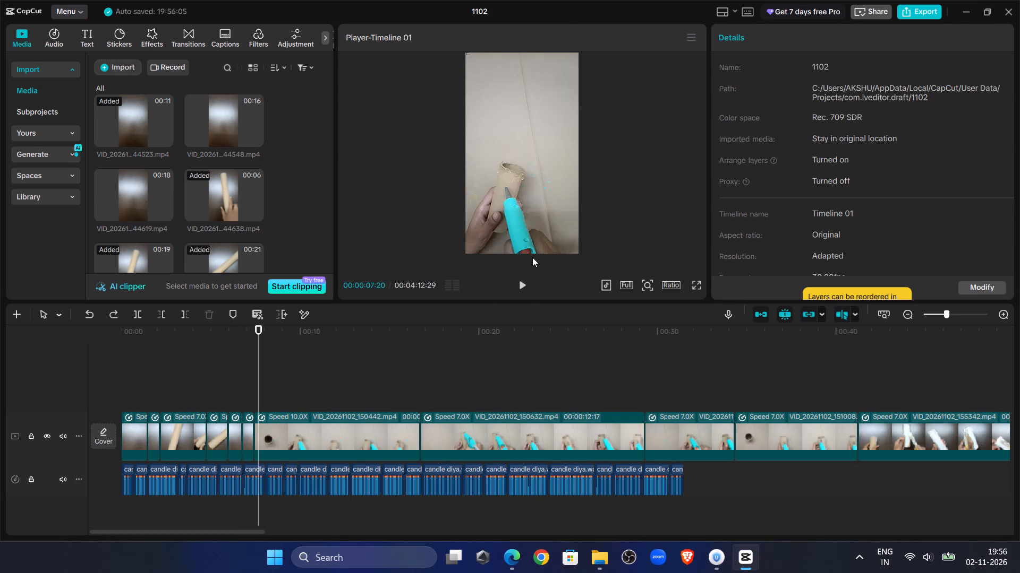
pyautogui.click(520, 291)
pyautogui.click(520, 291)
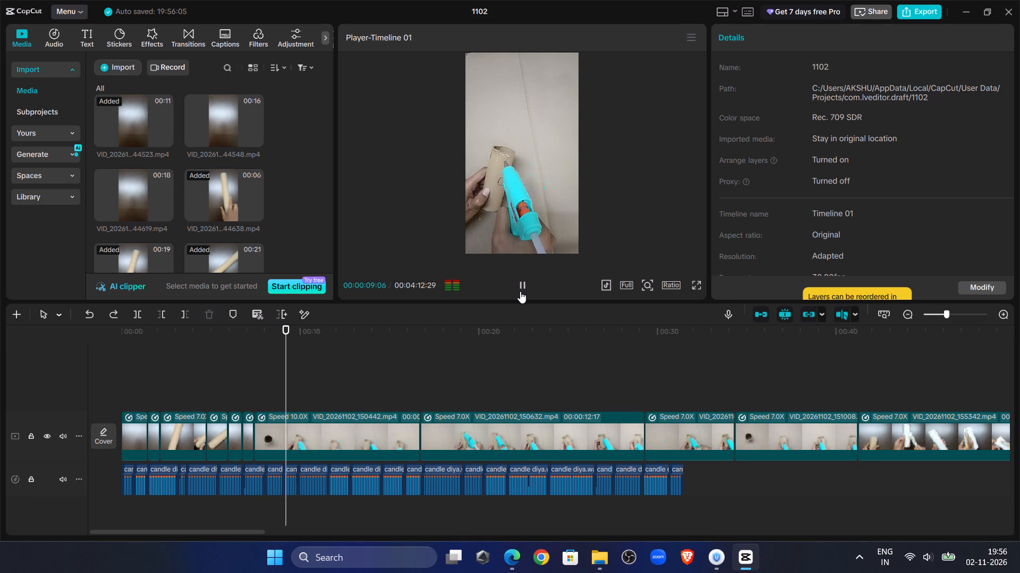
pyautogui.click(335, 428)
pyautogui.click(188, 312)
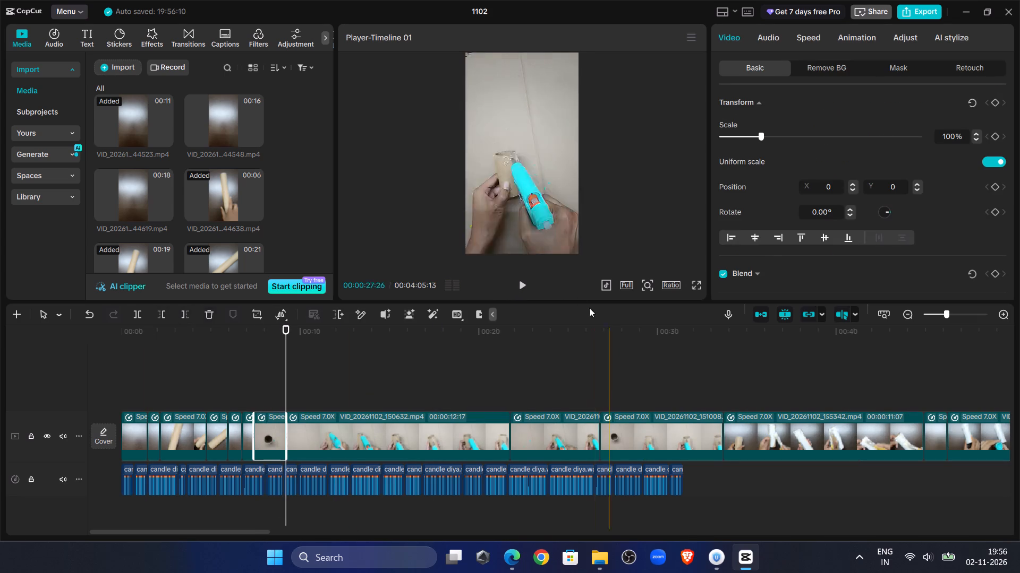
# Play on into the VID_20261102_150632 clip and trim away its start up to 00:00:10:00.
pyautogui.click(517, 281)
pyautogui.click(517, 281)
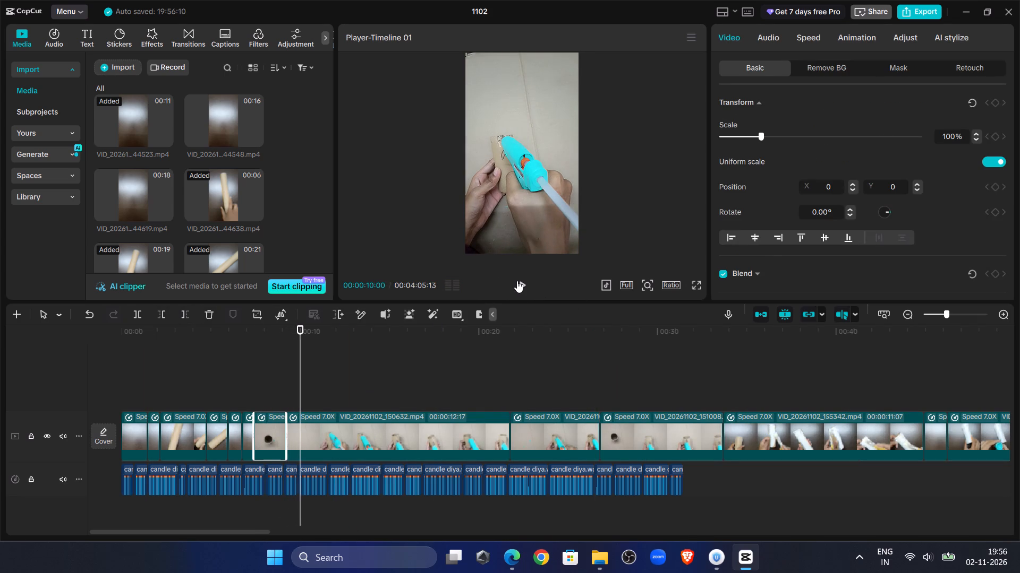
pyautogui.click(360, 452)
pyautogui.click(170, 314)
pyautogui.click(167, 315)
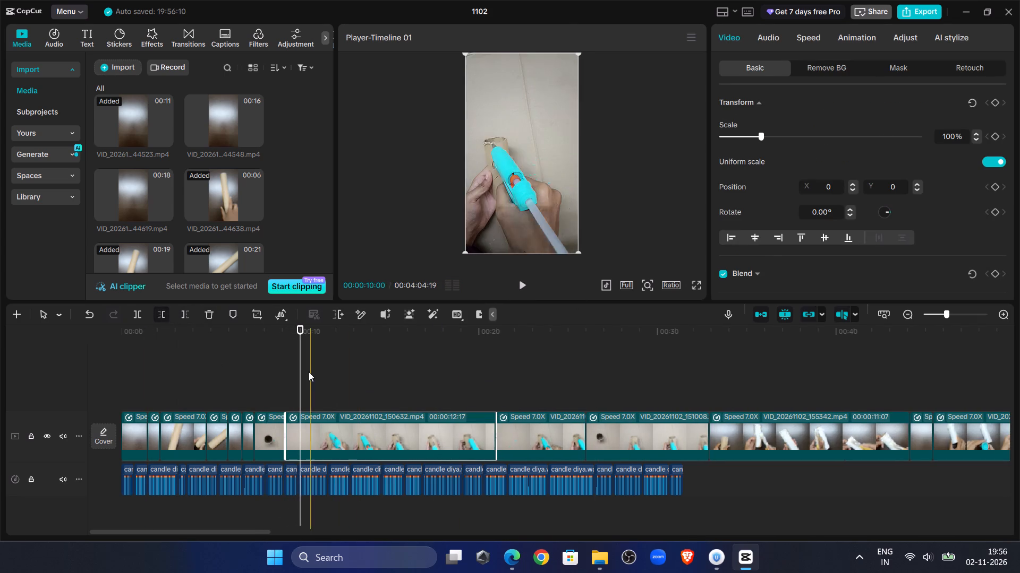
# Preview the VID_20261102_150632 clip again and trim its start up to the glue-drip shot at 00:00:17:06.
pyautogui.click(277, 377)
pyautogui.click(519, 287)
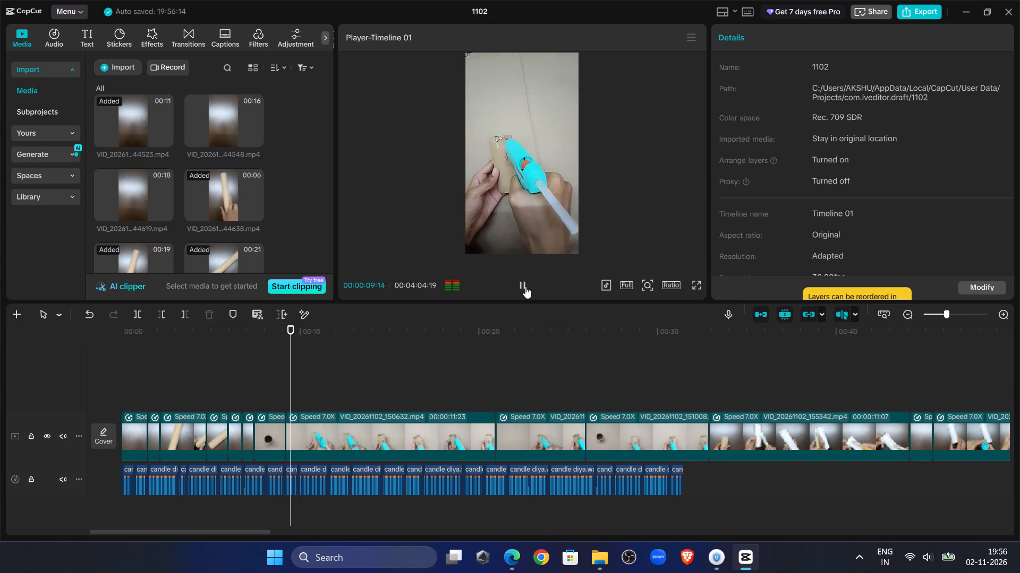
pyautogui.click(525, 286)
pyautogui.click(363, 436)
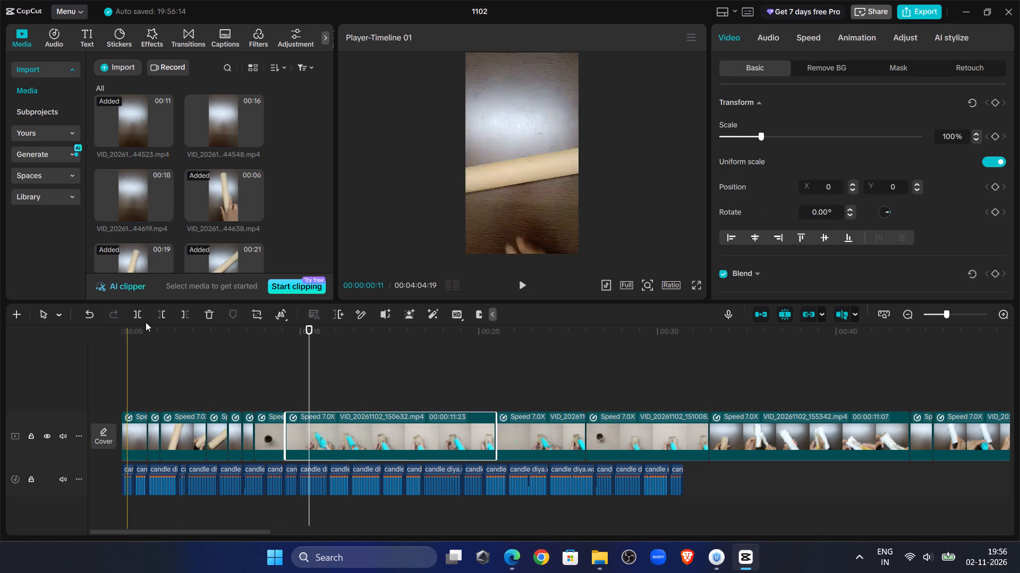
pyautogui.click(429, 398)
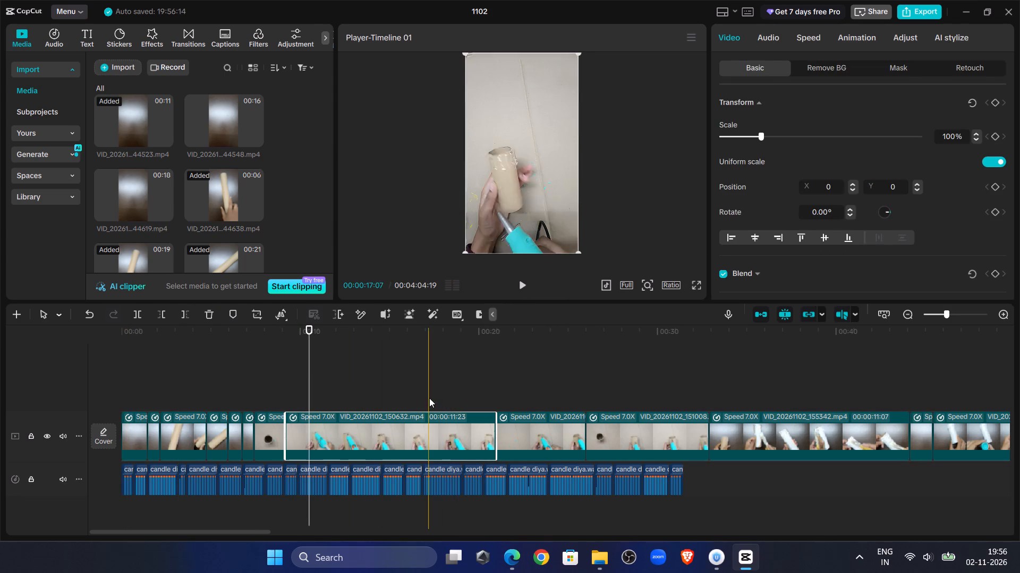
pyautogui.click(423, 452)
pyautogui.click(163, 314)
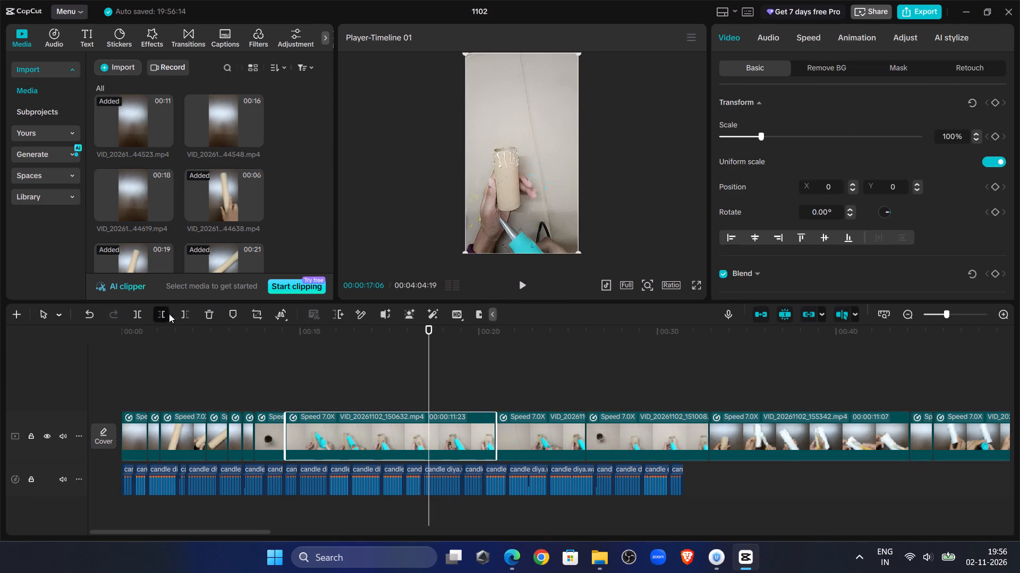
# Replay the shortened VID_20261102_150632 clip with the voice-over and trim off its end at about 11.3 seconds.
pyautogui.click(269, 366)
pyautogui.click(517, 286)
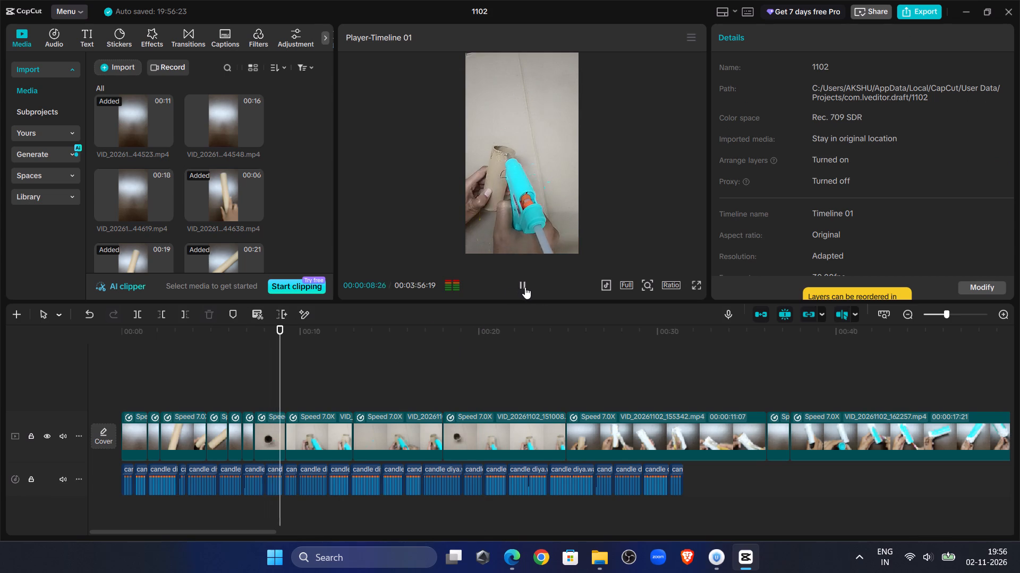
pyautogui.click(530, 289)
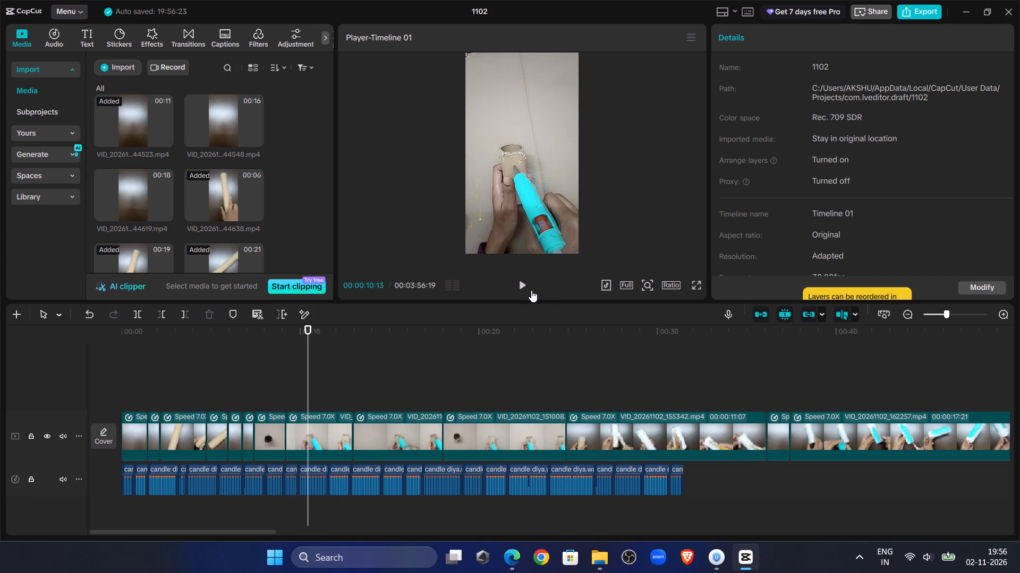
pyautogui.click(531, 290)
pyautogui.click(531, 290)
pyautogui.click(292, 429)
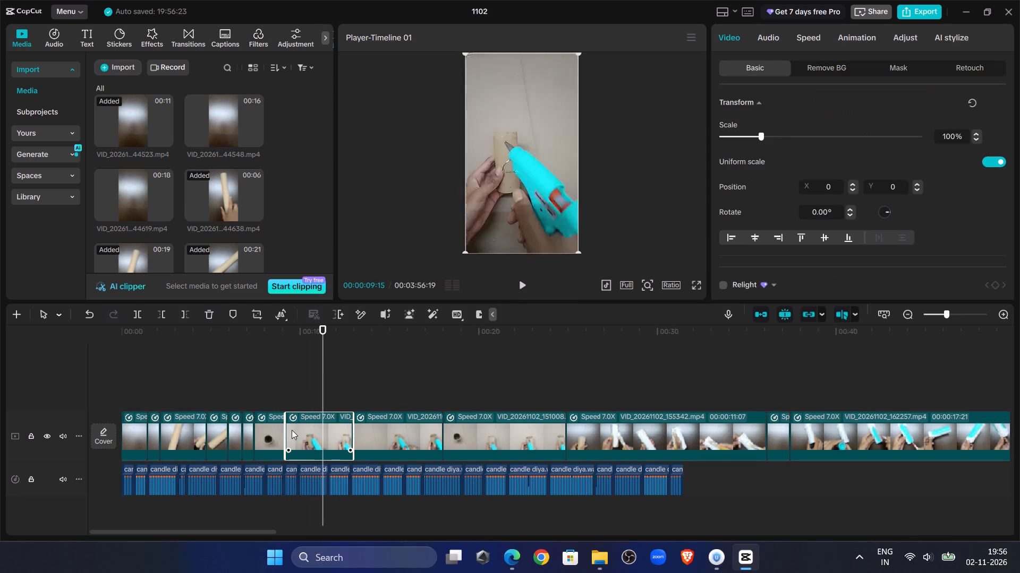
pyautogui.click(184, 318)
# Preview the following glue-gun clip, located before VID_20261102_151008, and delete it from the timeline.
pyautogui.click(535, 276)
pyautogui.click(526, 286)
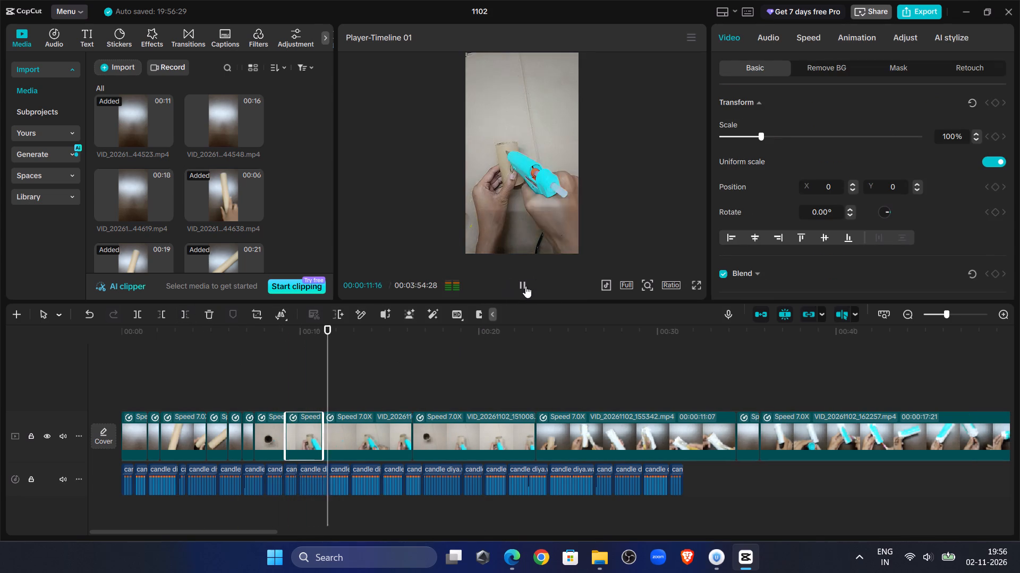
pyautogui.click(525, 286)
pyautogui.click(525, 286)
pyautogui.click(525, 286)
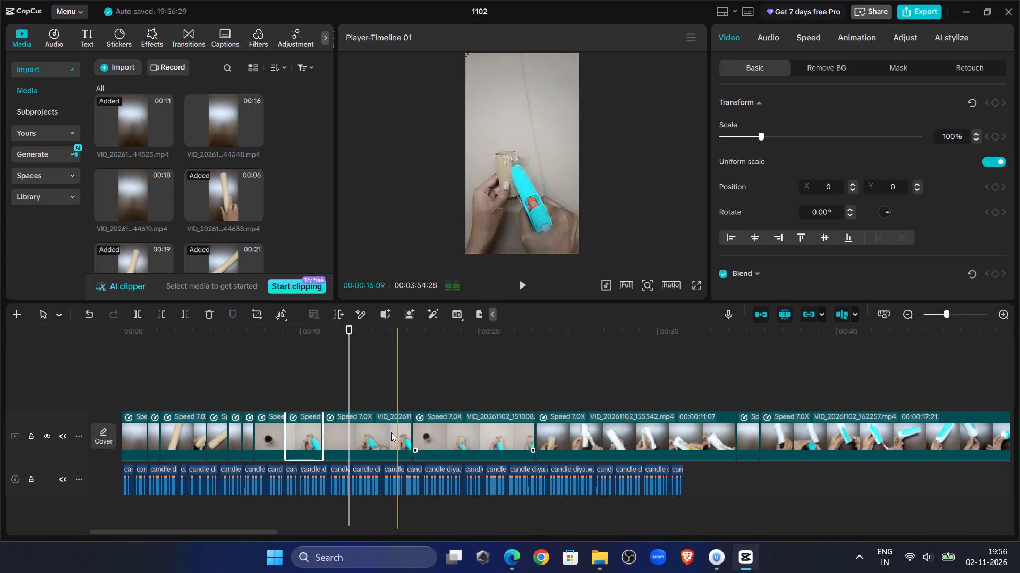
pyautogui.click(388, 432)
pyautogui.press('Delete')
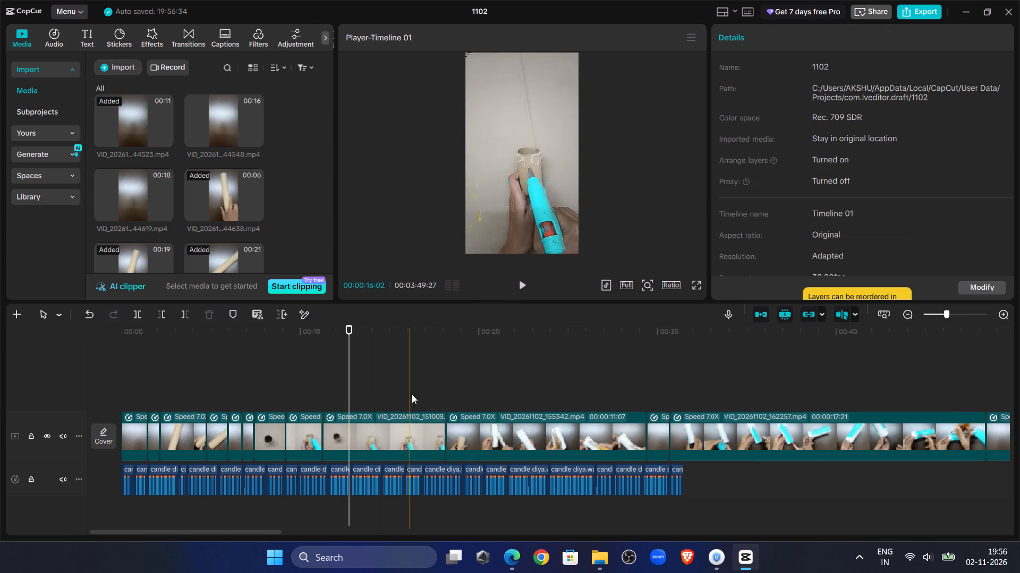
# Trim away the start of the VID_20261102_151008 clip up to 00:00:16:25, where glue drips already ring the tube.
pyautogui.click(421, 395)
pyautogui.click(414, 454)
pyautogui.click(164, 312)
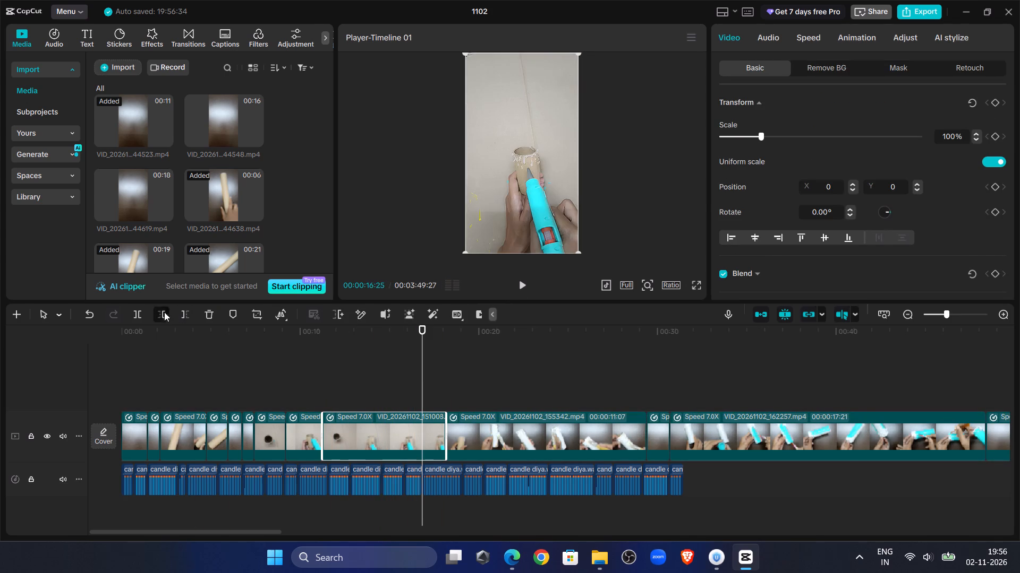
# Replay from about 7 seconds and trim the end of the first glue-gun clip to 00:00:08:29.
pyautogui.click(243, 386)
pyautogui.click(521, 291)
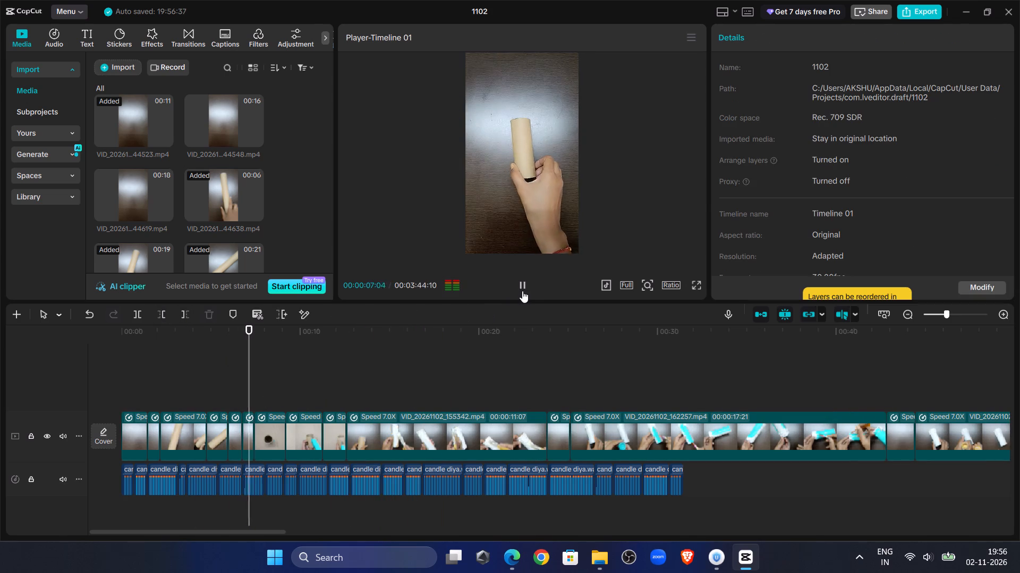
pyautogui.click(516, 290)
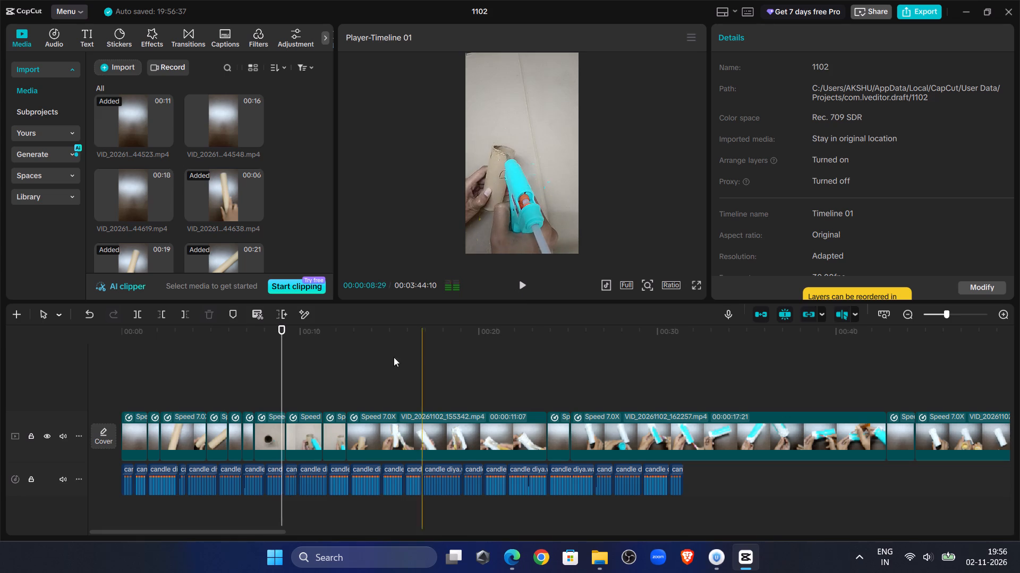
pyautogui.click(264, 422)
pyautogui.click(186, 316)
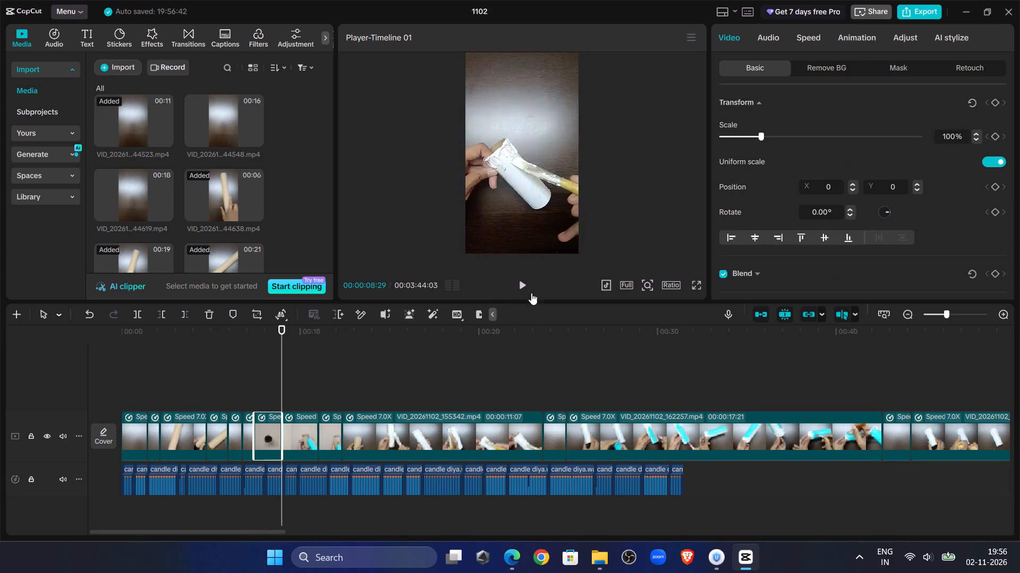
# Play on with the voice-over and trim the end of the second glue-gun clip at 00:00:10:00.
pyautogui.click(520, 287)
pyautogui.click(520, 287)
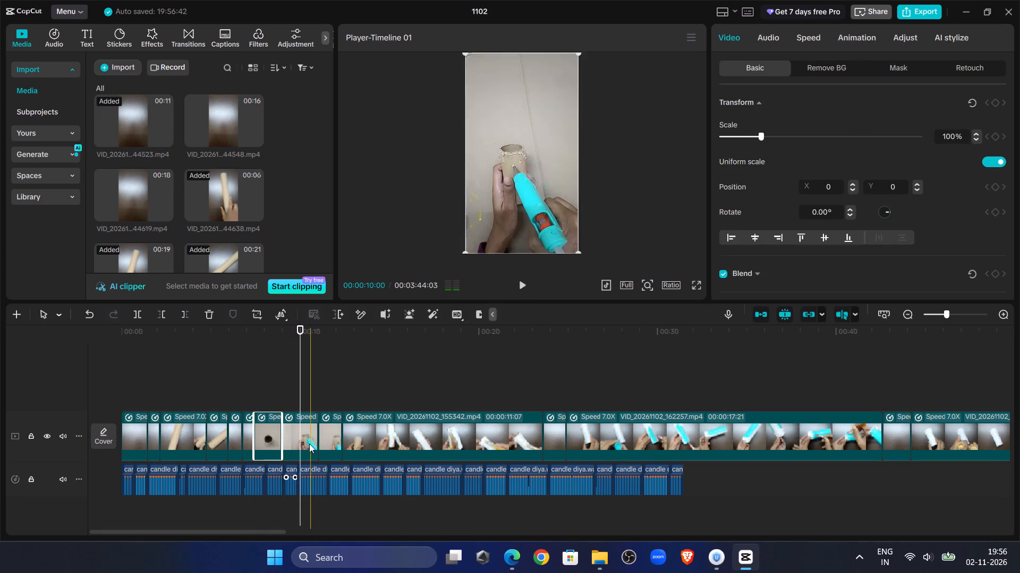
pyautogui.click(309, 444)
pyautogui.click(185, 316)
# Preview the third glue-gun clip and trim off its end at about 11 seconds on the timeline.
pyautogui.click(525, 290)
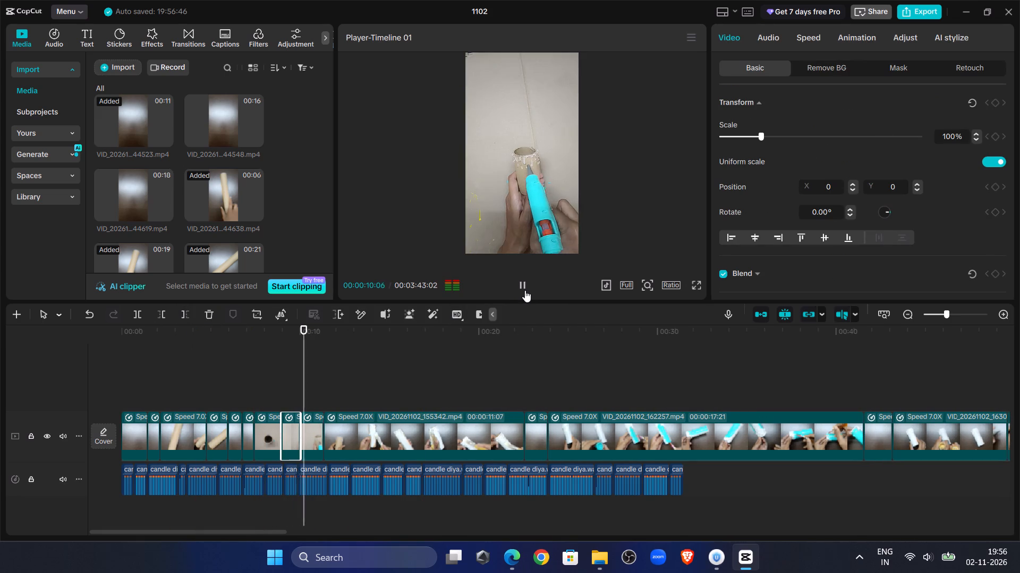
pyautogui.click(525, 290)
pyautogui.click(309, 420)
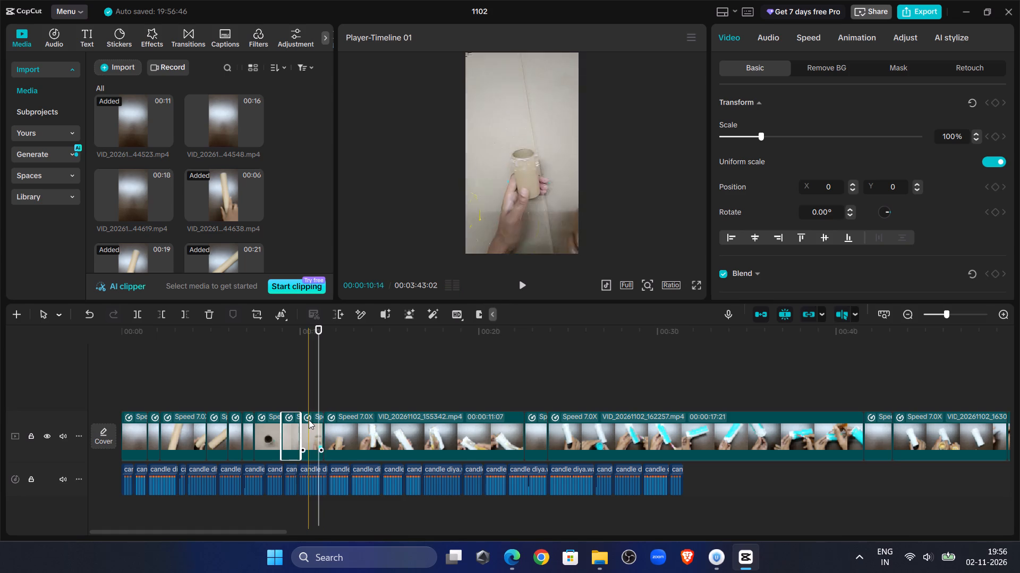
pyautogui.click(178, 319)
# Preview the white-painting clip VID_20261102_155342 and cut out its section from 00:00:12:24 to 00:00:20:23.
pyautogui.click(520, 282)
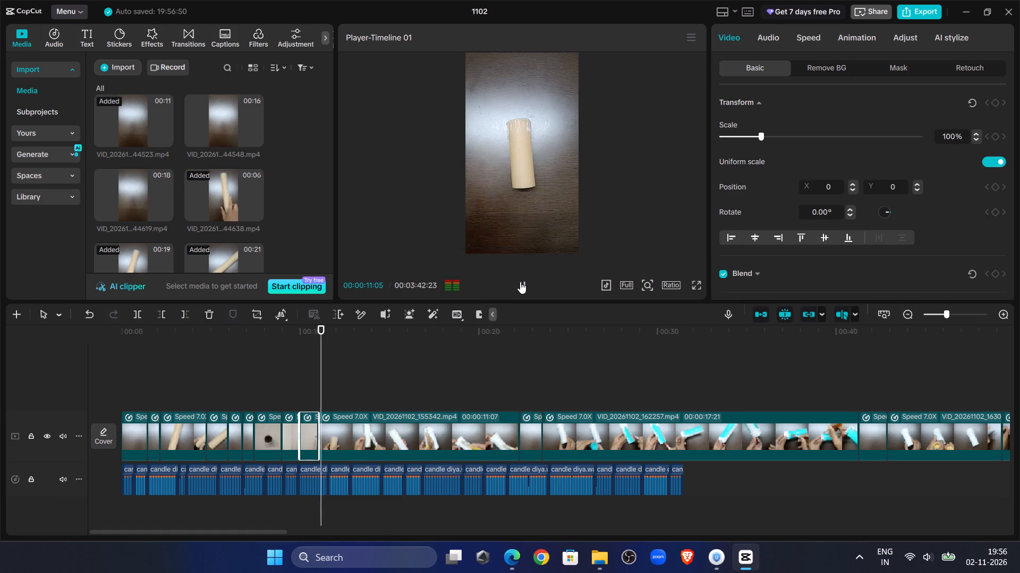
pyautogui.click(520, 282)
pyautogui.click(520, 282)
pyautogui.click(520, 282)
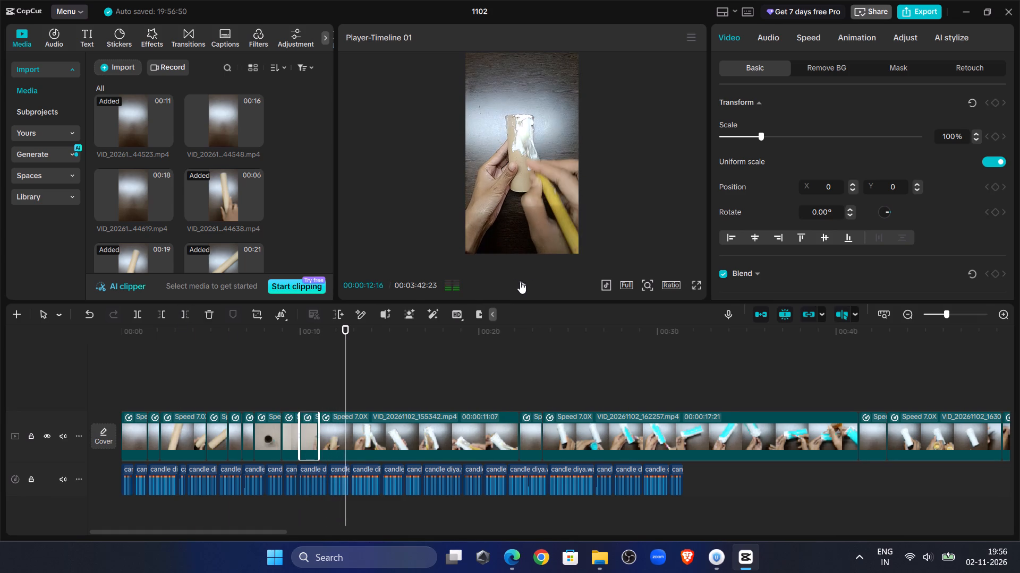
pyautogui.doubleClick(520, 282)
pyautogui.click(383, 433)
pyautogui.click(134, 316)
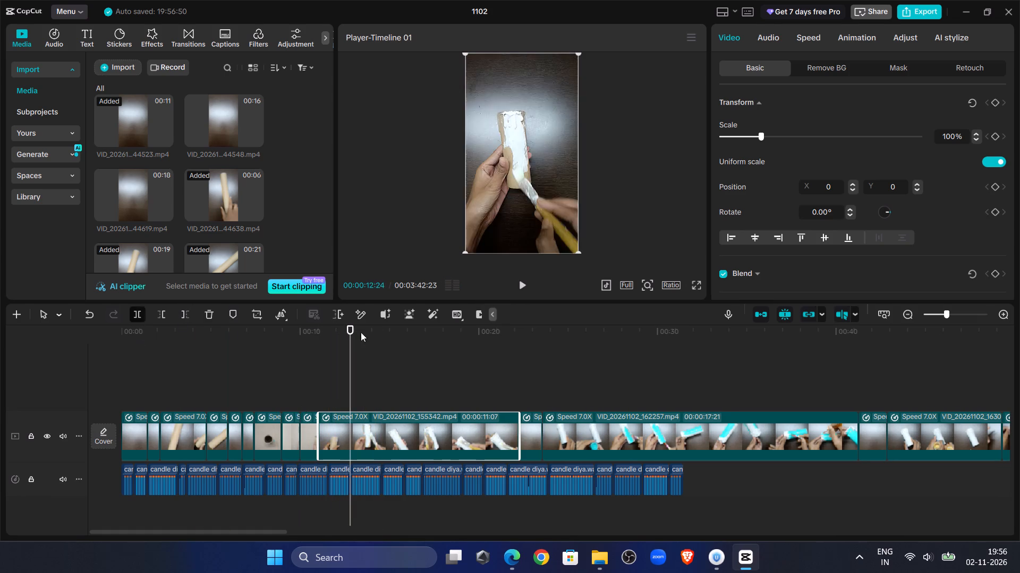
pyautogui.moveTo(354, 335); pyautogui.dragTo(492, 369)
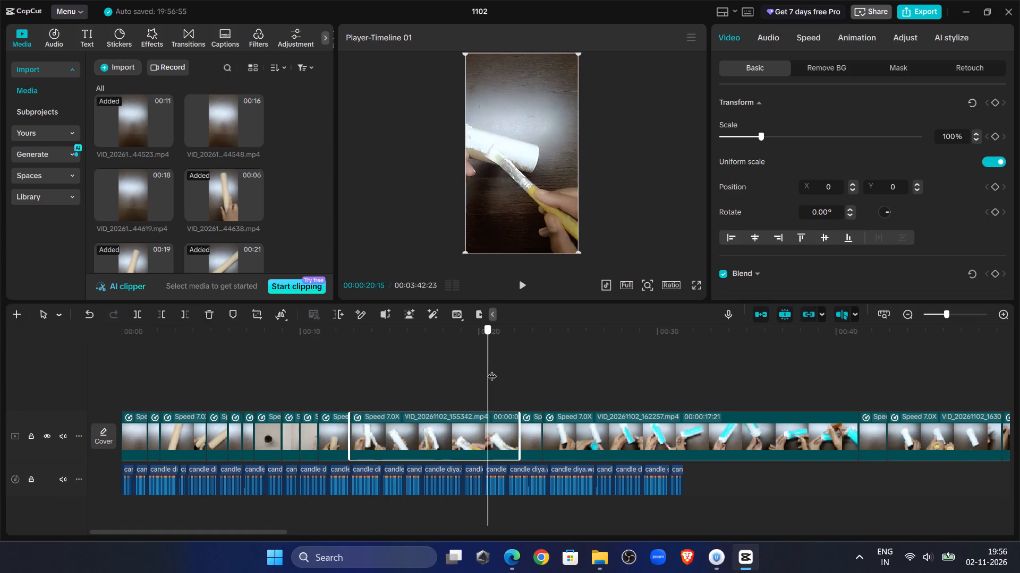
pyautogui.moveTo(492, 369); pyautogui.dragTo(492, 370)
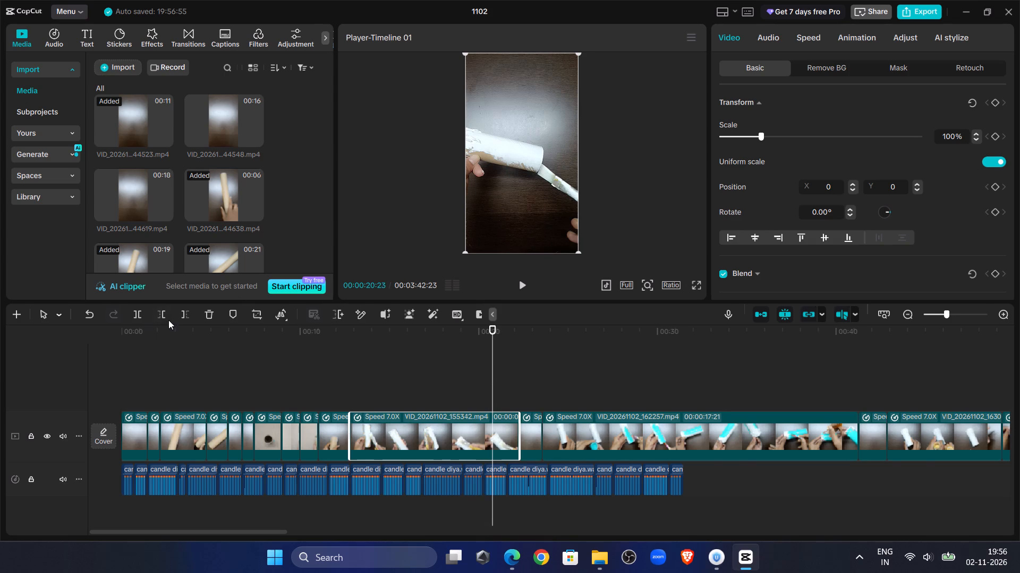
pyautogui.click(168, 320)
# Replay from about 12 seconds and trim the end of the second white-painting piece at 00:00:14:00.
pyautogui.click(334, 377)
pyautogui.click(520, 288)
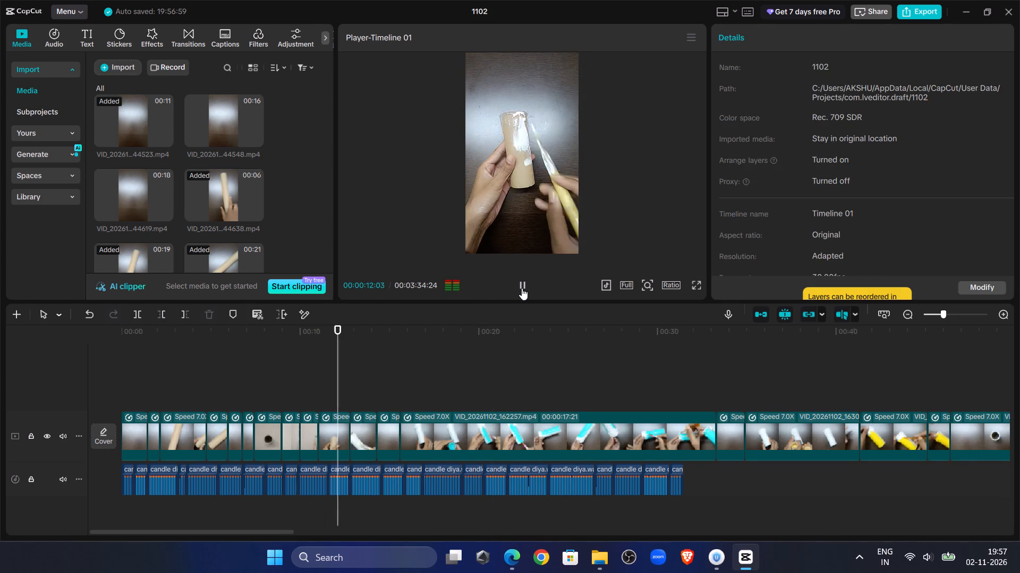
pyautogui.click(522, 288)
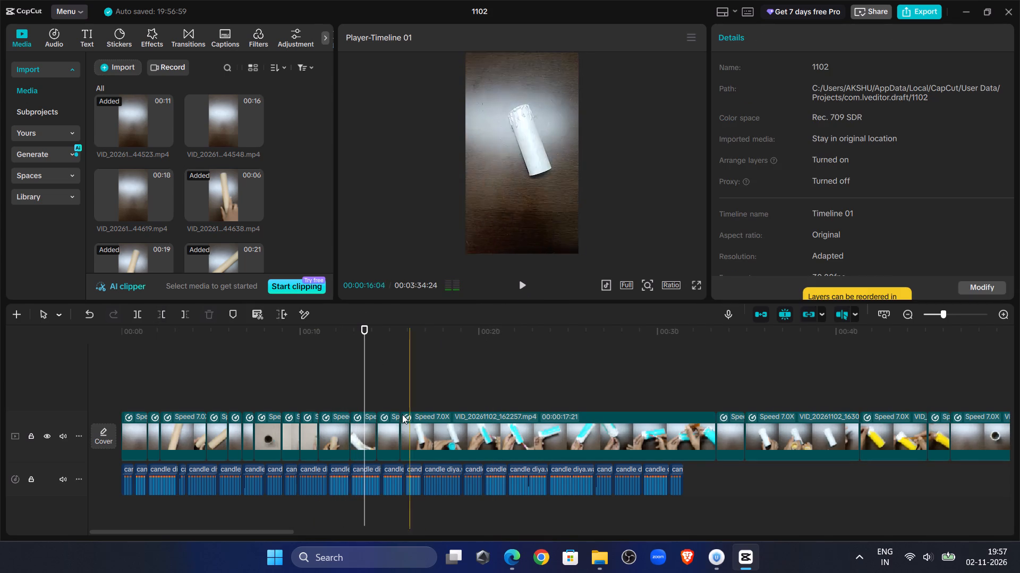
pyautogui.moveTo(365, 379); pyautogui.dragTo(372, 380)
pyautogui.click(362, 431)
pyautogui.click(183, 315)
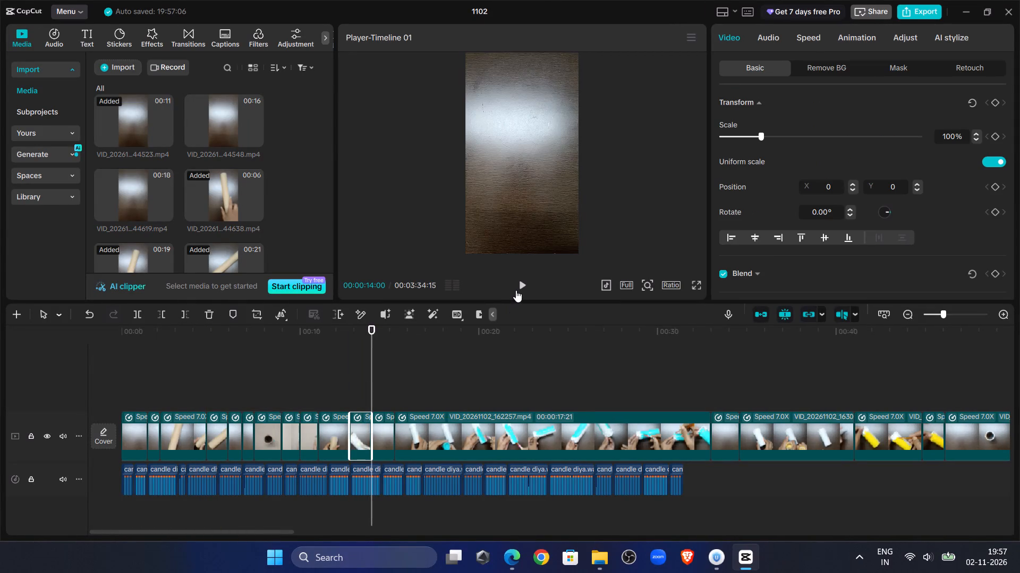
# Preview the turquoise-painting clip VID_20261102_162257 with the voice-over and trim away its start up to about 17 seconds on the timeline.
pyautogui.click(516, 290)
pyautogui.click(516, 290)
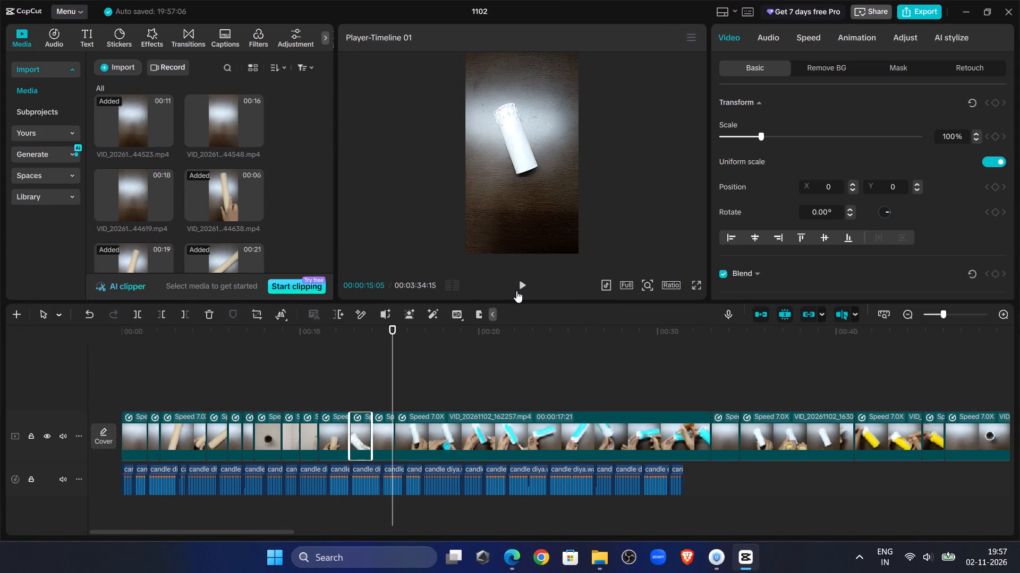
pyautogui.click(516, 291)
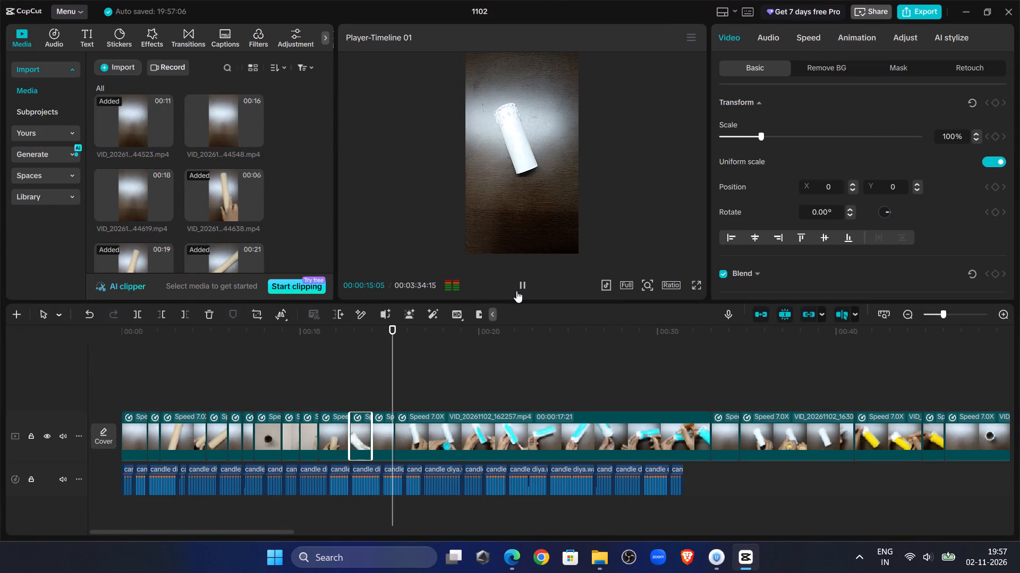
pyautogui.click(516, 291)
pyautogui.click(528, 286)
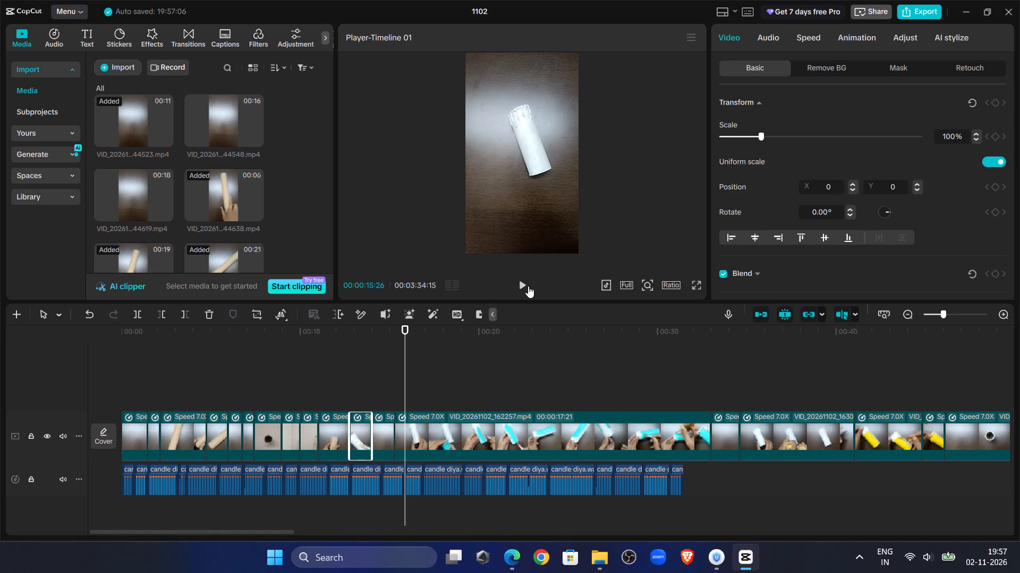
pyautogui.click(528, 286)
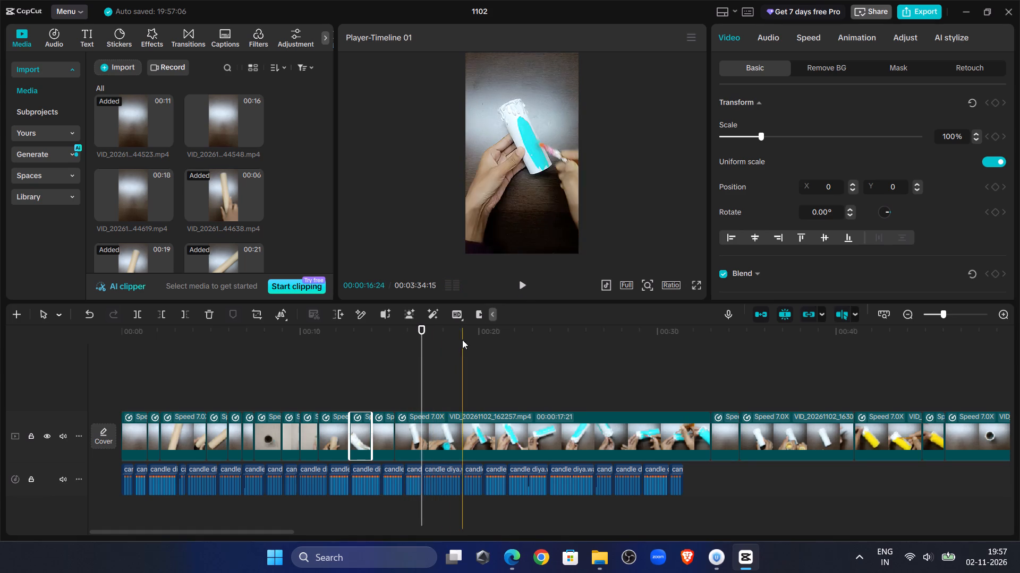
pyautogui.moveTo(422, 328); pyautogui.dragTo(475, 340)
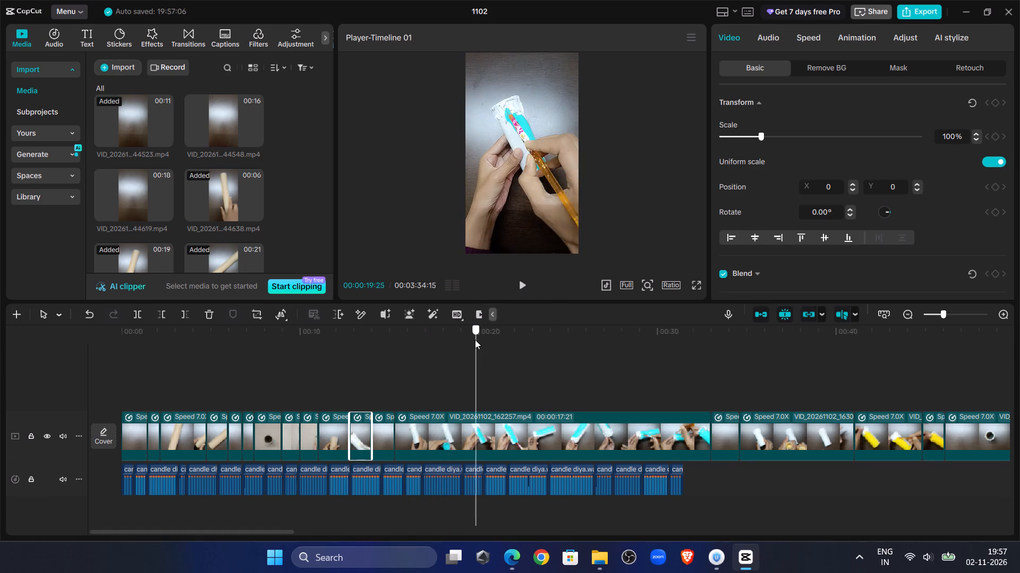
pyautogui.moveTo(475, 340); pyautogui.dragTo(439, 343)
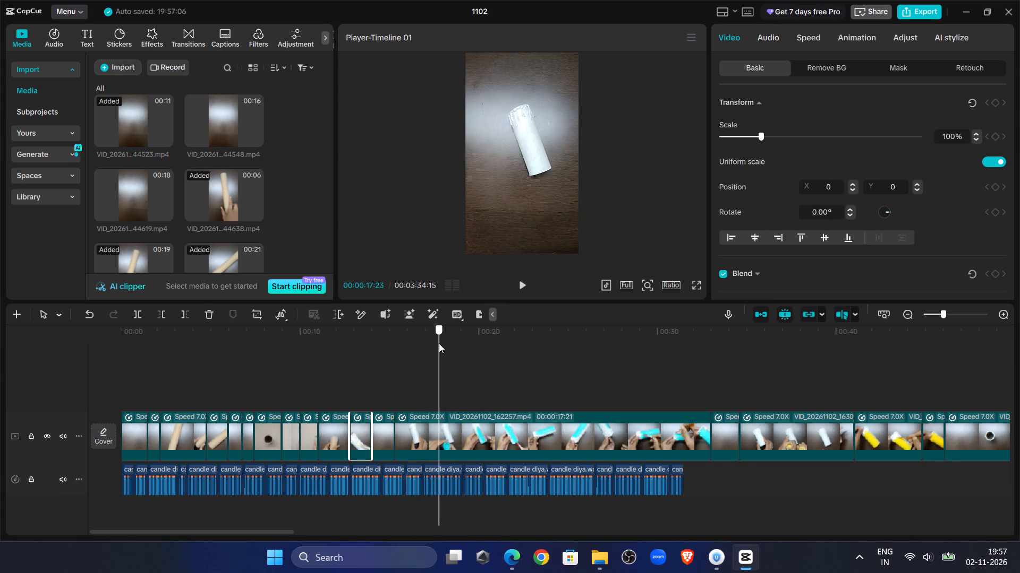
pyautogui.moveTo(439, 343); pyautogui.dragTo(428, 350)
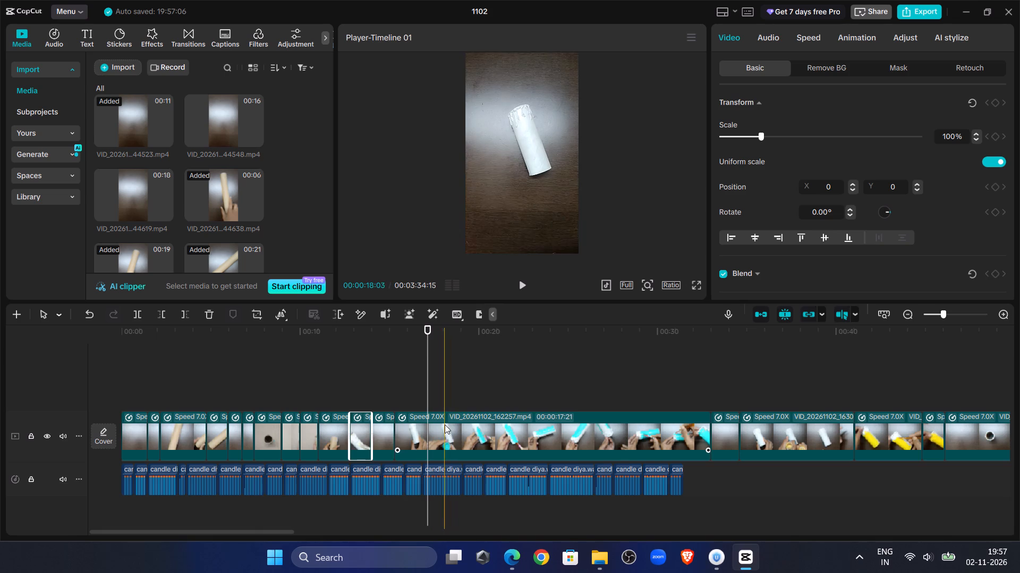
pyautogui.click(445, 424)
pyautogui.click(164, 312)
# Replay from about 13 seconds and cut out the section of VID_20261102_162257 from 00:00:15:23 to about 20 seconds.
pyautogui.click(358, 368)
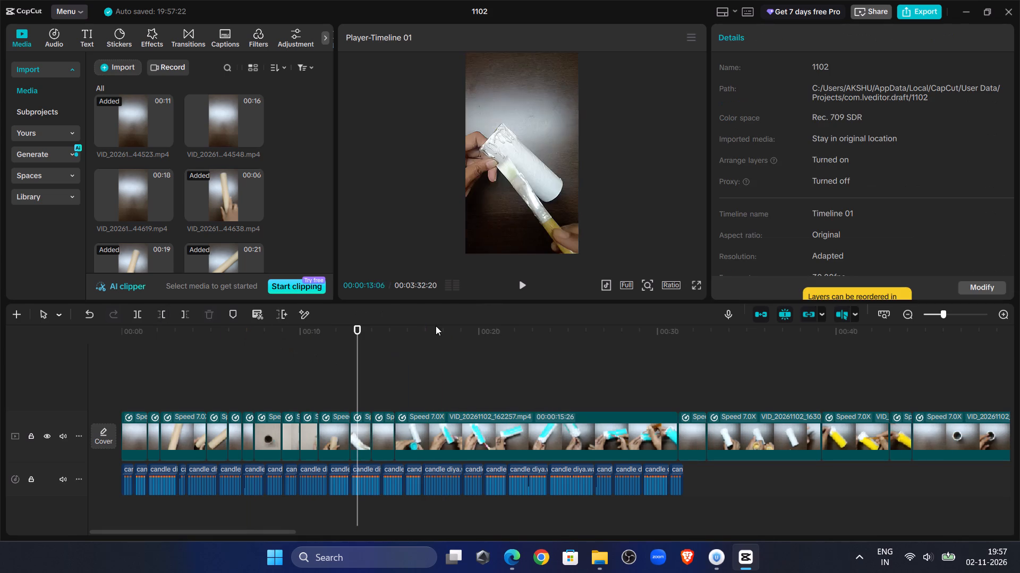
pyautogui.click(523, 283)
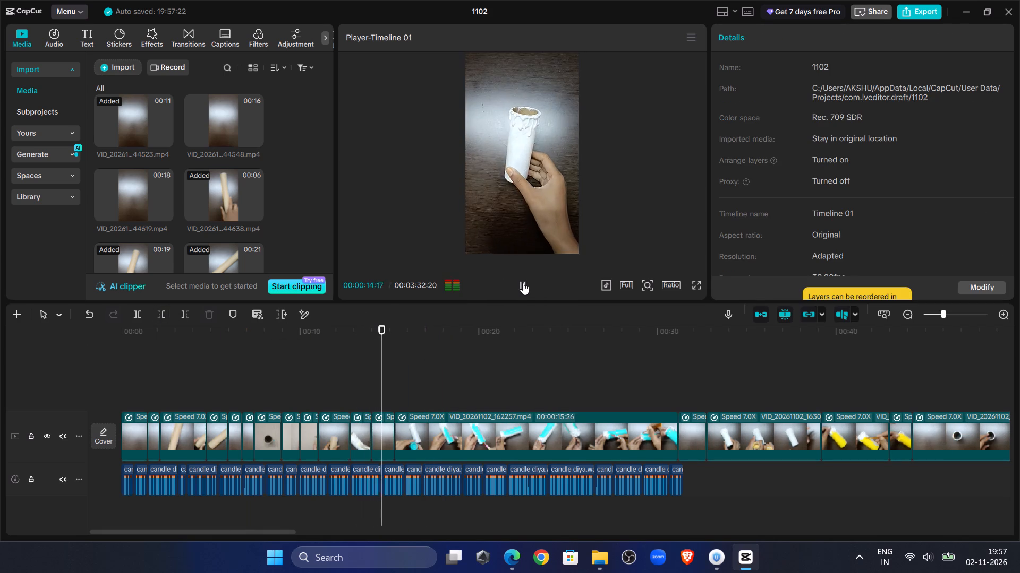
pyautogui.click(523, 283)
pyautogui.click(523, 283)
pyautogui.click(523, 283)
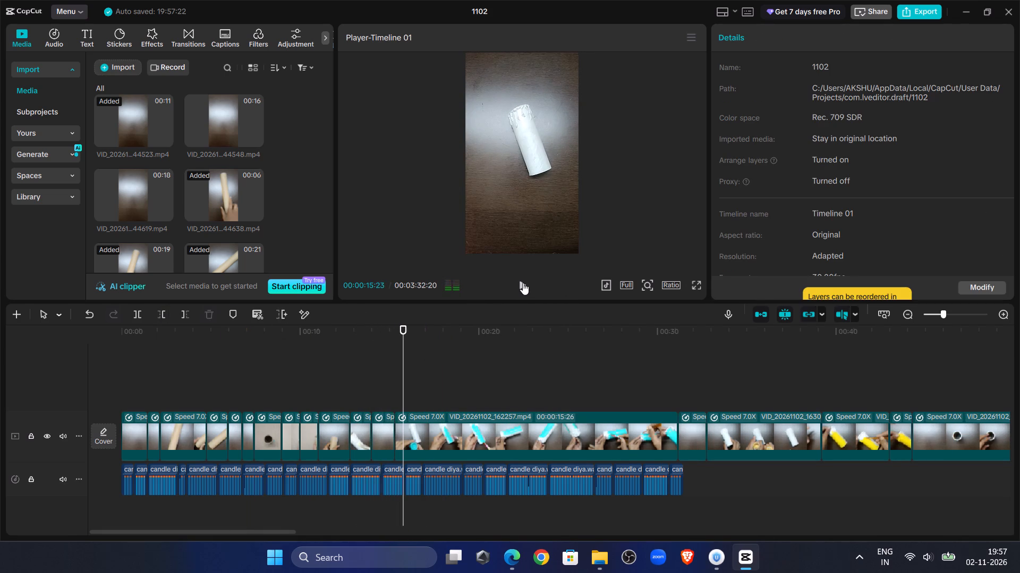
pyautogui.click(439, 425)
pyautogui.click(139, 316)
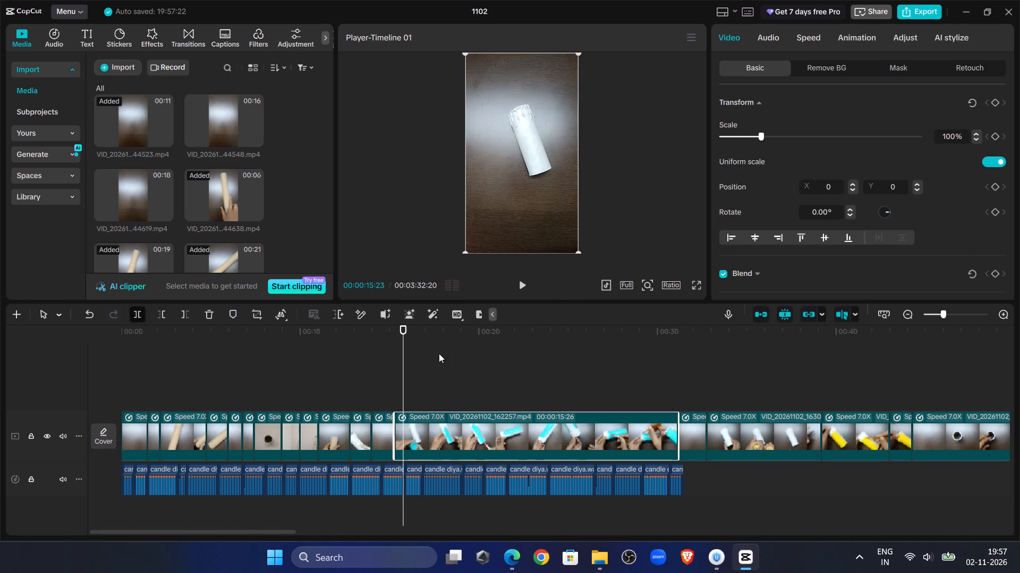
pyautogui.moveTo(405, 332); pyautogui.dragTo(487, 359)
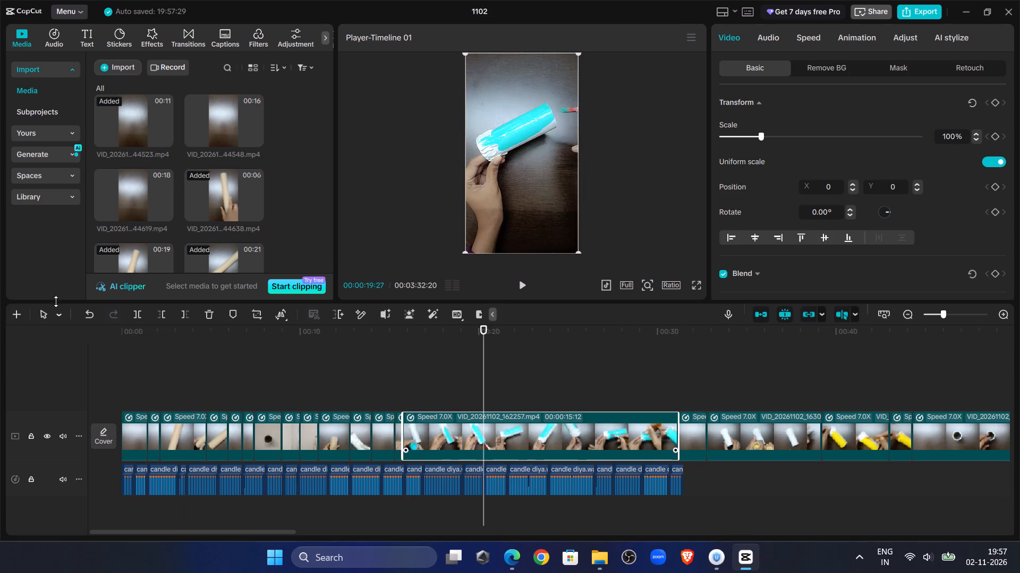
pyautogui.click(159, 313)
# Replay from about 15 seconds and cut out another section of VID_20261102_162257, from about 16 to about 26 seconds.
pyautogui.click(393, 382)
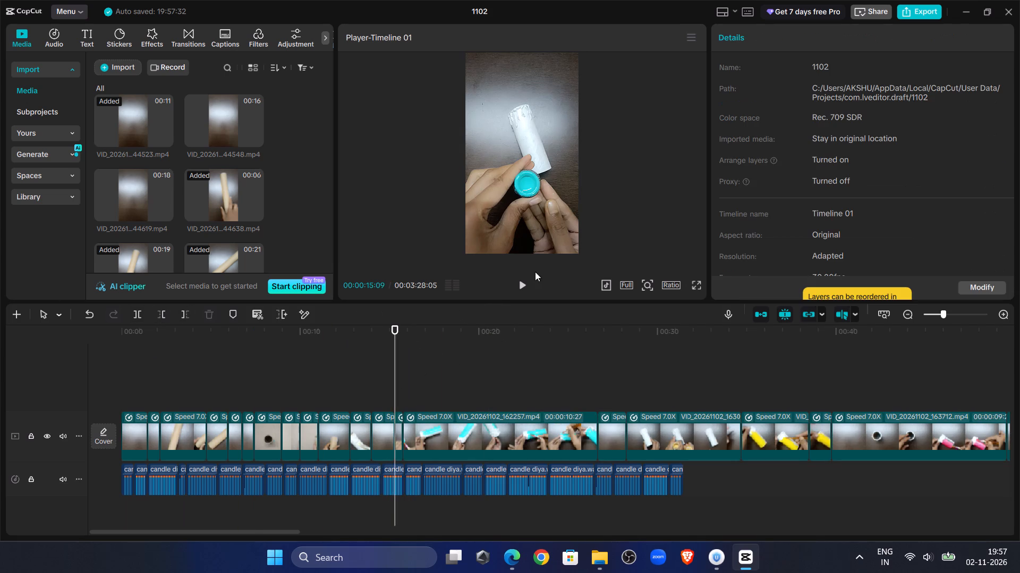
pyautogui.click(524, 289)
pyautogui.click(523, 290)
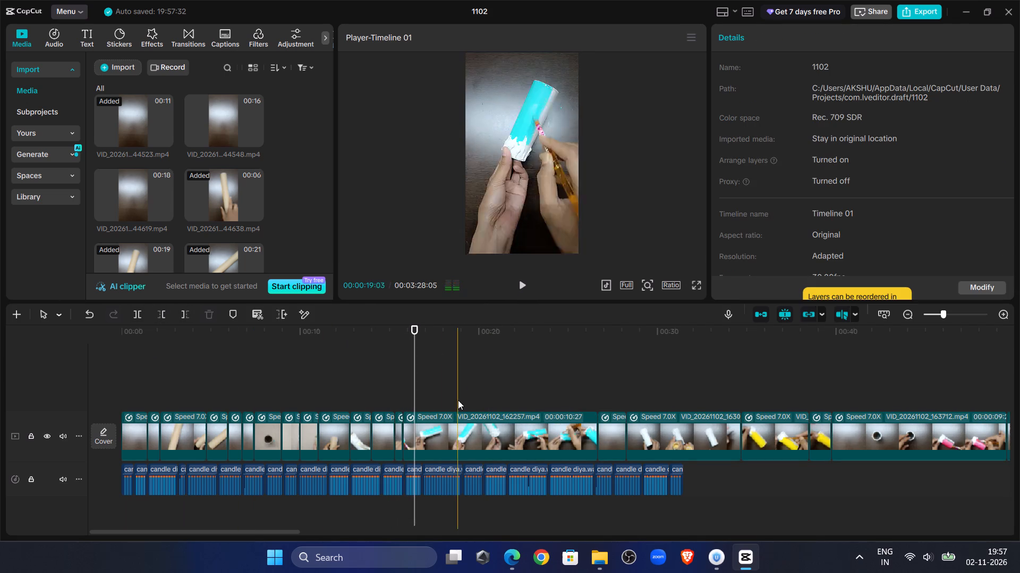
pyautogui.click(446, 420)
pyautogui.click(130, 317)
pyautogui.moveTo(413, 346); pyautogui.dragTo(516, 376)
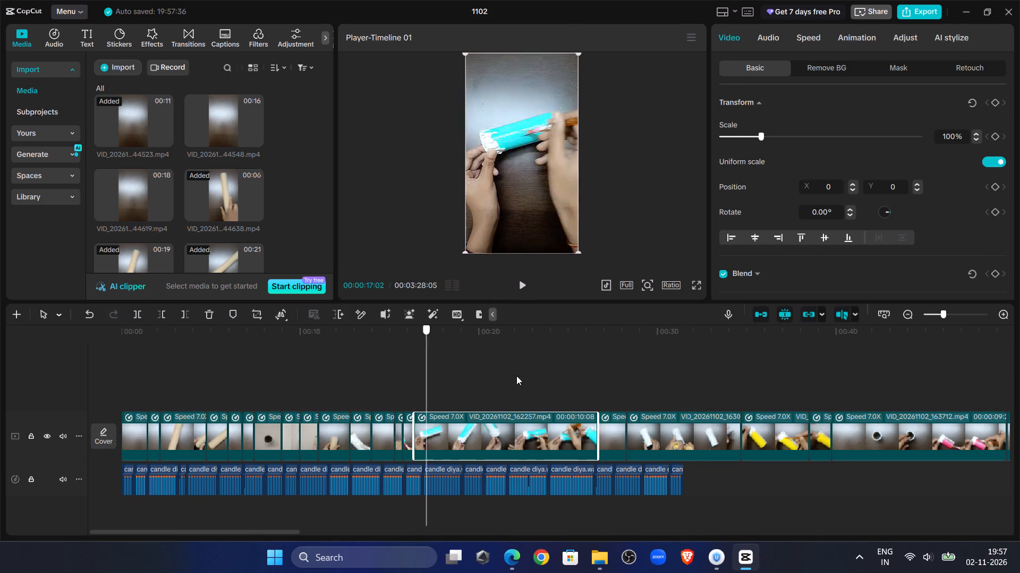
pyautogui.moveTo(516, 376); pyautogui.dragTo(581, 387)
pyautogui.click(158, 319)
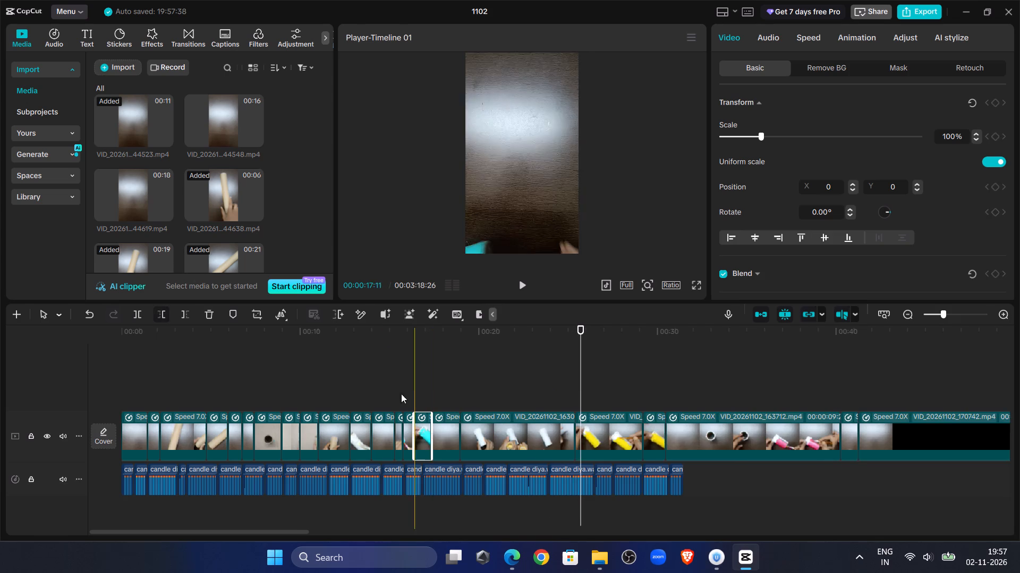
# Replay with the voice-over and trim the end of the short clip showing the finished turquoise tube at 00:00:18:00.
pyautogui.click(396, 385)
pyautogui.click(518, 293)
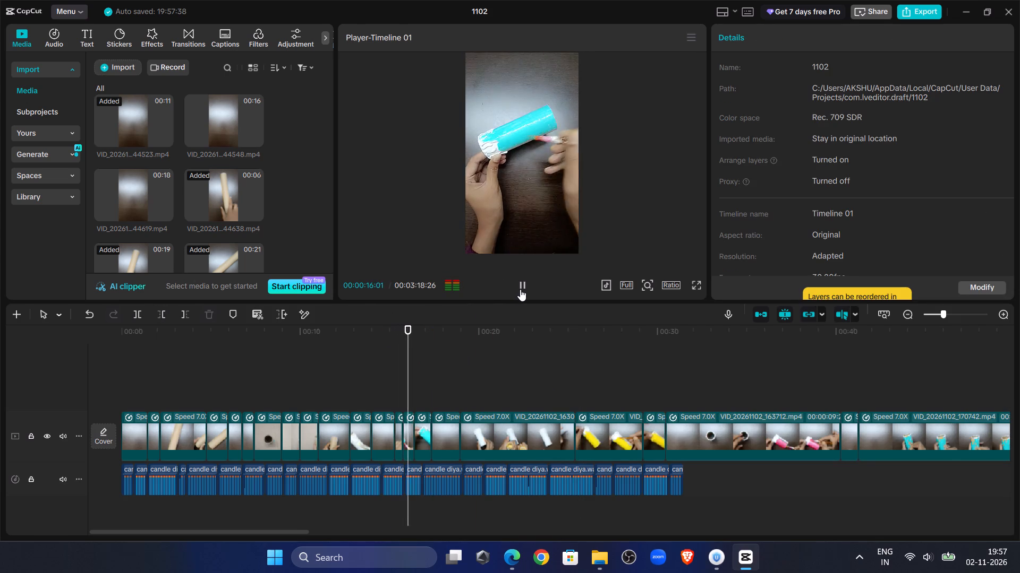
pyautogui.click(520, 289)
pyautogui.click(520, 289)
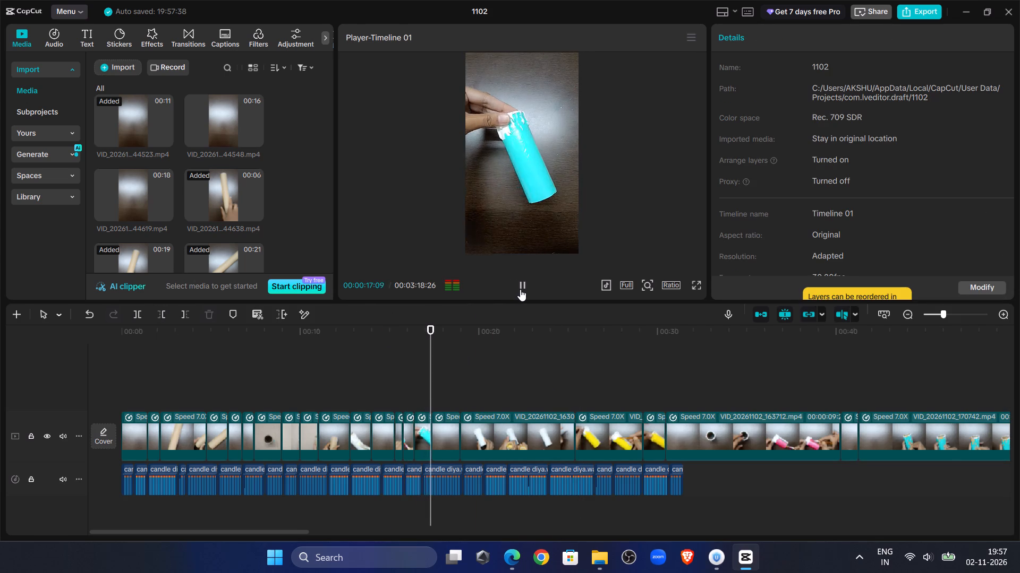
pyautogui.click(520, 289)
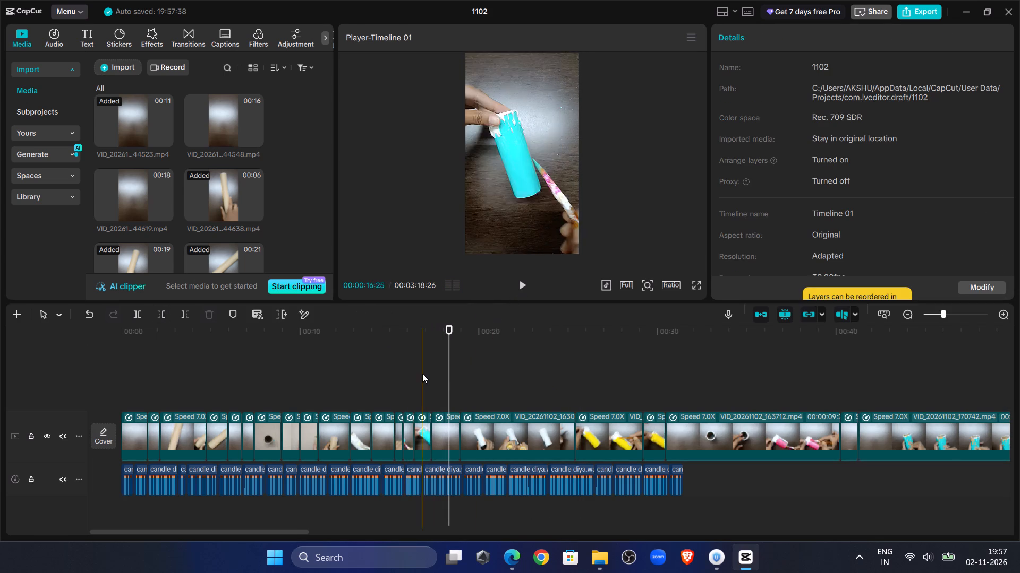
pyautogui.moveTo(446, 374); pyautogui.dragTo(432, 375)
pyautogui.click(526, 283)
pyautogui.click(526, 283)
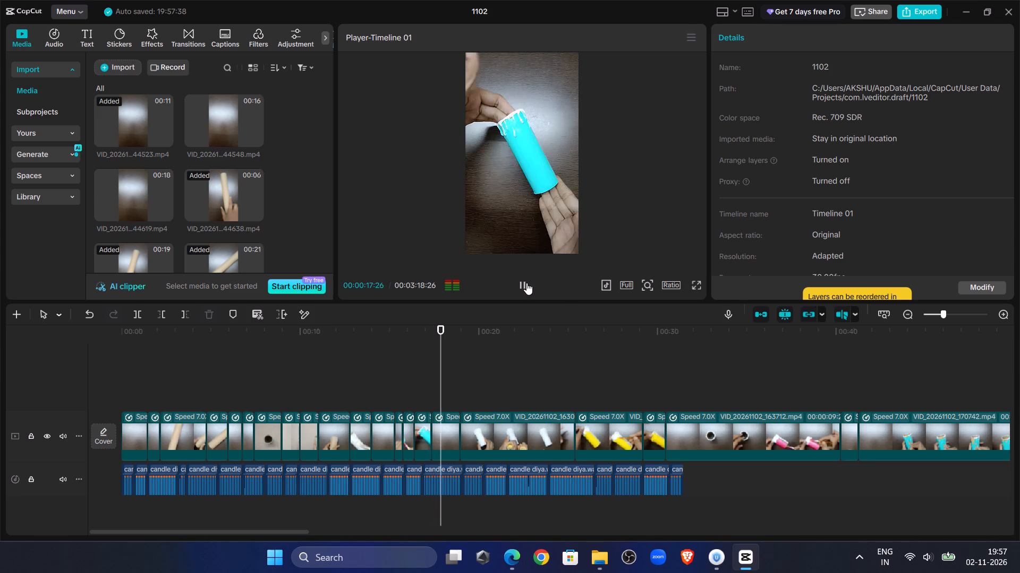
pyautogui.click(446, 448)
pyautogui.click(186, 317)
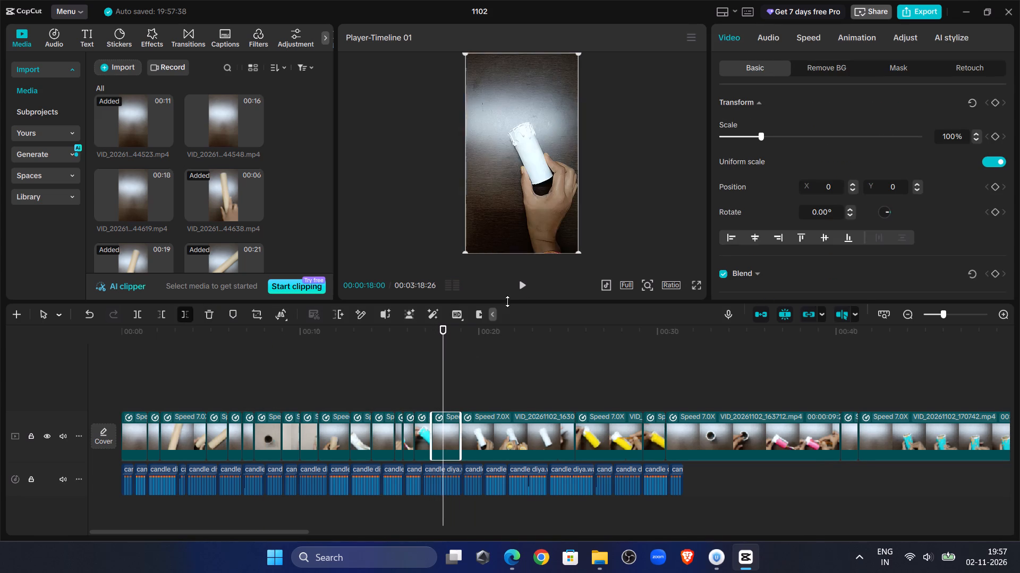
# Preview onward from 00:00:18:00 and delete the VID_20261102_1630 clip where the yellow paint jar is opened.
pyautogui.click(520, 290)
pyautogui.click(520, 290)
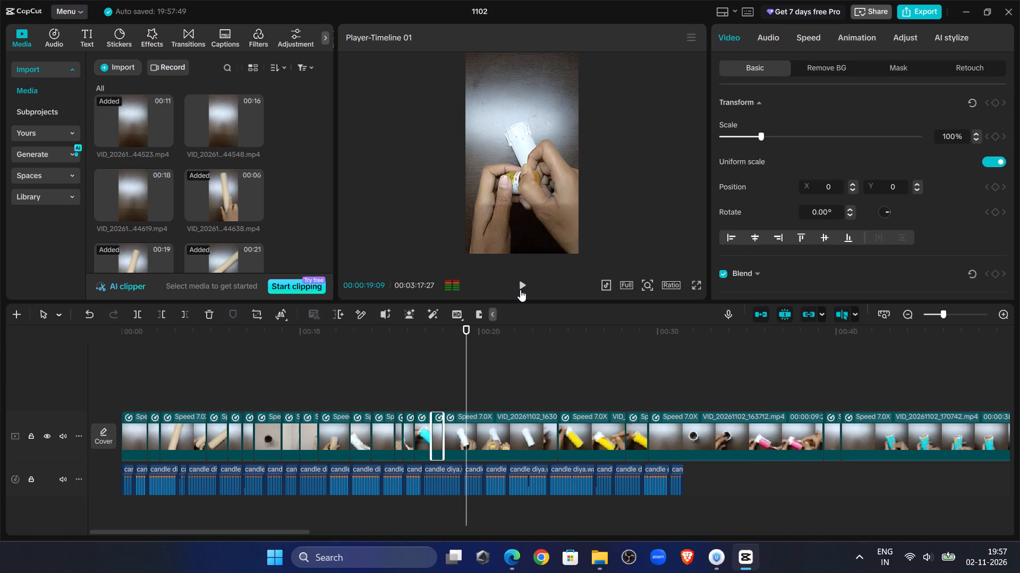
pyautogui.moveTo(465, 375); pyautogui.dragTo(520, 398)
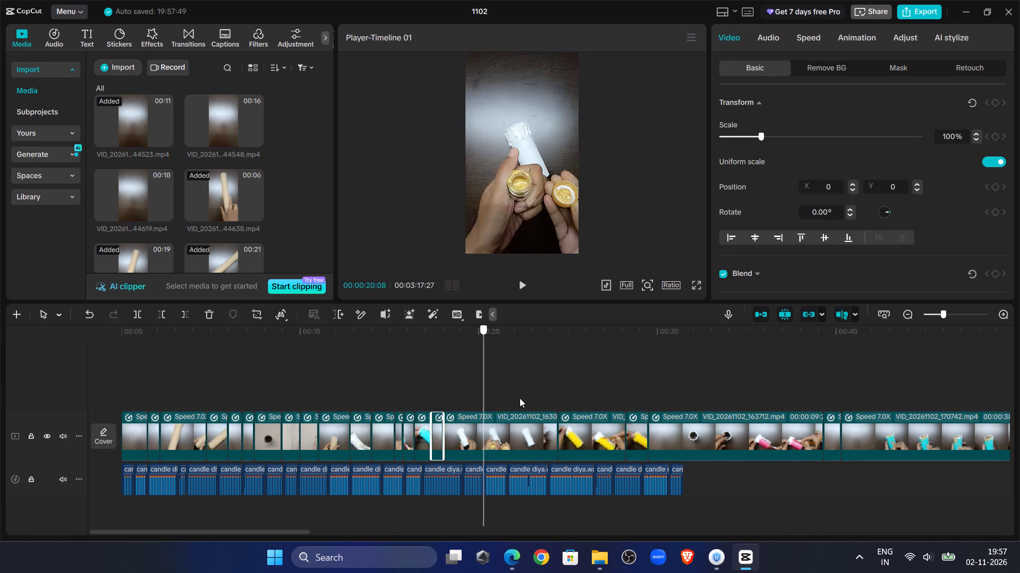
pyautogui.moveTo(520, 398); pyautogui.dragTo(541, 406)
pyautogui.click(533, 429)
pyautogui.press('Delete')
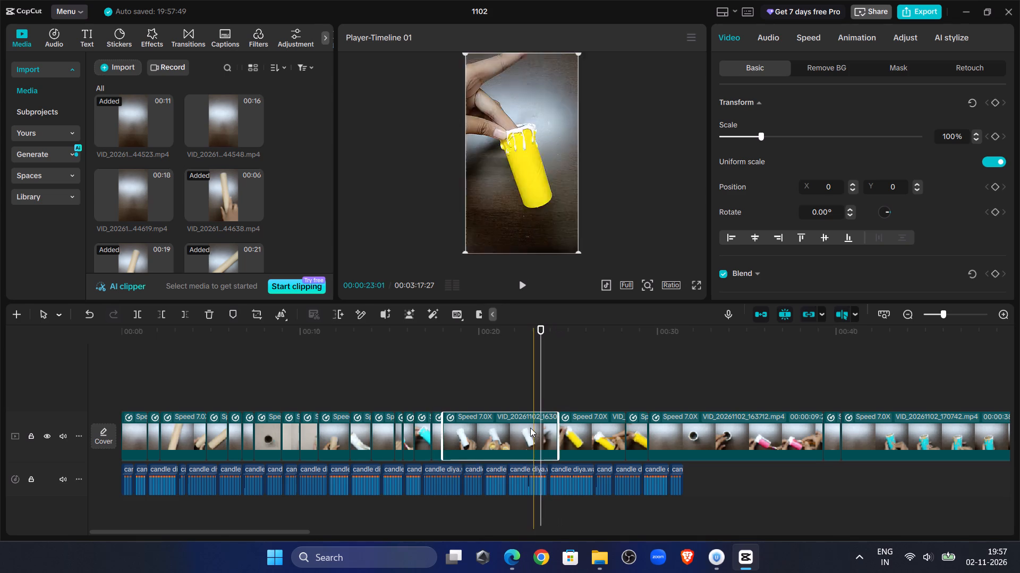
# Replay from about 17 seconds and trim the start of the clip where the tube is painted yellow at about 20 seconds.
pyautogui.click(430, 361)
pyautogui.click(513, 283)
pyautogui.click(532, 289)
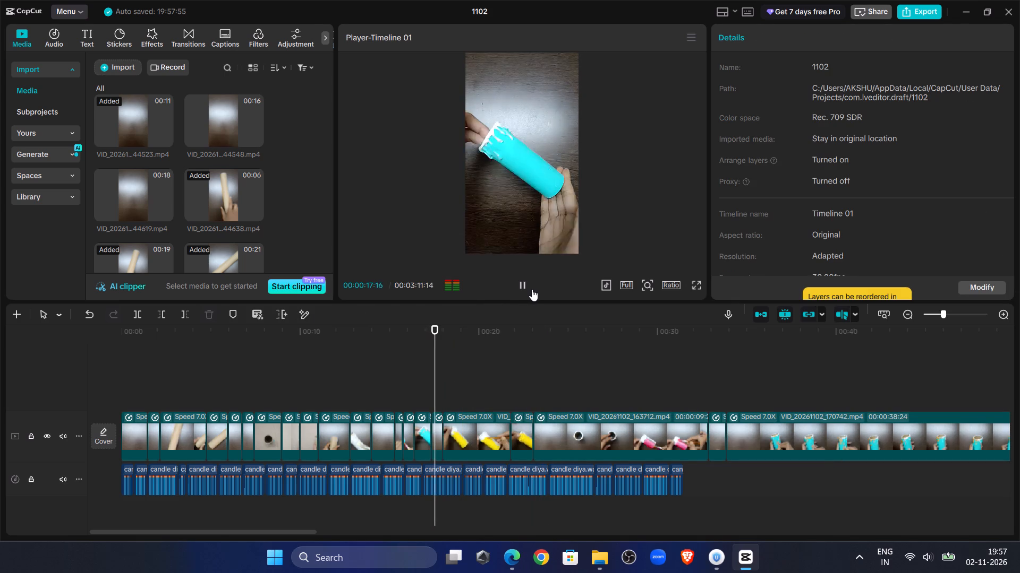
pyautogui.click(532, 289)
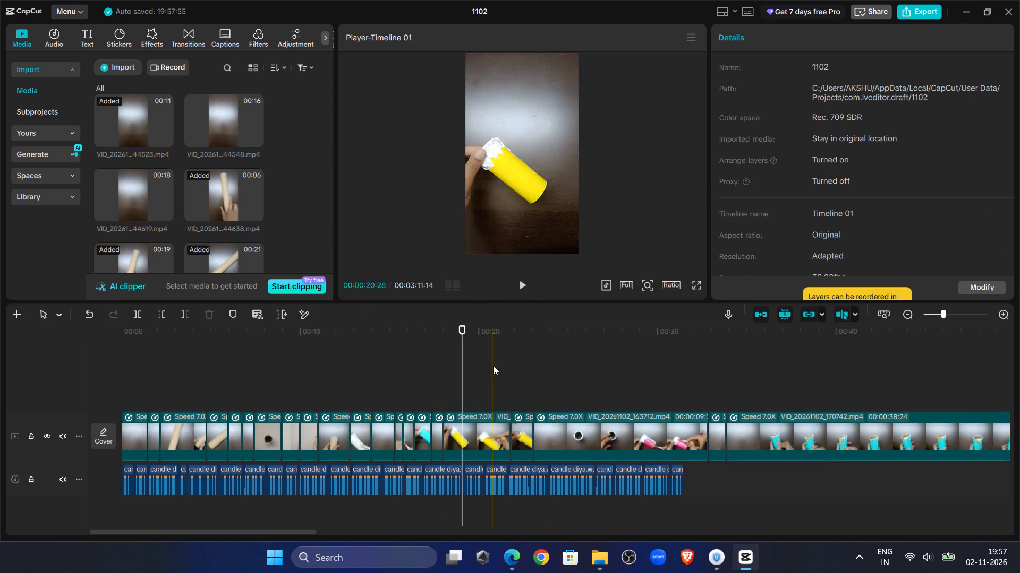
pyautogui.moveTo(463, 360); pyautogui.dragTo(480, 367)
pyautogui.click(478, 427)
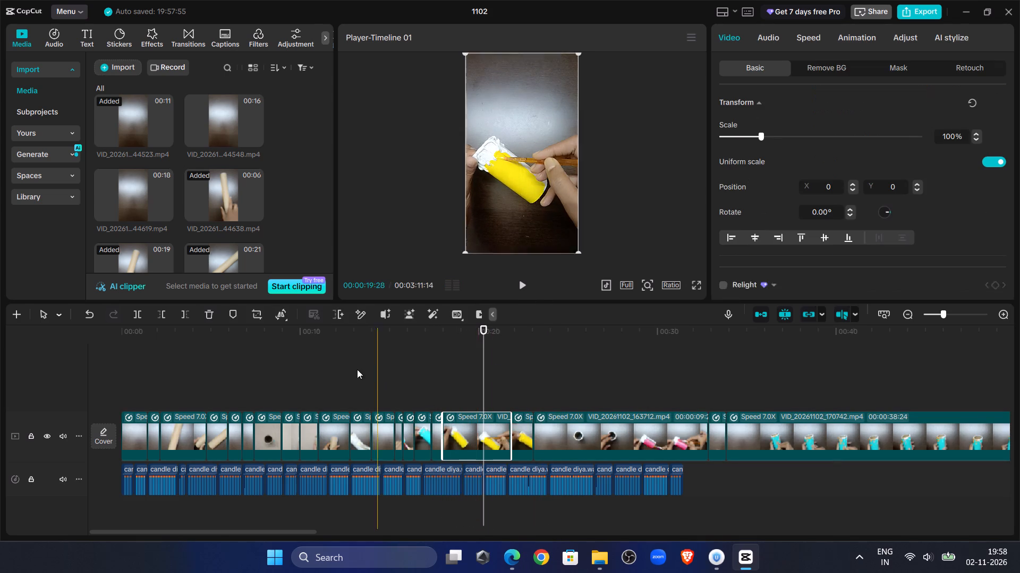
pyautogui.click(161, 313)
# Replay from about 16 to 19 seconds to check the change from turquoise to yellow painting against the voice-over.
pyautogui.click(428, 350)
pyautogui.click(523, 277)
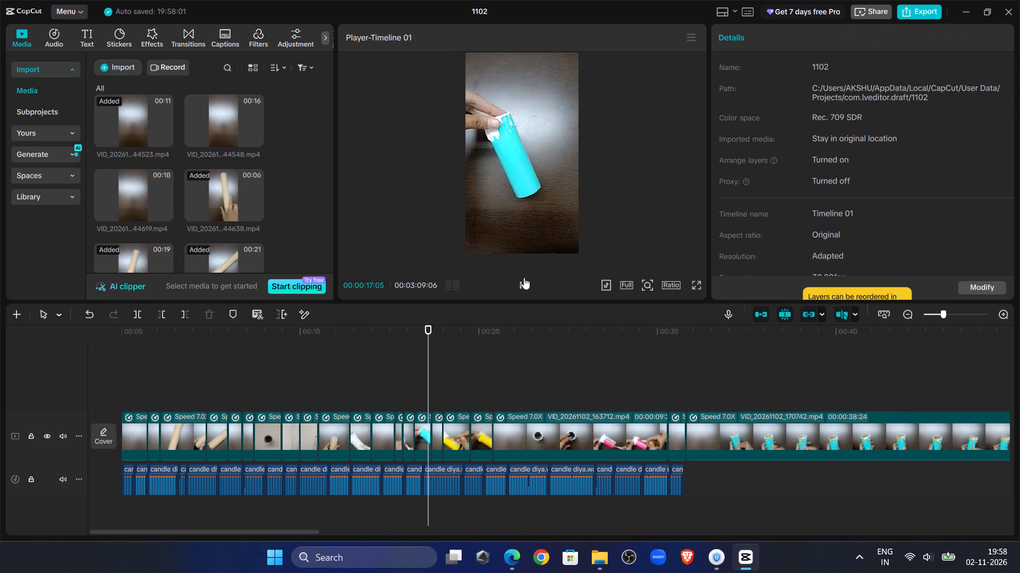
pyautogui.click(525, 286)
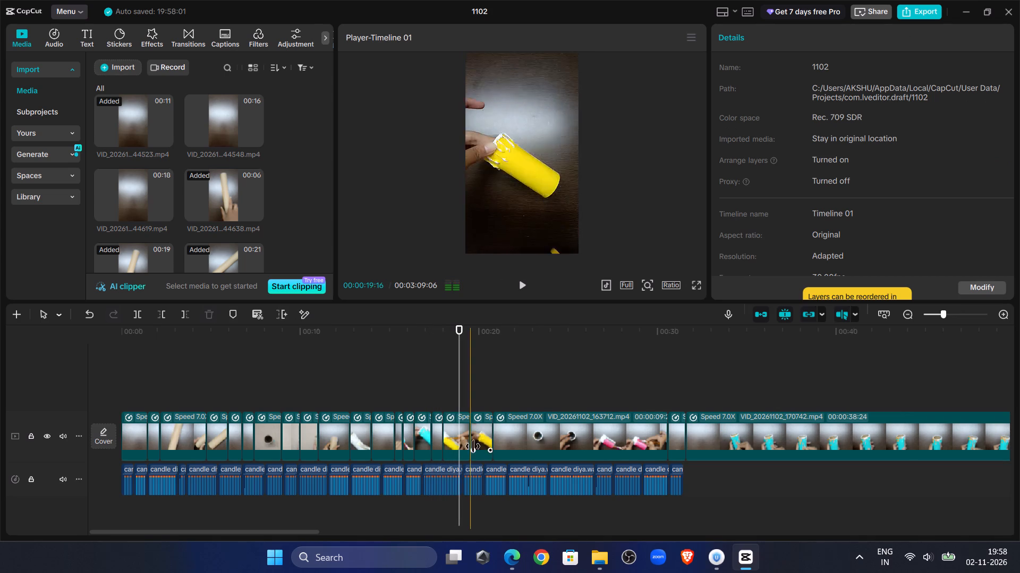
pyautogui.moveTo(511, 284); pyautogui.dragTo(521, 288)
pyautogui.click(524, 289)
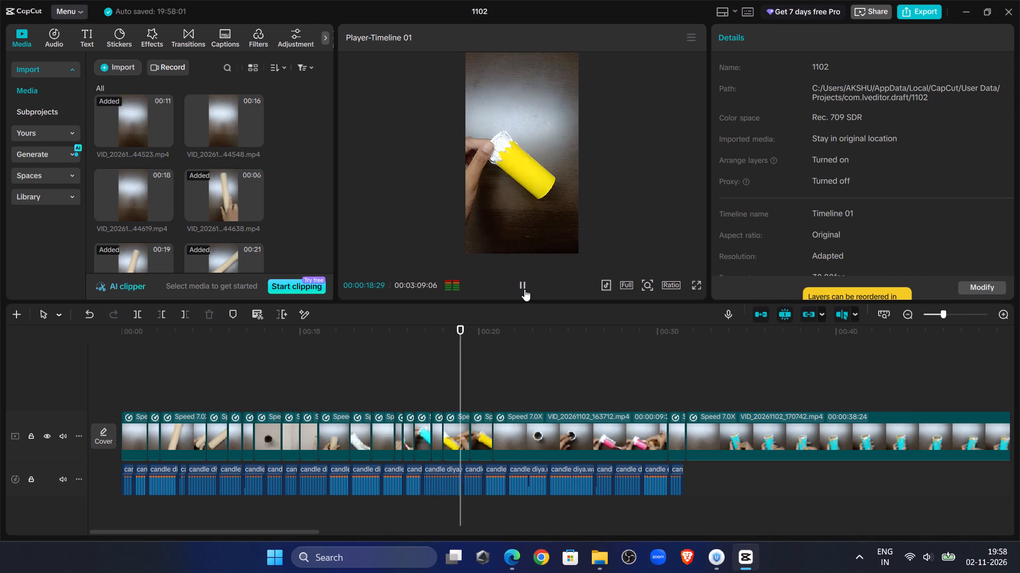
pyautogui.click(524, 290)
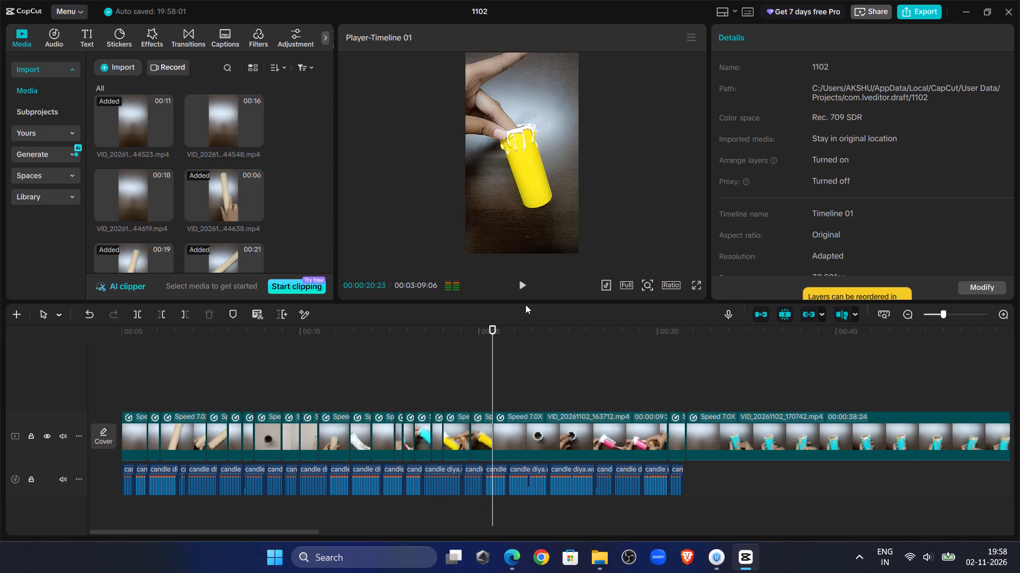
pyautogui.click(424, 434)
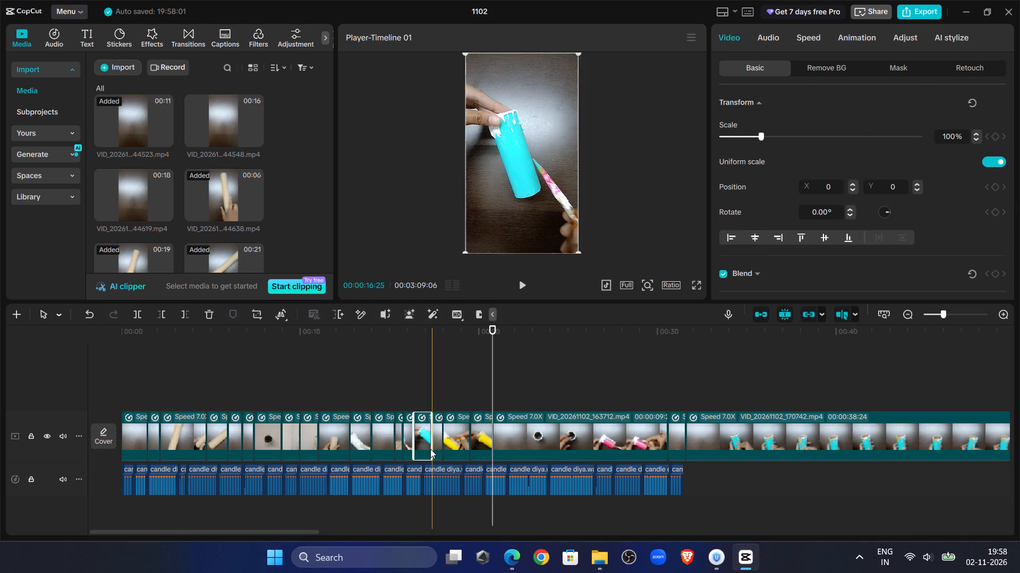
pyautogui.click(413, 377)
pyautogui.click(523, 284)
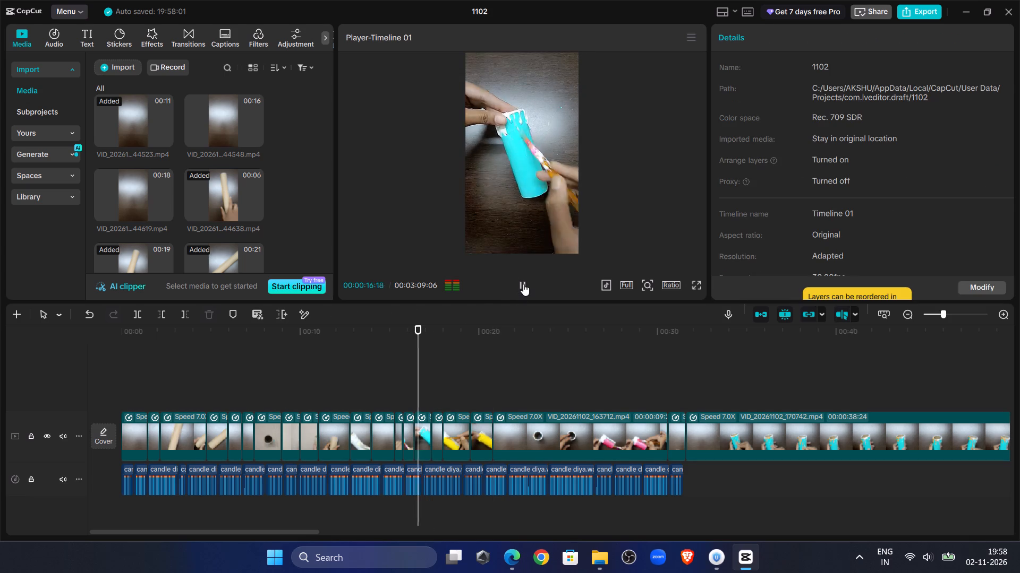
pyautogui.click(523, 284)
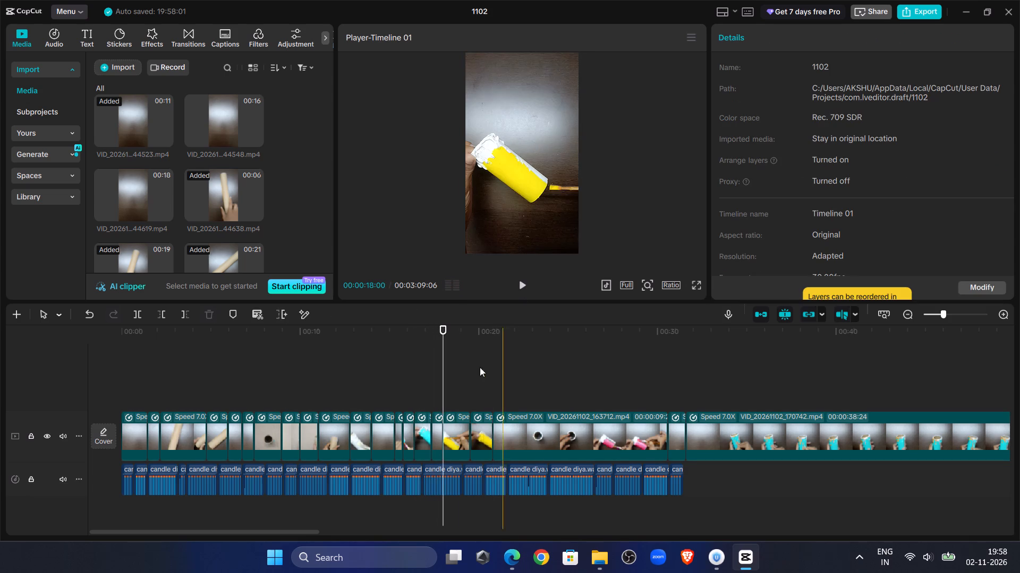
pyautogui.click(518, 284)
pyautogui.click(518, 284)
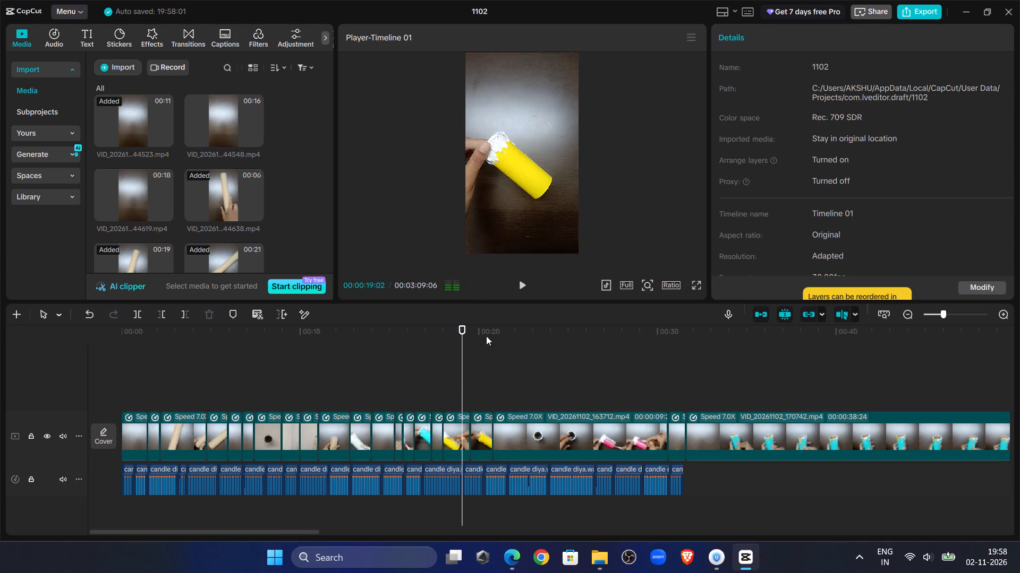
# Replay from about 17 seconds and trim the end of the yellow painting clip at about 18.6 seconds.
pyautogui.moveTo(460, 394); pyautogui.dragTo(435, 386)
pyautogui.click(521, 285)
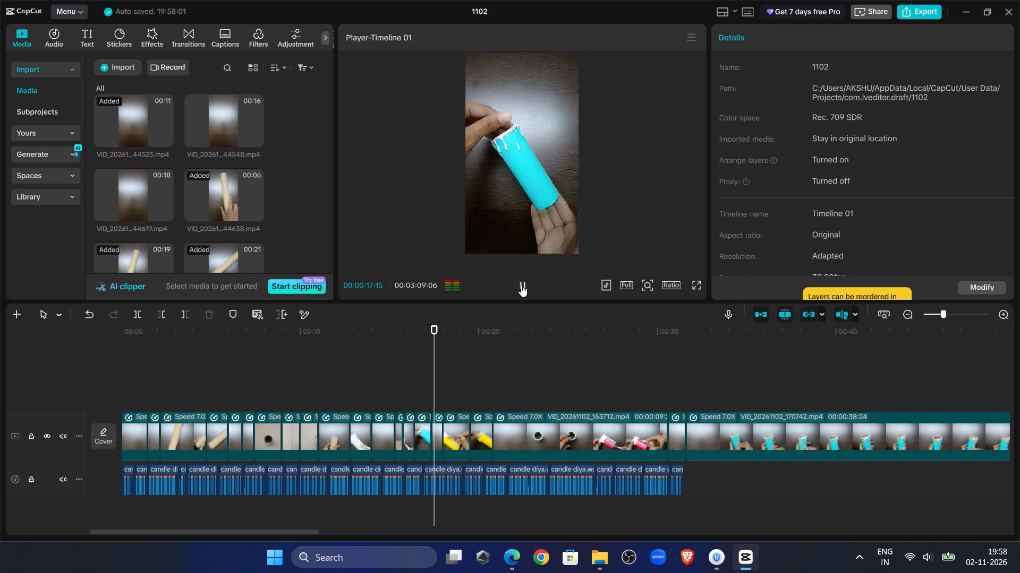
pyautogui.click(521, 285)
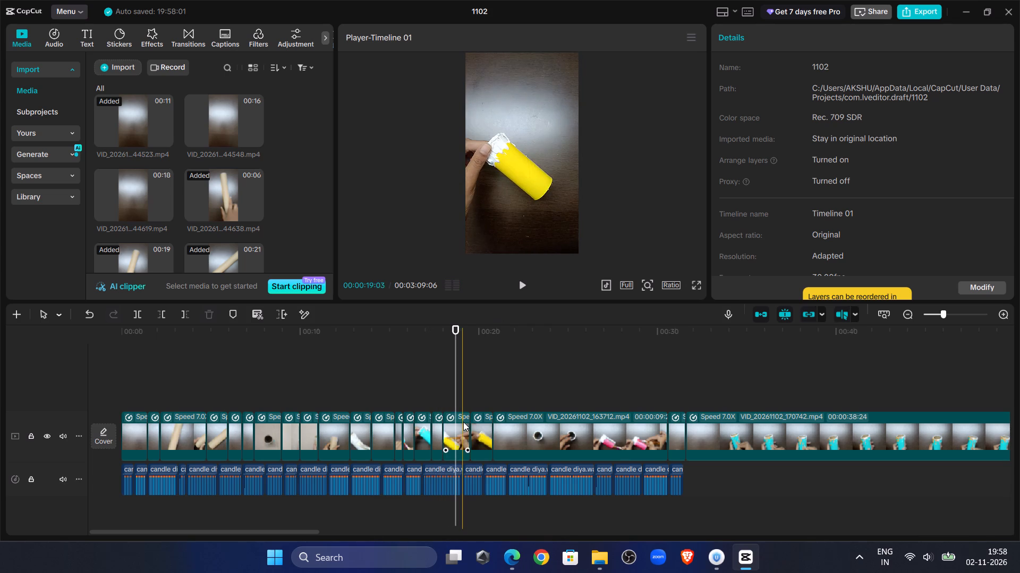
pyautogui.click(463, 422)
pyautogui.click(181, 316)
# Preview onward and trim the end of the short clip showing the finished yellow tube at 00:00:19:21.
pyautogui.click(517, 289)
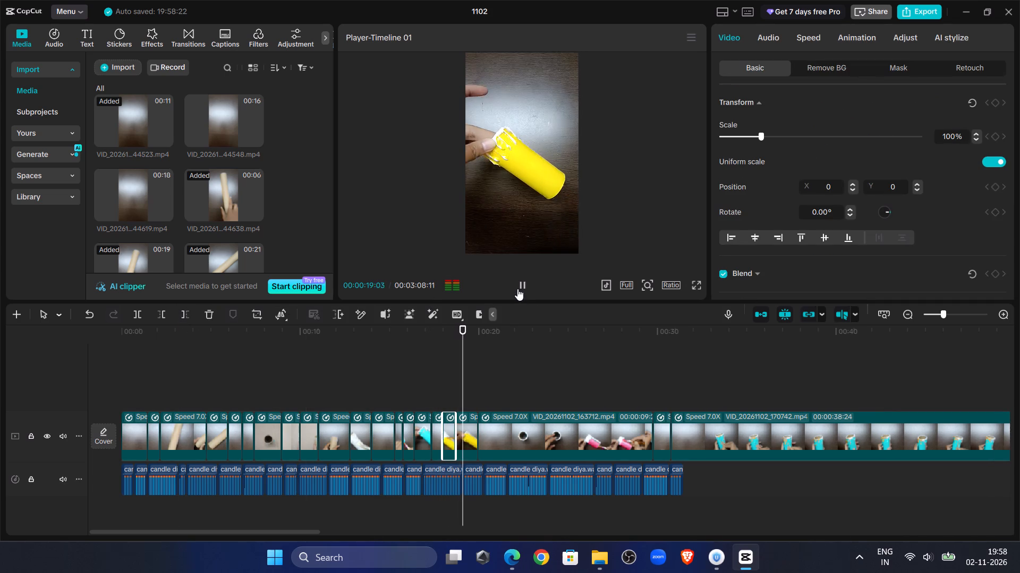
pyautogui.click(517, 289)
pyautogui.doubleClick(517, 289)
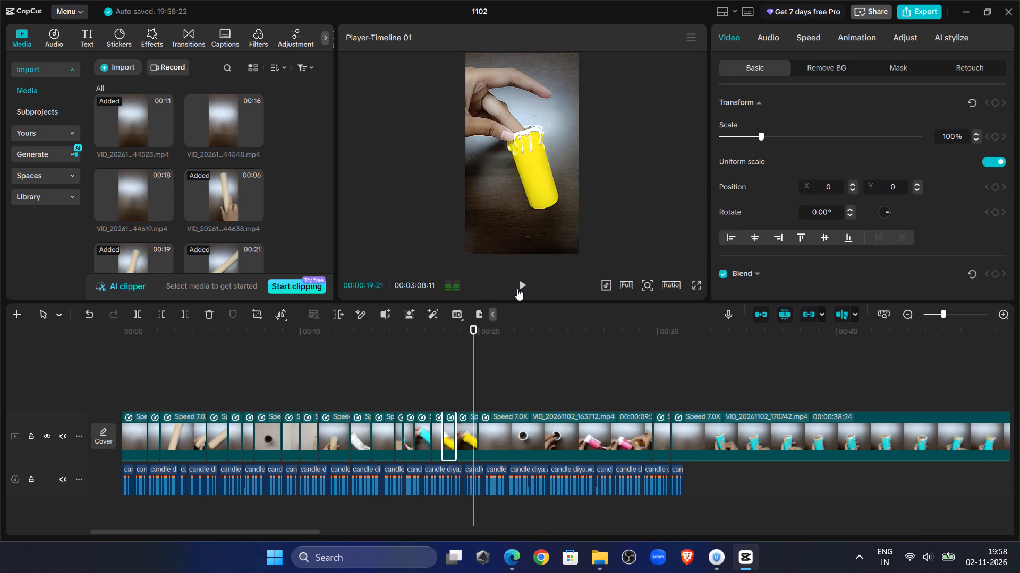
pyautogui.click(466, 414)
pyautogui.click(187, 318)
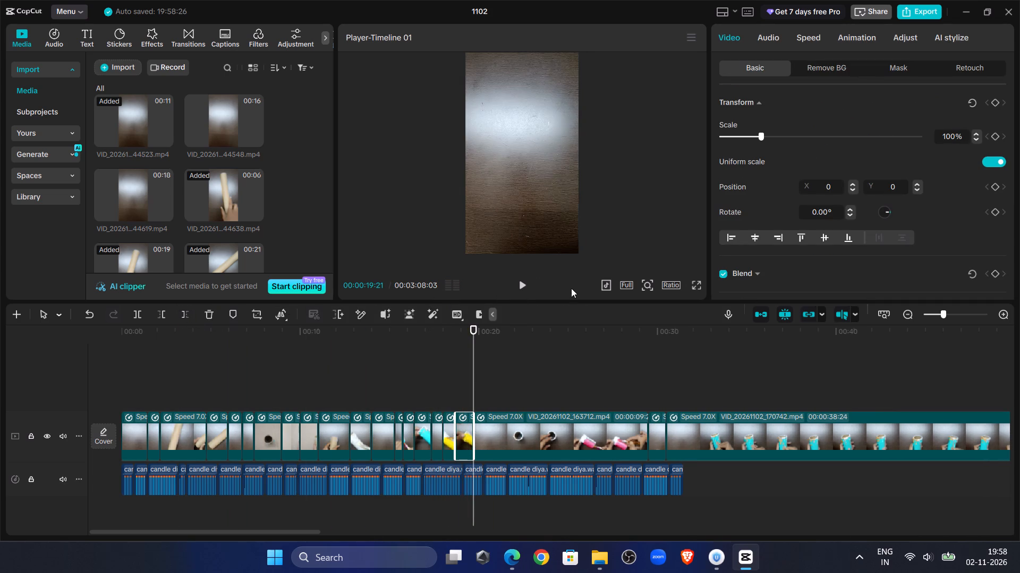
# Preview VID_20261102_163712 and trim its start at about 27 seconds, where the tube is being painted pink.
pyautogui.click(523, 289)
pyautogui.click(523, 289)
pyautogui.click(523, 289)
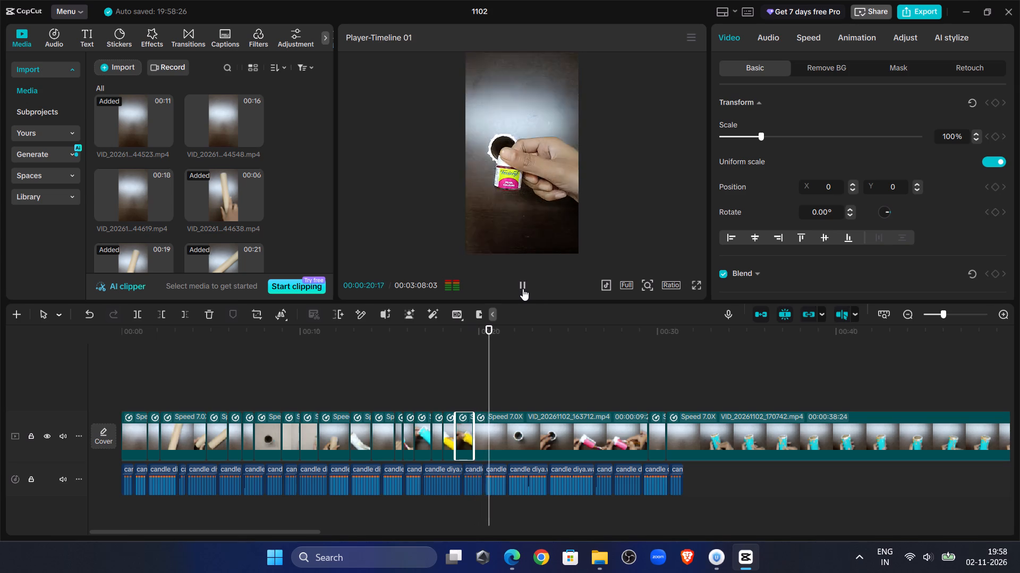
pyautogui.moveTo(501, 361); pyautogui.dragTo(630, 394)
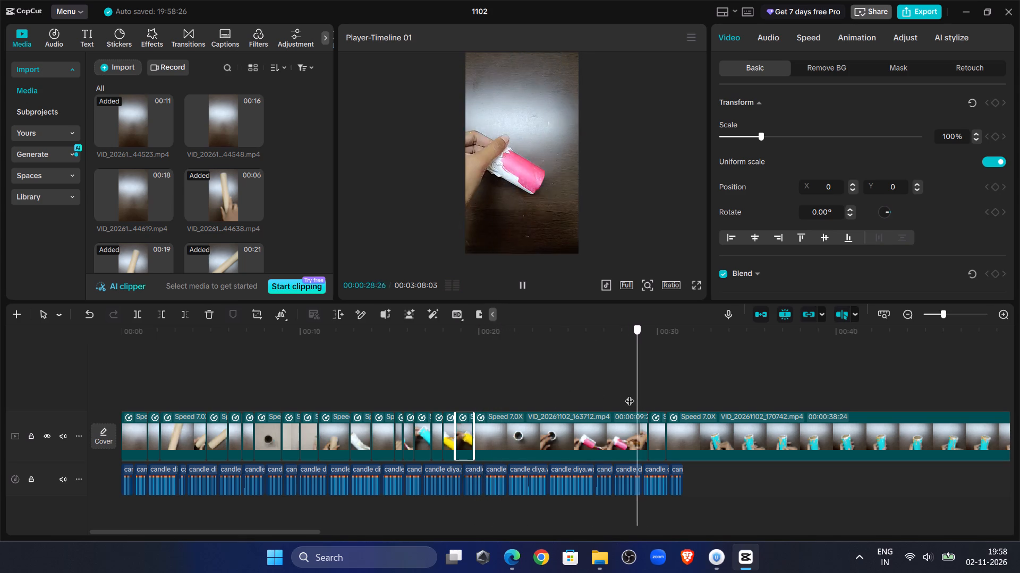
pyautogui.moveTo(630, 394); pyautogui.dragTo(602, 386)
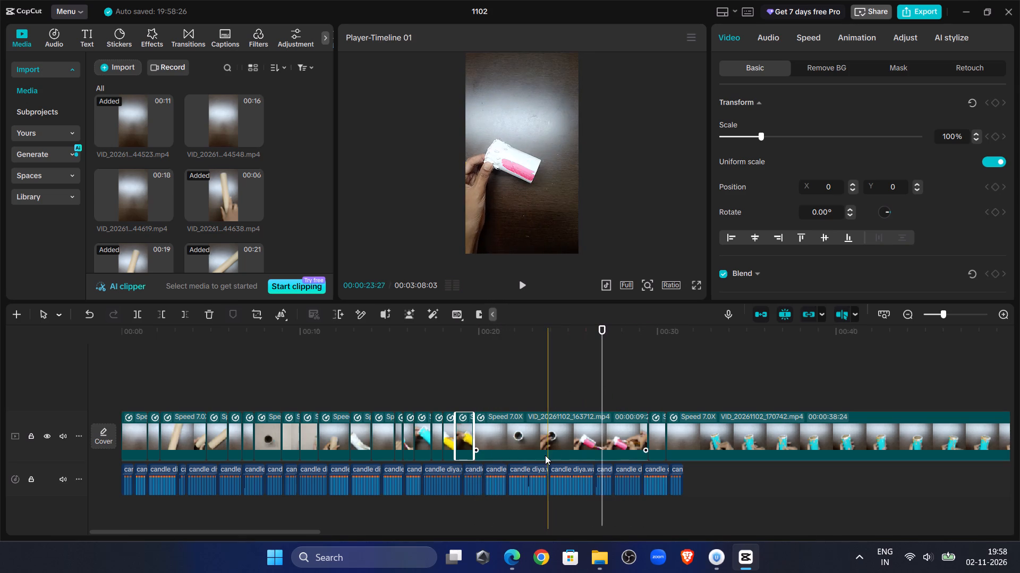
pyautogui.click(542, 438)
pyautogui.click(166, 318)
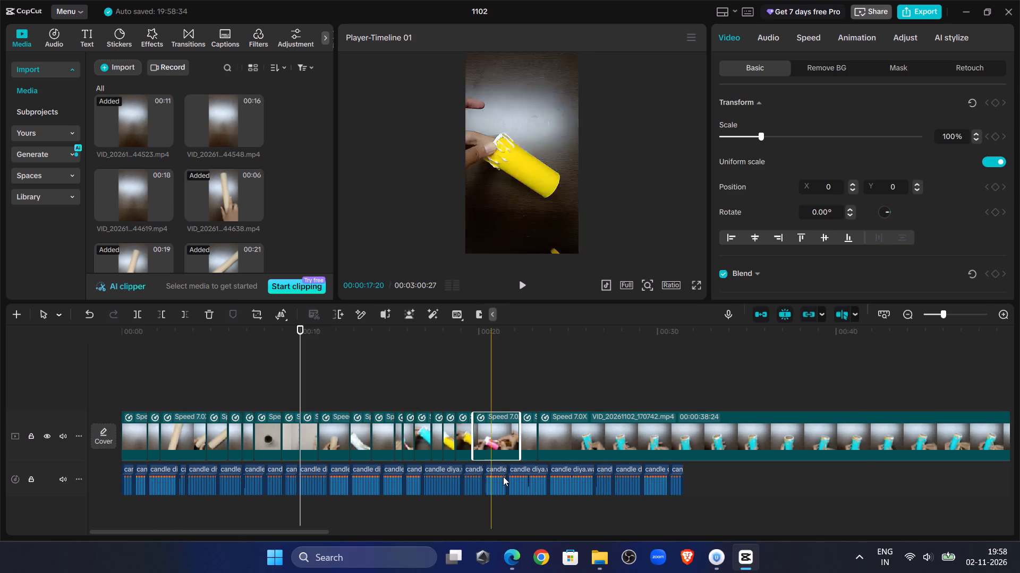
# Replay from about 16 seconds and delete the short clip showing the finished turquoise tube before the yellow painting.
pyautogui.click(403, 346)
pyautogui.click(519, 285)
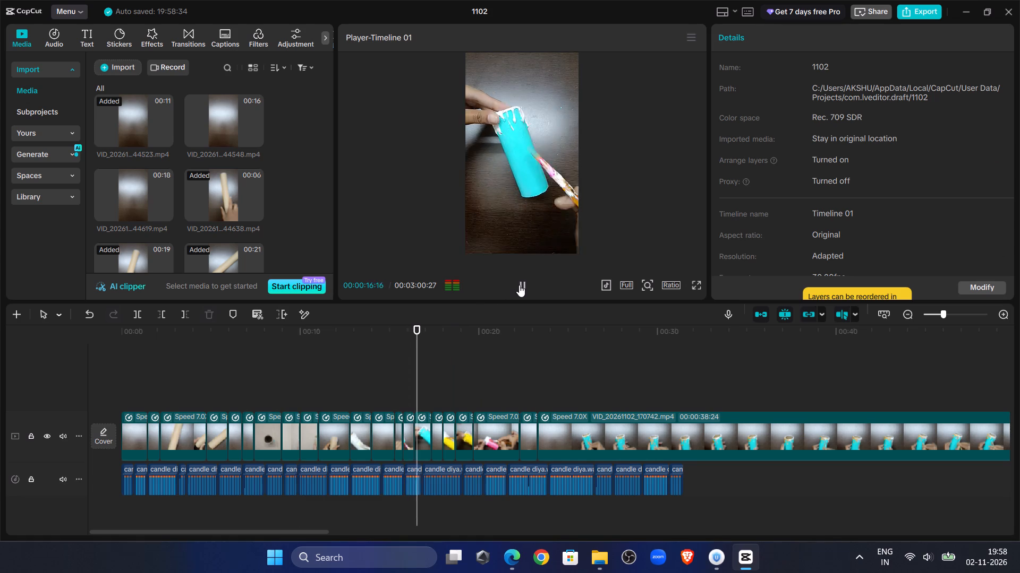
pyautogui.click(519, 285)
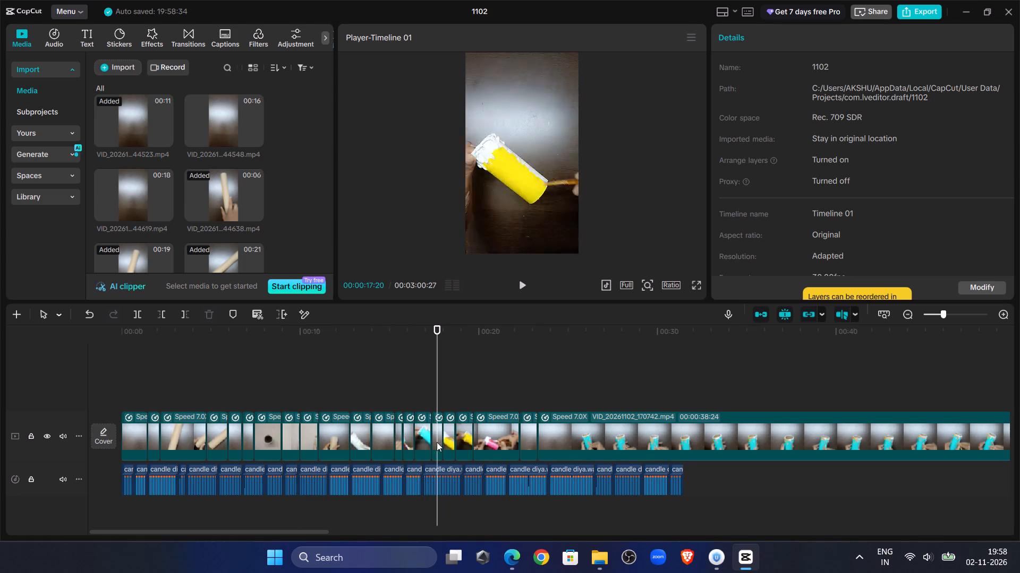
pyautogui.click(437, 442)
pyautogui.press('Delete')
# Replay from about 16 seconds and delete the short clip showing the finished yellow tube before the pink painting.
pyautogui.click(414, 366)
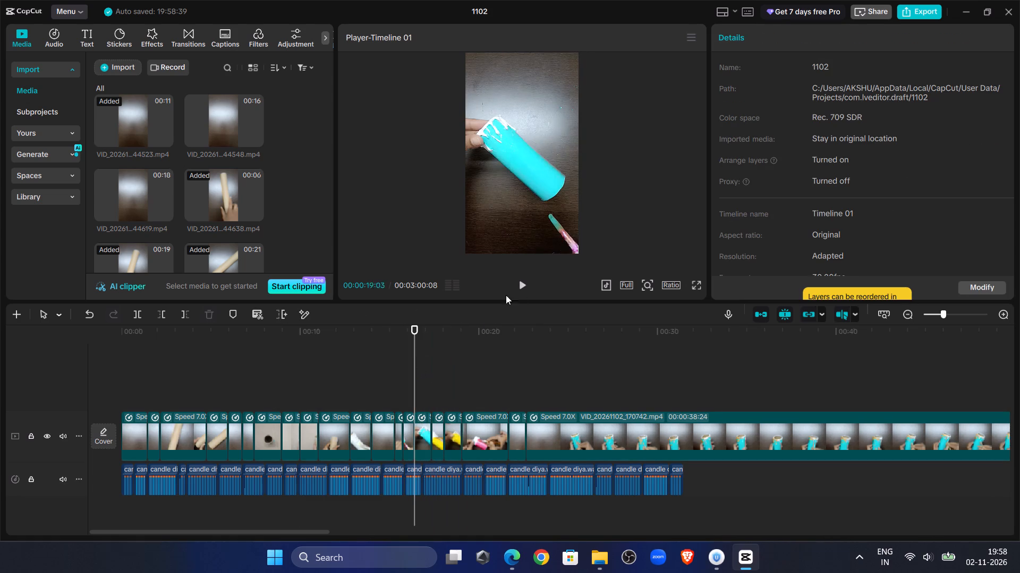
pyautogui.click(525, 285)
pyautogui.click(525, 285)
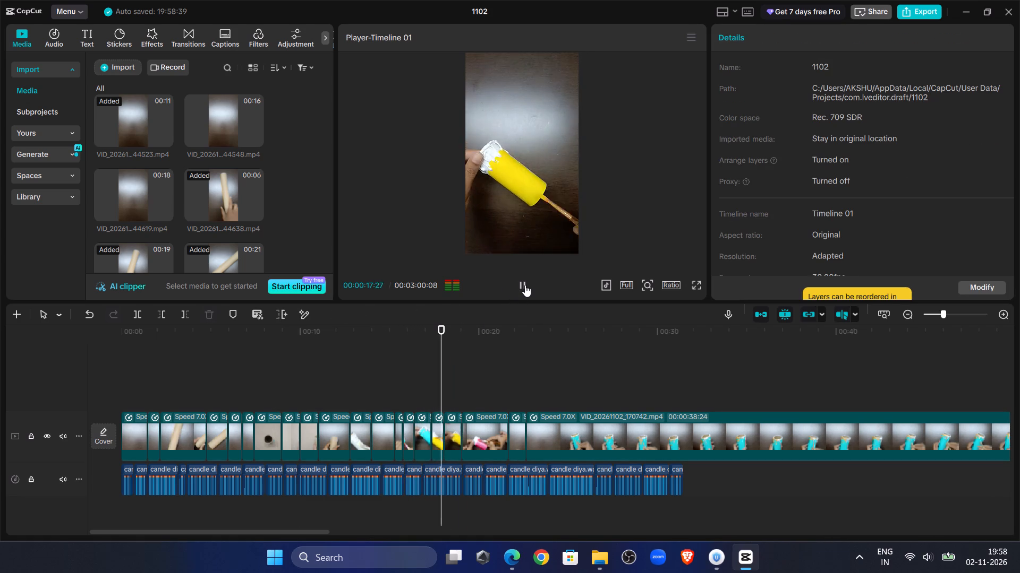
pyautogui.click(450, 433)
pyautogui.press('Delete')
# Play the pink painting clip with the voice-over and trim its end at 00:00:19:11.
pyautogui.click(526, 282)
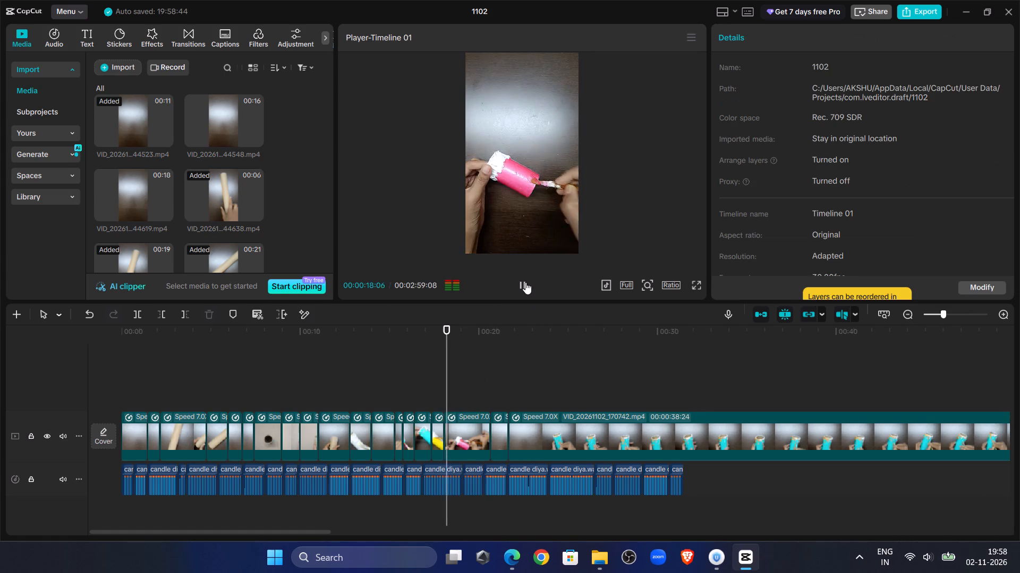
pyautogui.click(525, 282)
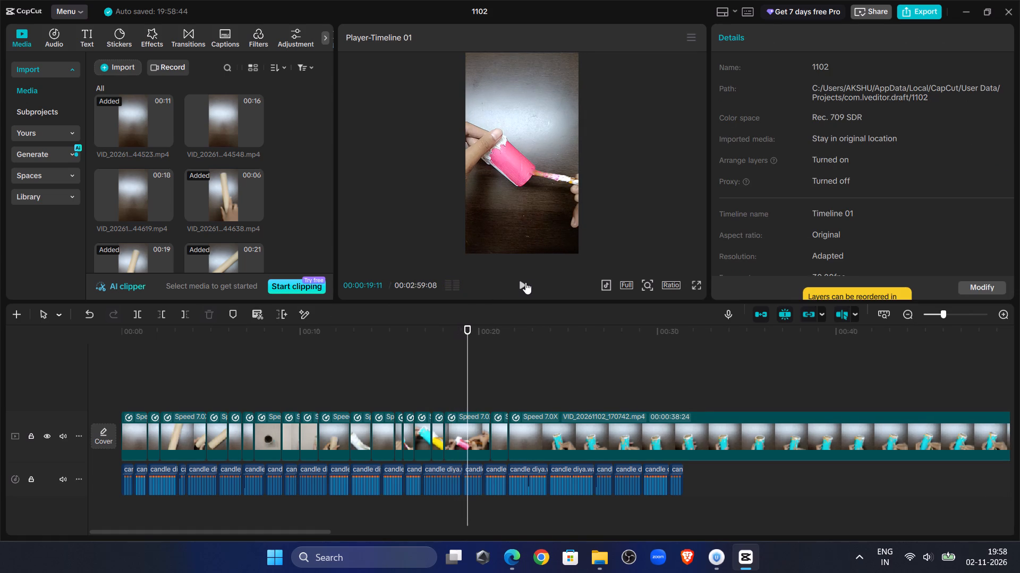
pyautogui.click(474, 442)
pyautogui.click(186, 316)
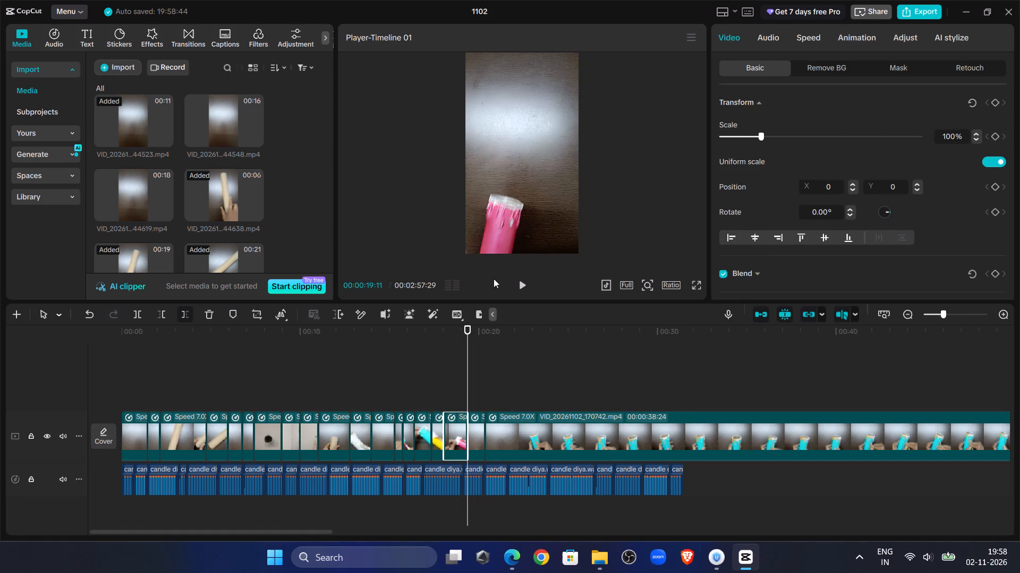
# Preview onward from 00:00:19:11 and delete the short clip showing the finished pink tube before VID_20261102_170742.
pyautogui.click(524, 283)
pyautogui.click(524, 283)
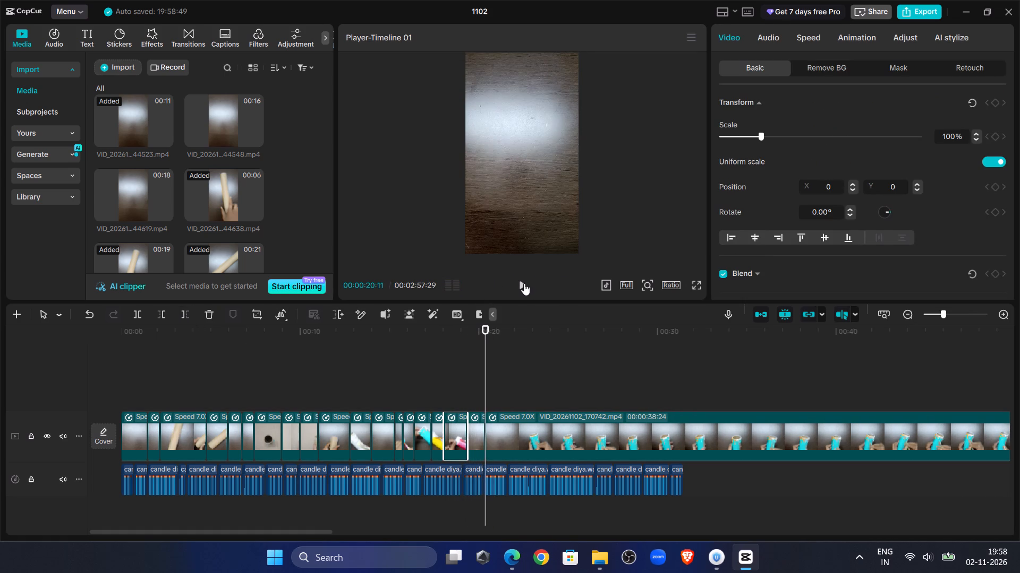
pyautogui.click(524, 283)
pyautogui.click(524, 283)
pyautogui.click(524, 283)
pyautogui.click(524, 283)
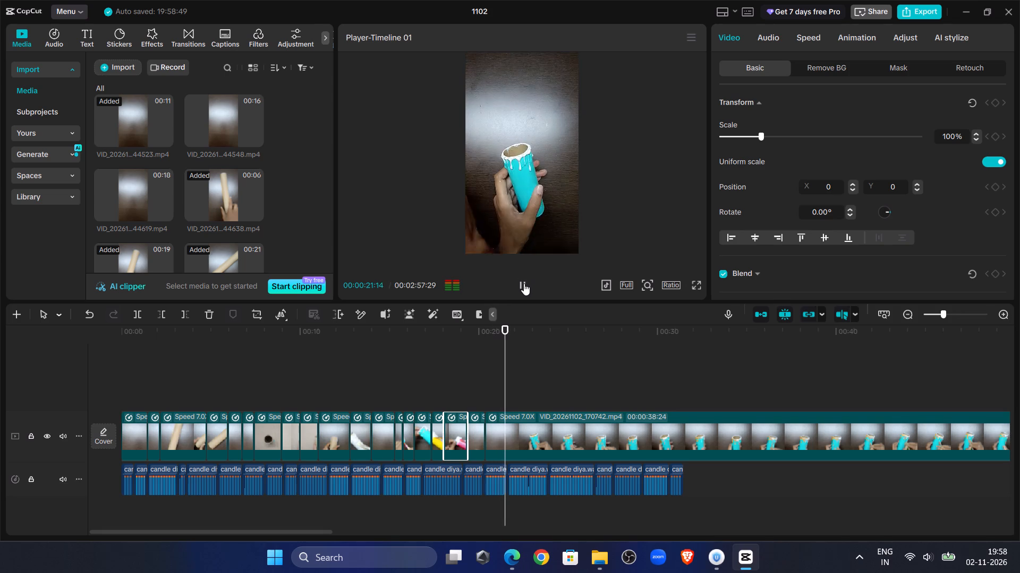
pyautogui.click(473, 431)
pyautogui.press('Delete')
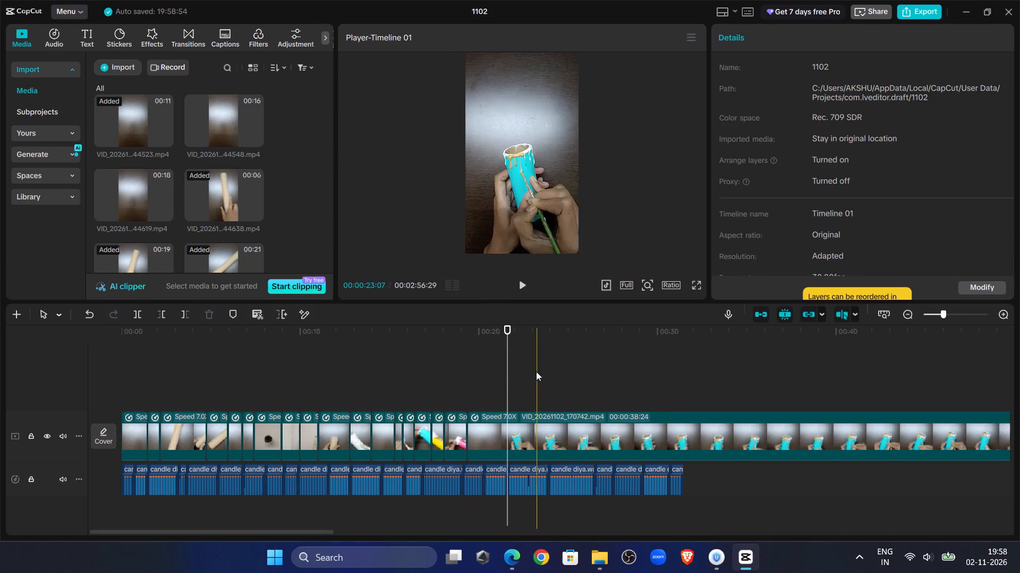
# Trim the start of VID_20261102_170742 at about 20 seconds to remove the empty table shot.
pyautogui.moveTo(504, 379); pyautogui.dragTo(481, 376)
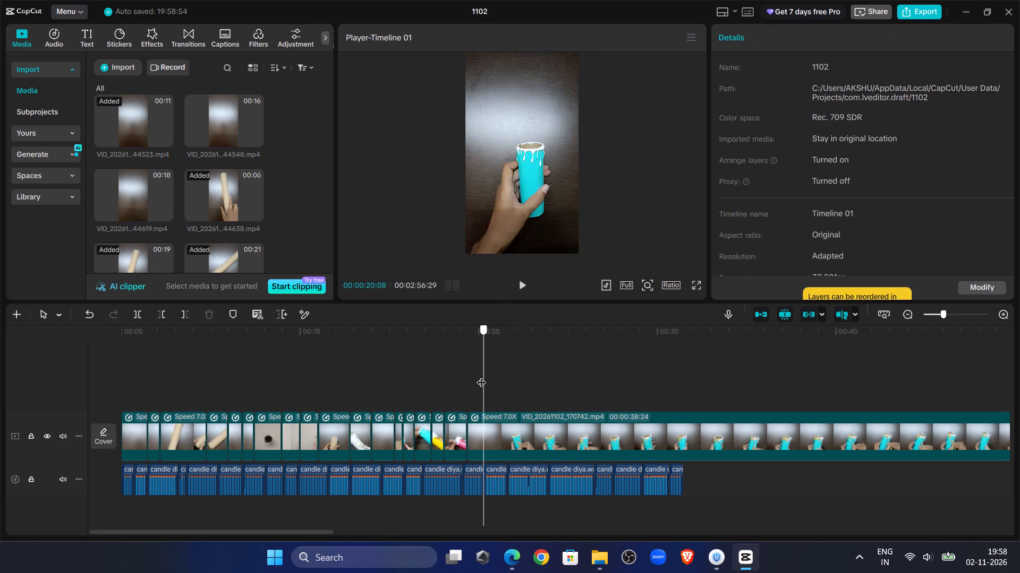
pyautogui.moveTo(481, 376); pyautogui.dragTo(478, 374)
pyautogui.click(478, 374)
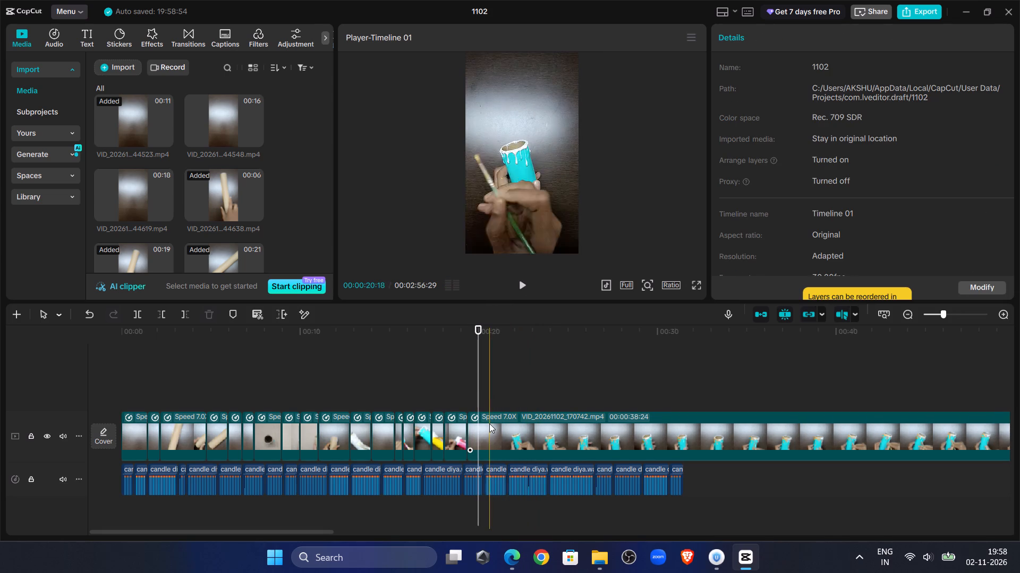
pyautogui.click(489, 424)
pyautogui.click(161, 314)
# Replay the pink painting clip from about 16 seconds with the voice-over and trim its end at 00:00:19:01.
pyautogui.click(417, 383)
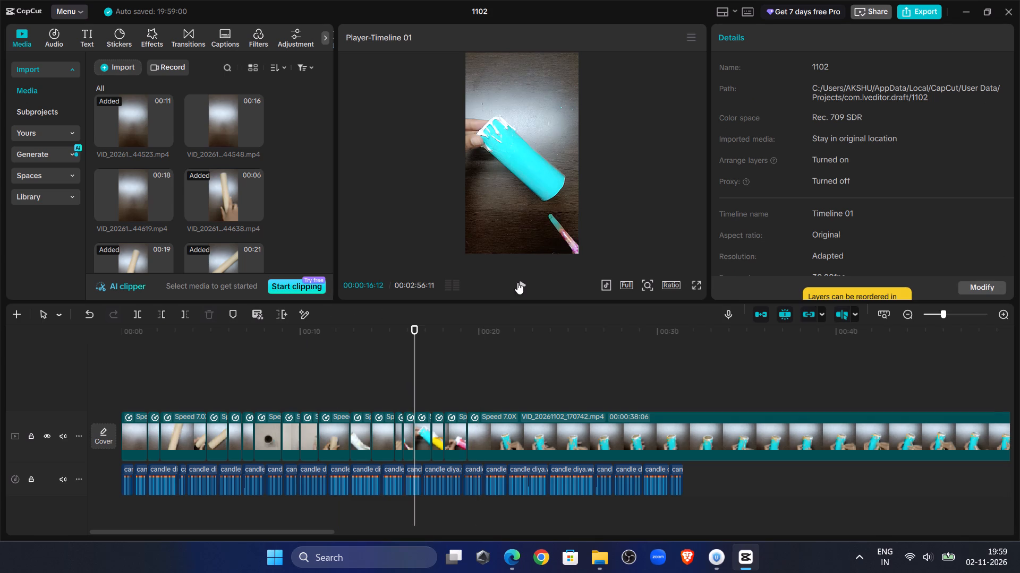
pyautogui.click(531, 279)
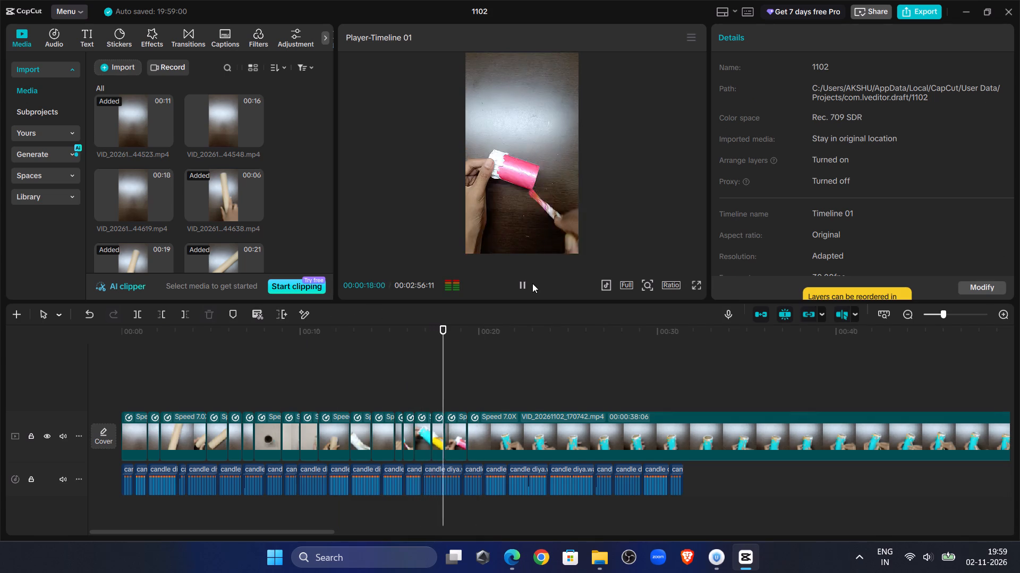
pyautogui.click(532, 283)
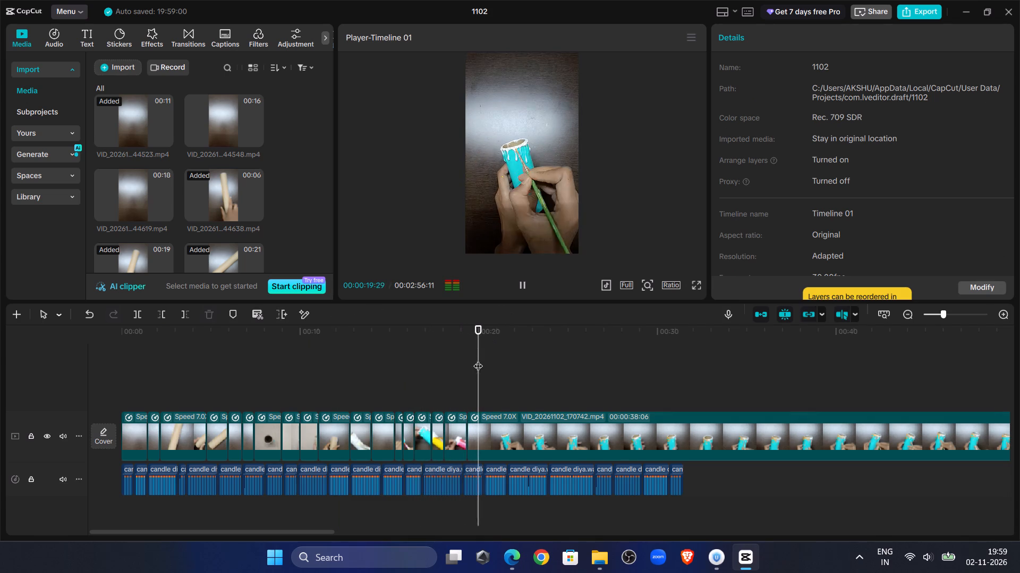
pyautogui.click(449, 359)
pyautogui.click(520, 286)
pyautogui.click(520, 286)
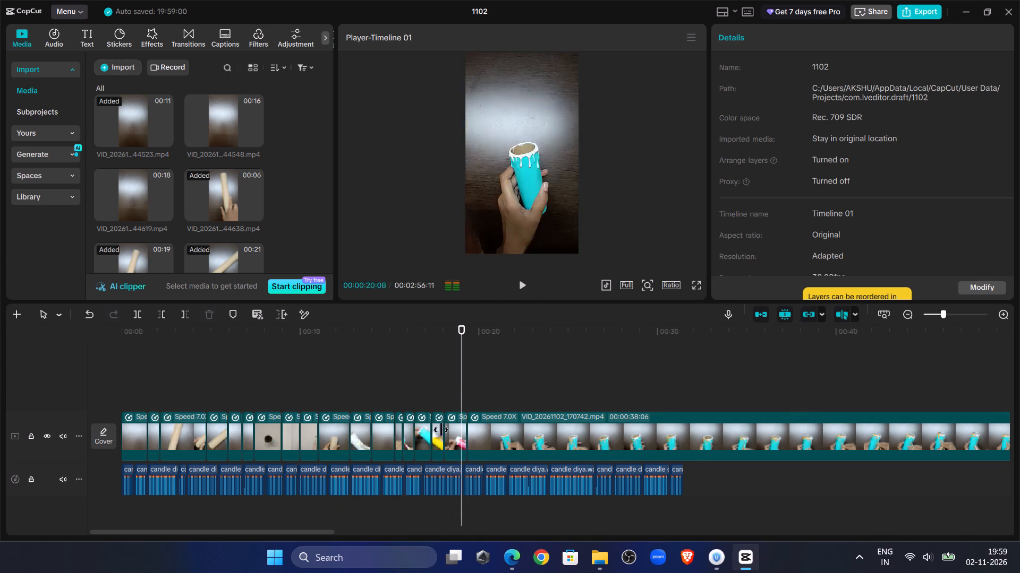
pyautogui.click(456, 443)
pyautogui.click(184, 315)
# Play VID_20261102_170742, split it at 00:00:21:21, and remove the footage from there to about 51 seconds.
pyautogui.click(519, 285)
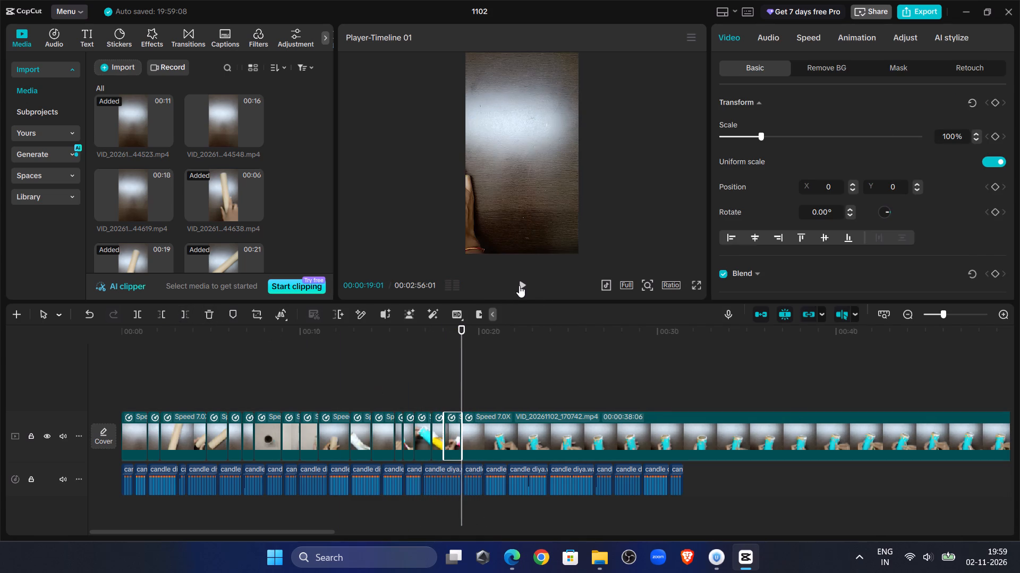
pyautogui.doubleClick(532, 279)
pyautogui.click(532, 279)
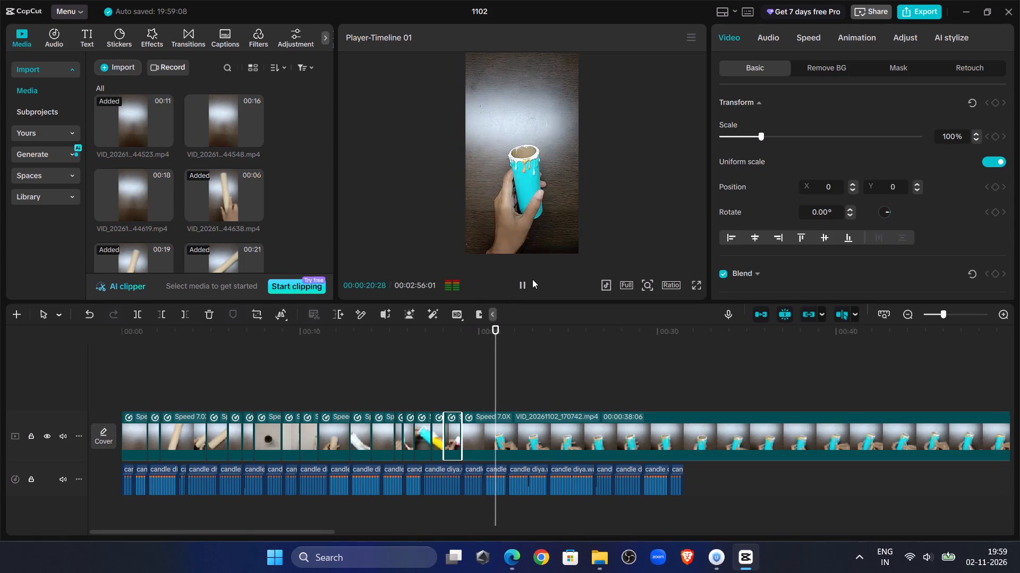
pyautogui.click(524, 288)
pyautogui.click(534, 427)
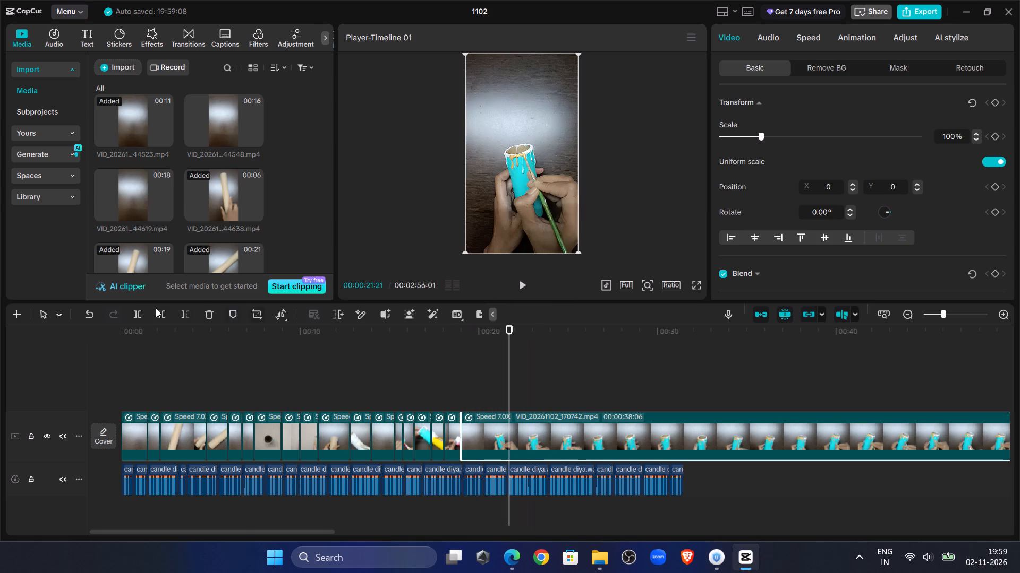
pyautogui.click(139, 312)
pyautogui.moveTo(510, 331); pyautogui.dragTo(946, 384)
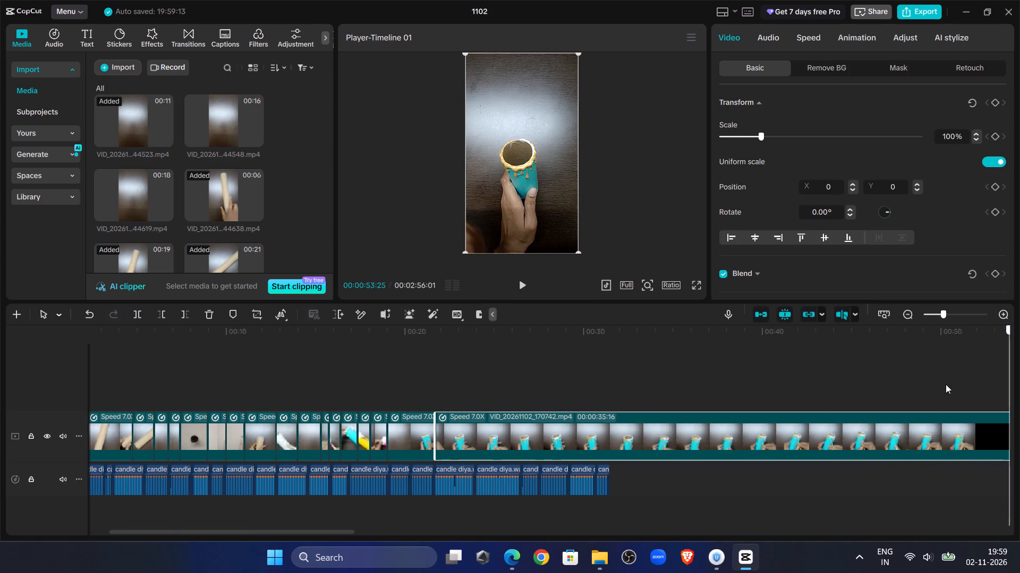
pyautogui.moveTo(946, 384); pyautogui.dragTo(868, 360)
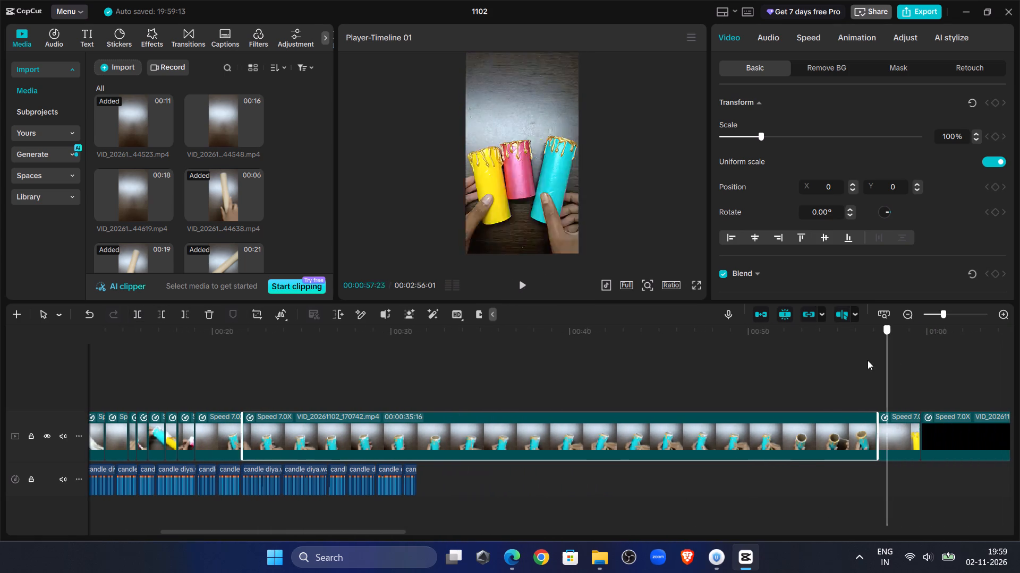
pyautogui.moveTo(868, 360); pyautogui.dragTo(772, 353)
pyautogui.click(159, 314)
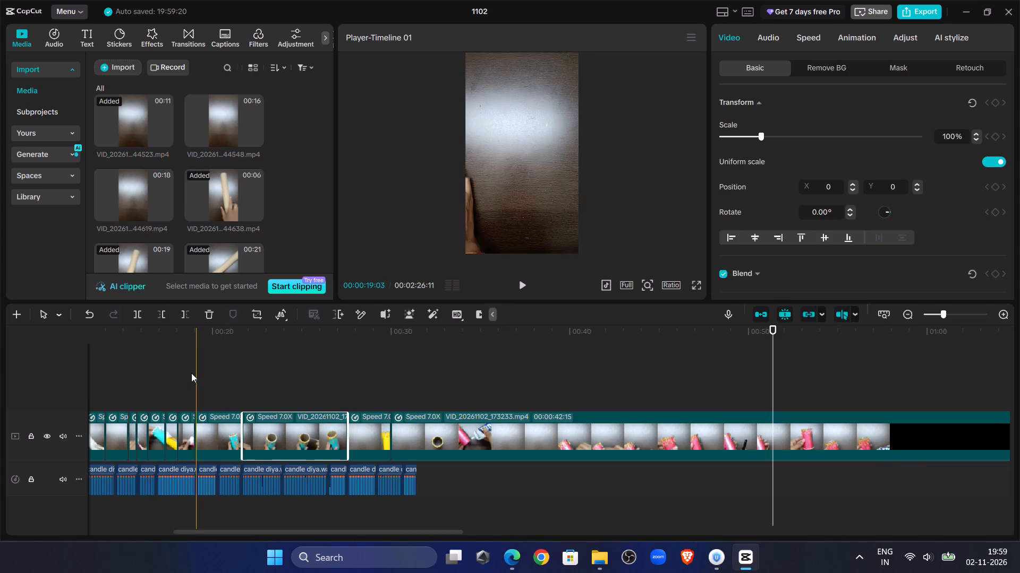
# Replay from about 19 seconds and set both pieces of VID_20261102_170742 to 10x speed.
pyautogui.click(190, 371)
pyautogui.click(528, 288)
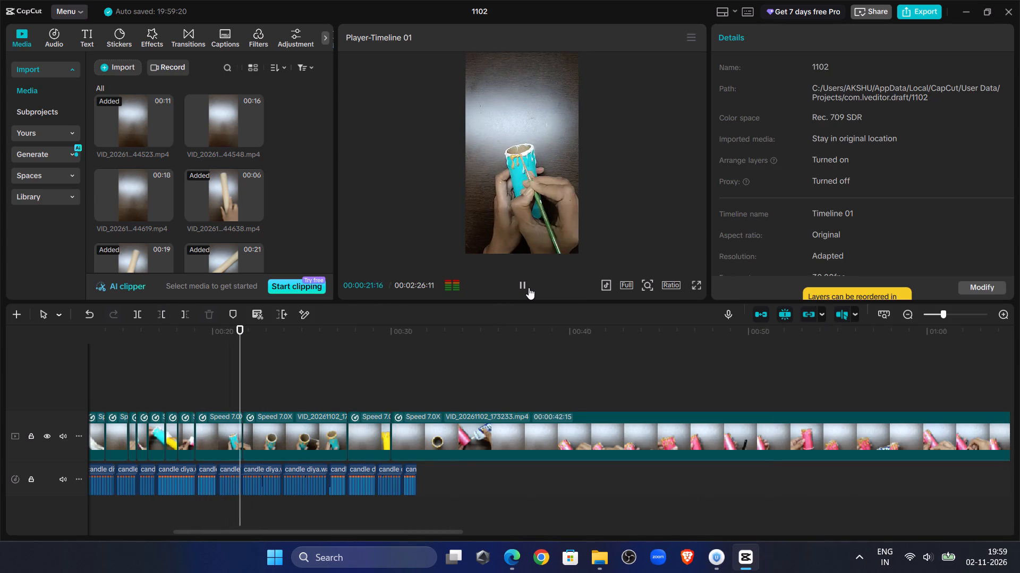
pyautogui.click(529, 288)
pyautogui.click(212, 421)
pyautogui.click(812, 41)
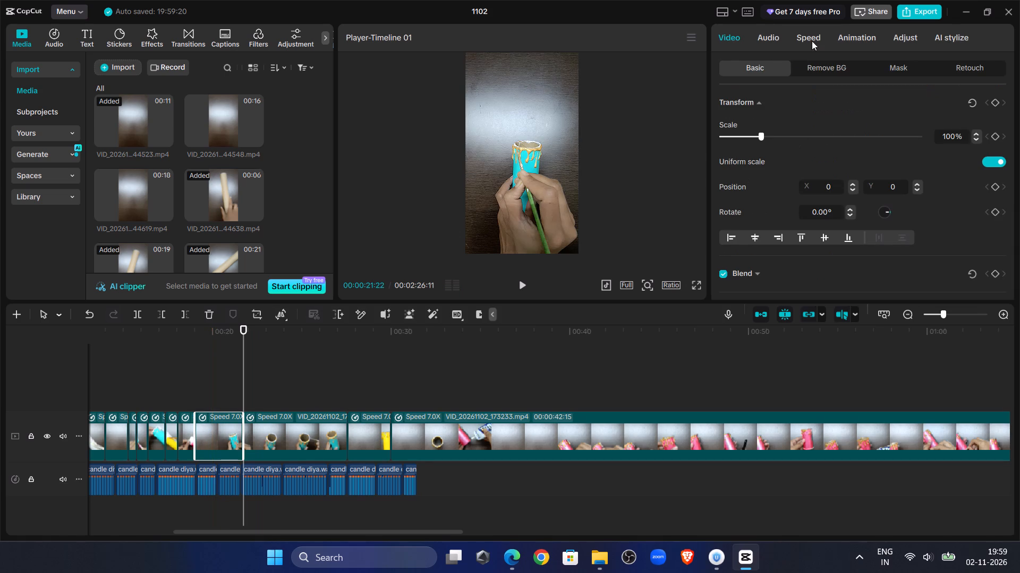
pyautogui.click(899, 123)
pyautogui.click(285, 428)
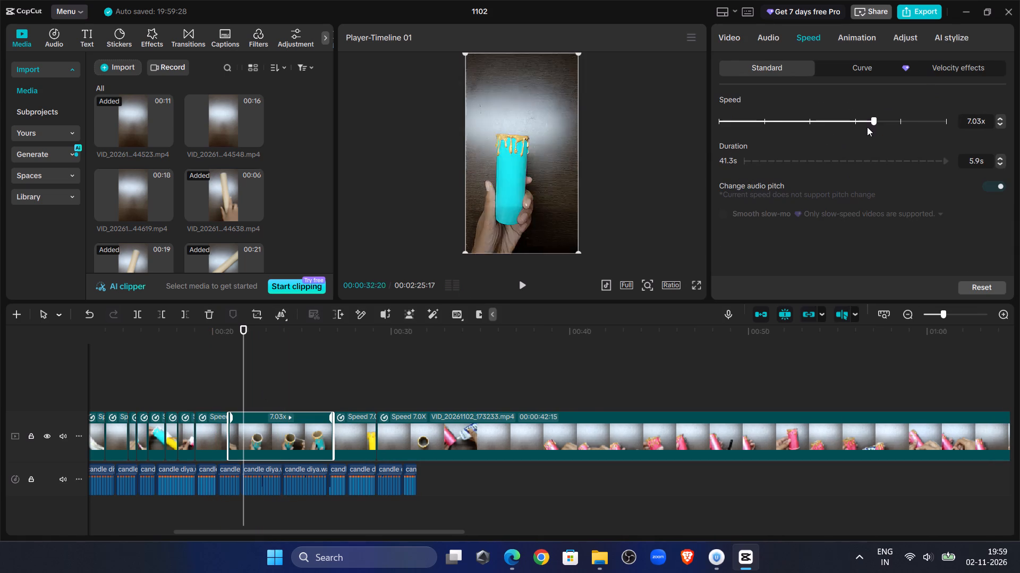
pyautogui.moveTo(873, 123); pyautogui.dragTo(898, 124)
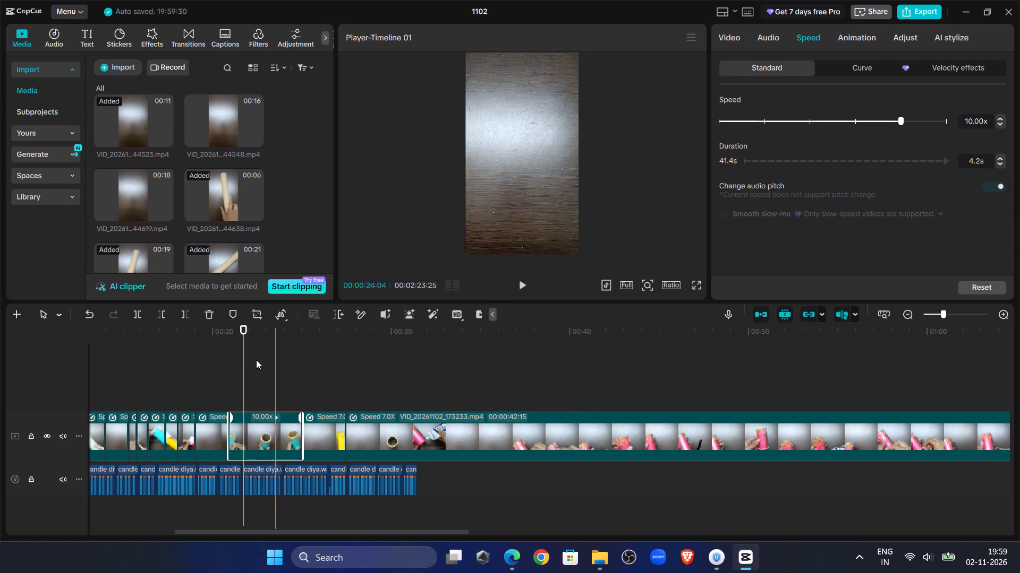
# Replay the first blue tube piece and trim its start at just under 20 seconds, where gold painting is under way.
pyautogui.click(200, 337)
pyautogui.click(522, 279)
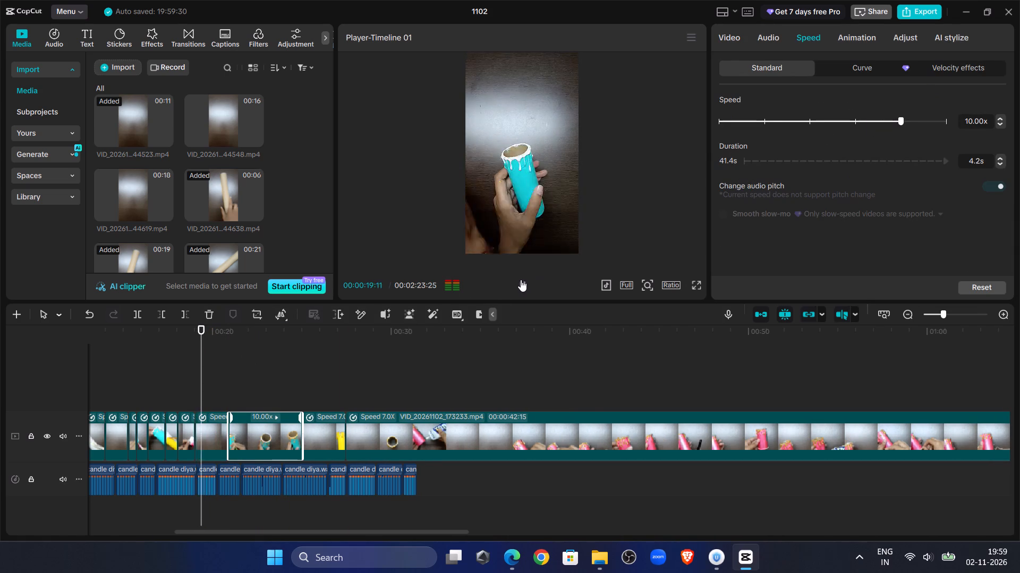
pyautogui.click(521, 280)
pyautogui.moveTo(214, 387); pyautogui.dragTo(203, 389)
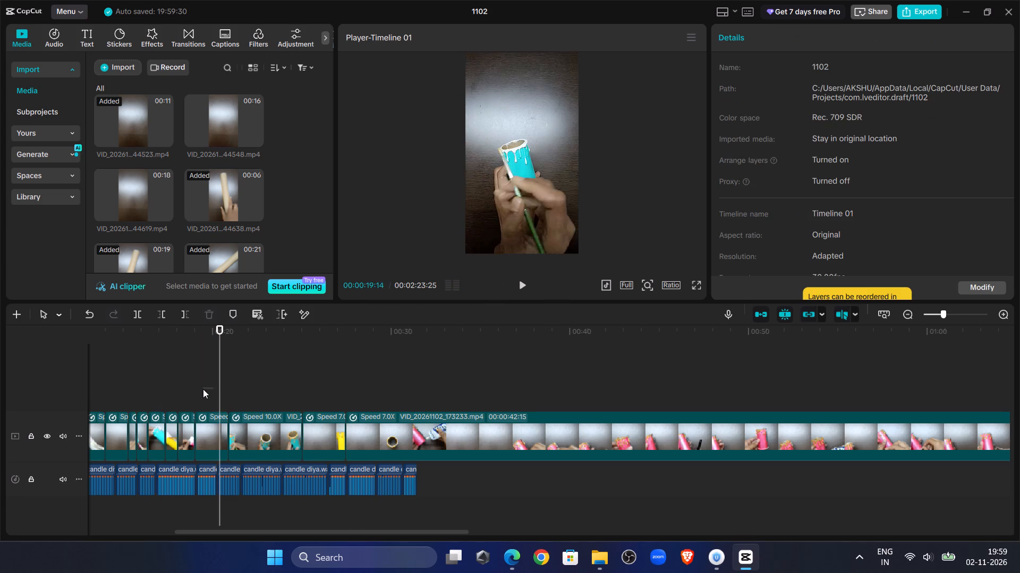
pyautogui.moveTo(203, 389); pyautogui.dragTo(202, 389)
pyautogui.click(202, 392)
pyautogui.click(209, 392)
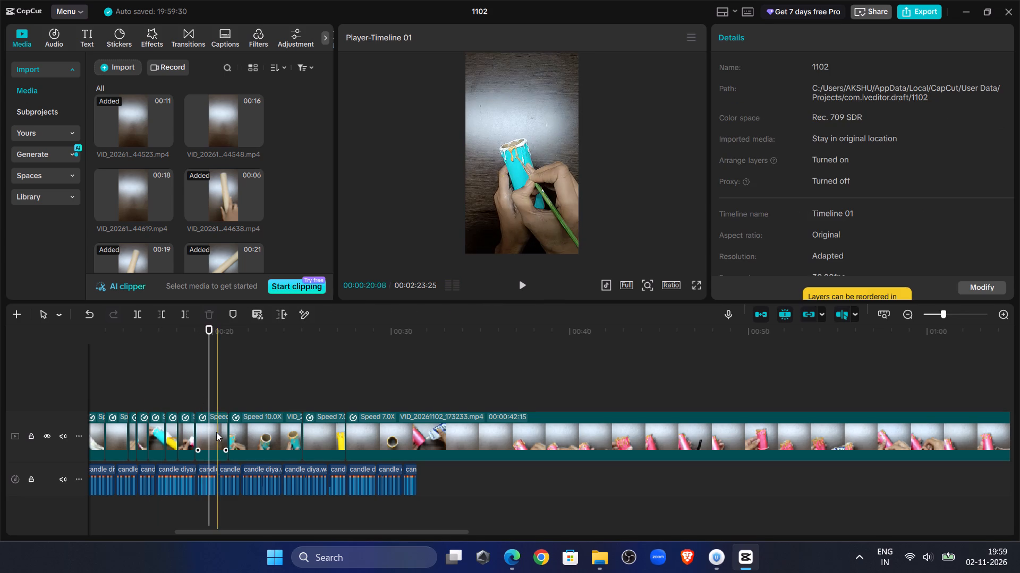
pyautogui.click(216, 432)
pyautogui.click(154, 313)
# Play the second blue tube piece, split it at 00:00:21:17, and remove the footage up to 00:00:23:20.
pyautogui.click(197, 379)
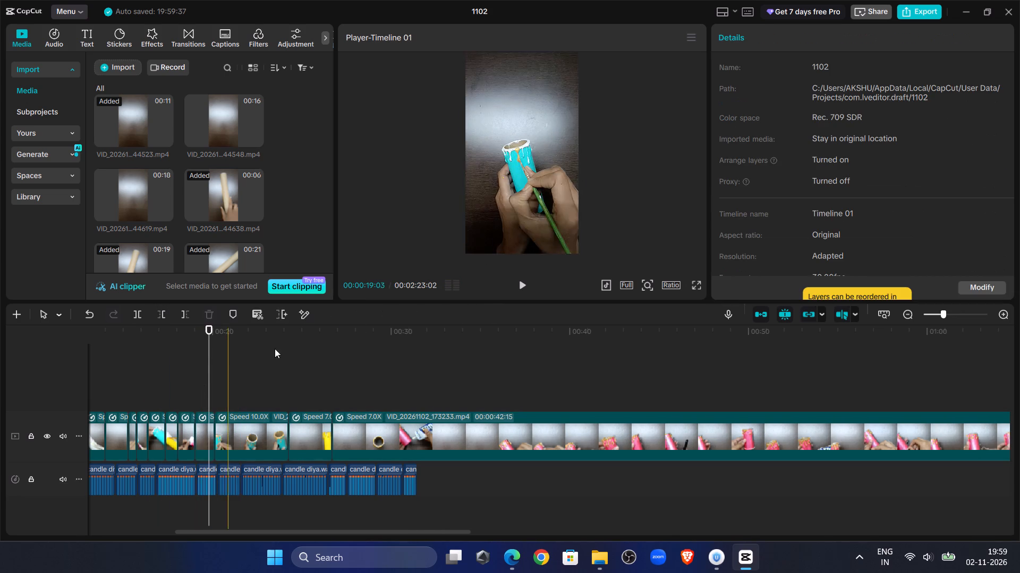
pyautogui.click(521, 283)
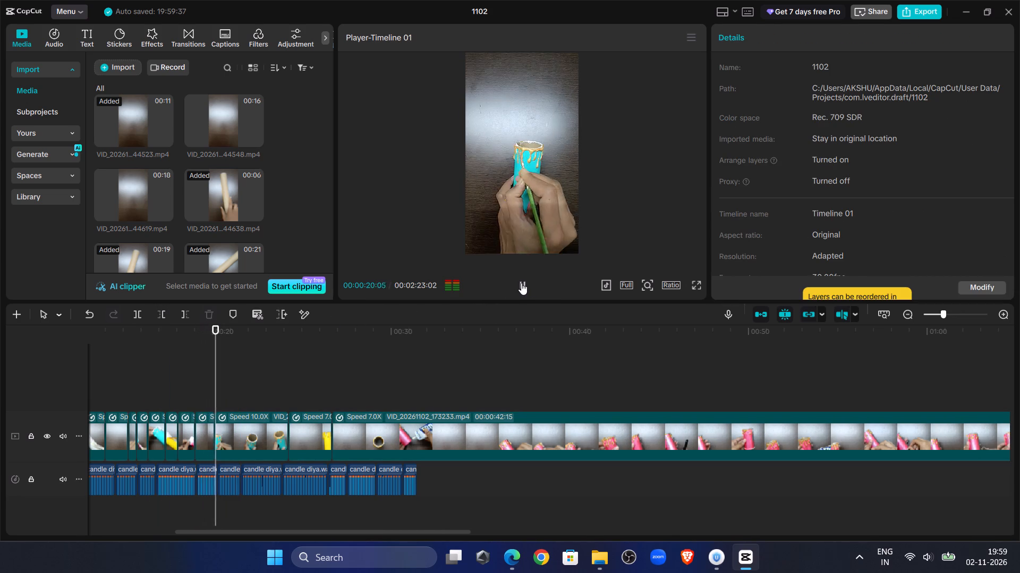
pyautogui.click(521, 283)
pyautogui.click(521, 283)
pyautogui.click(521, 283)
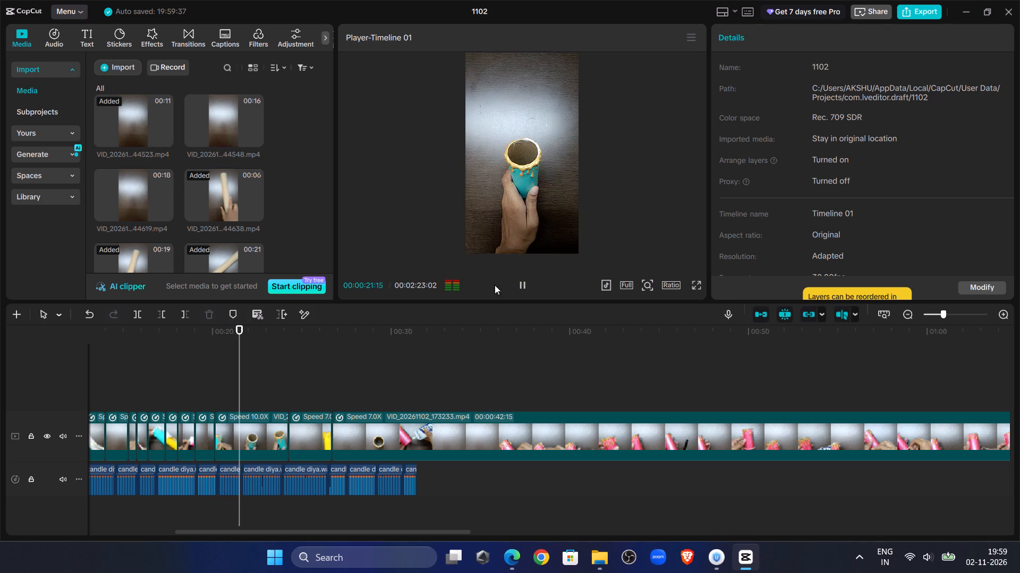
pyautogui.click(250, 423)
pyautogui.click(141, 310)
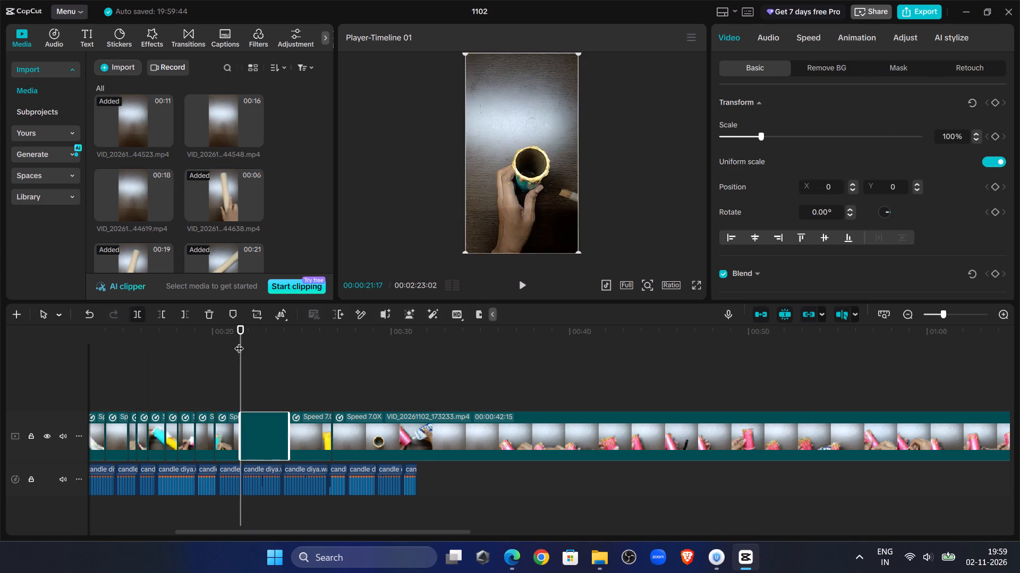
pyautogui.moveTo(239, 342); pyautogui.dragTo(278, 363)
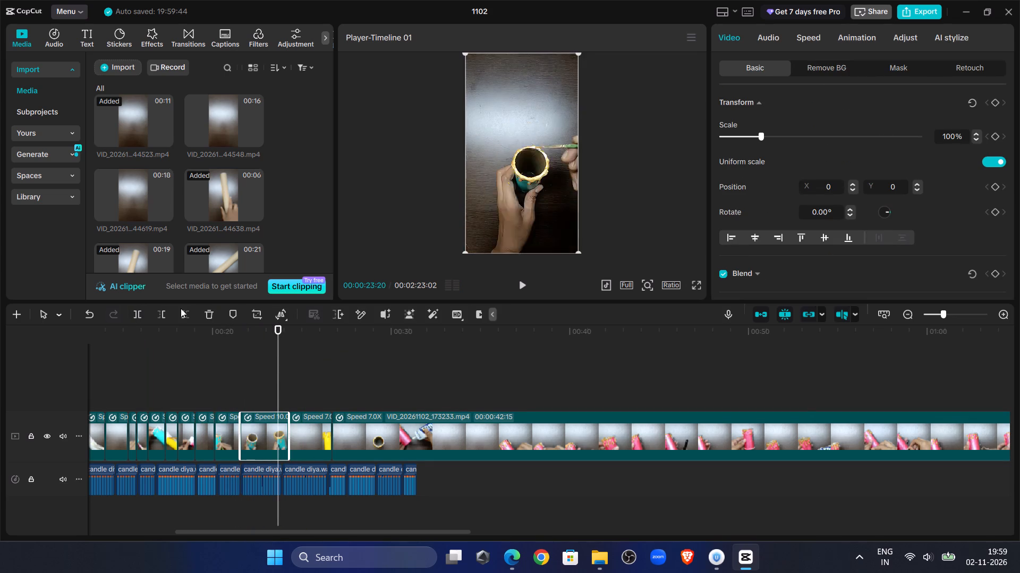
pyautogui.click(160, 311)
# Preview from 00:00:20:04 and delete the short leftover clip of the finished blue tube before the three-tube shot.
pyautogui.click(214, 368)
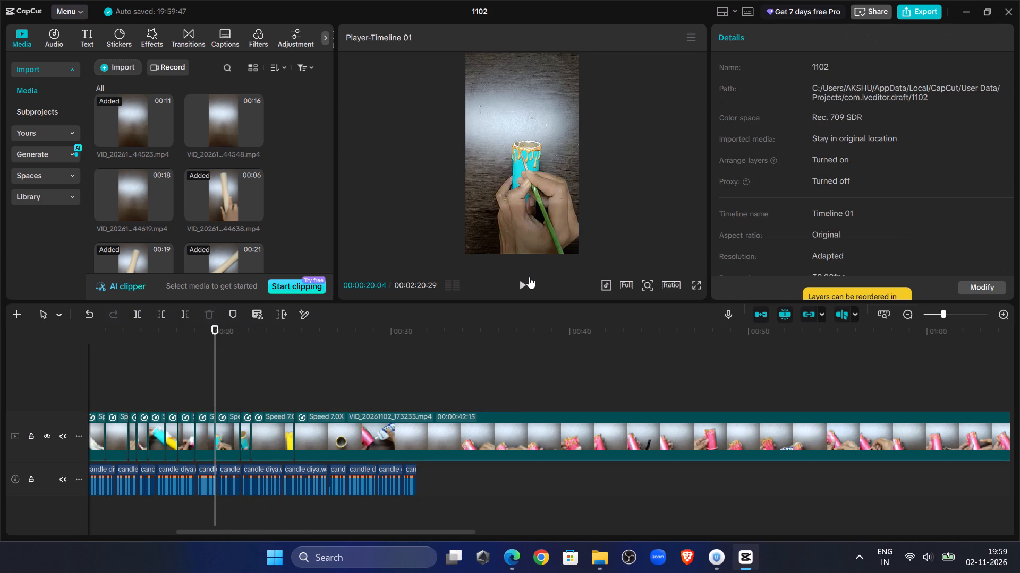
pyautogui.click(529, 277)
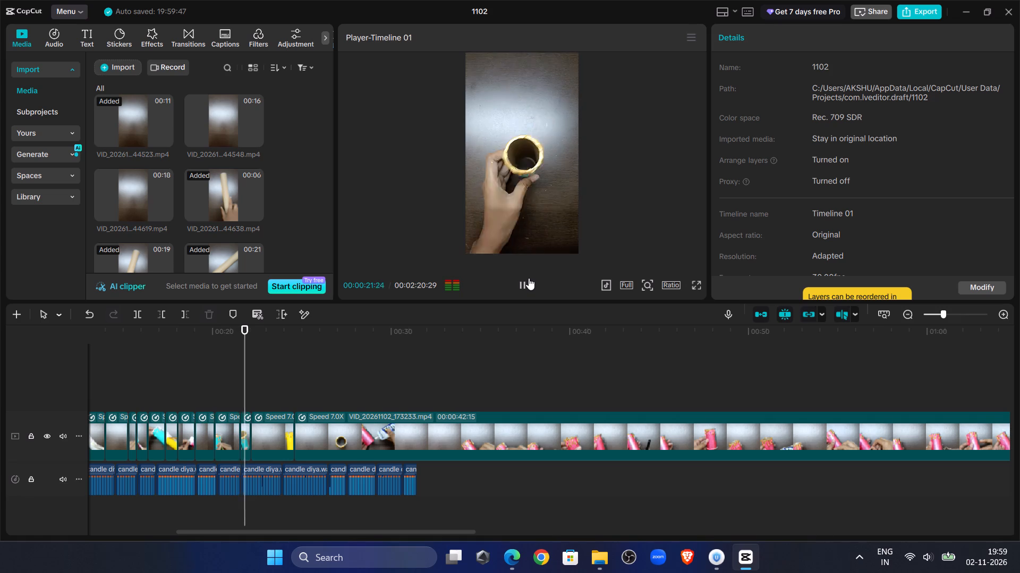
pyautogui.click(529, 278)
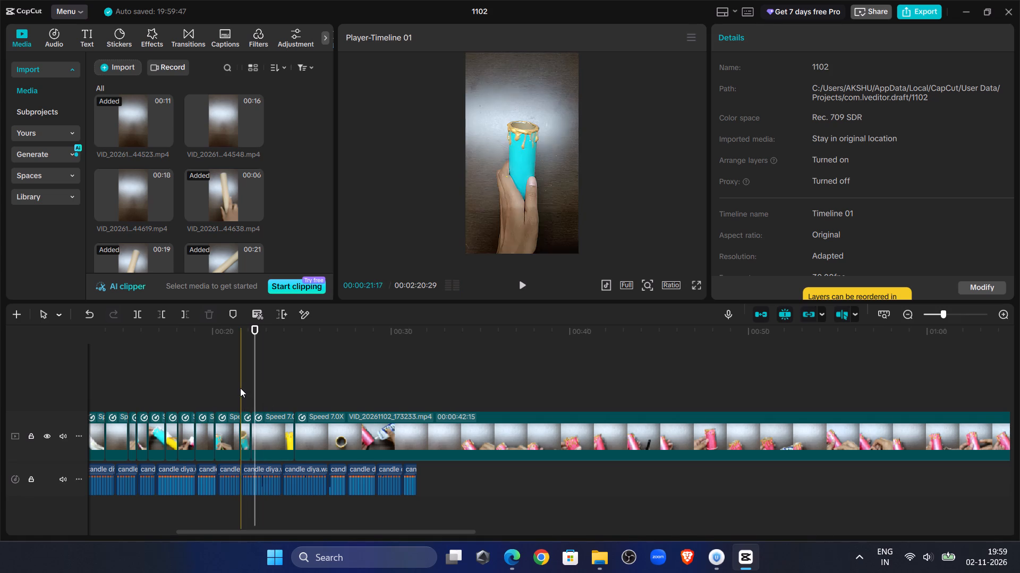
pyautogui.click(240, 387)
pyautogui.click(246, 427)
pyautogui.press('Delete')
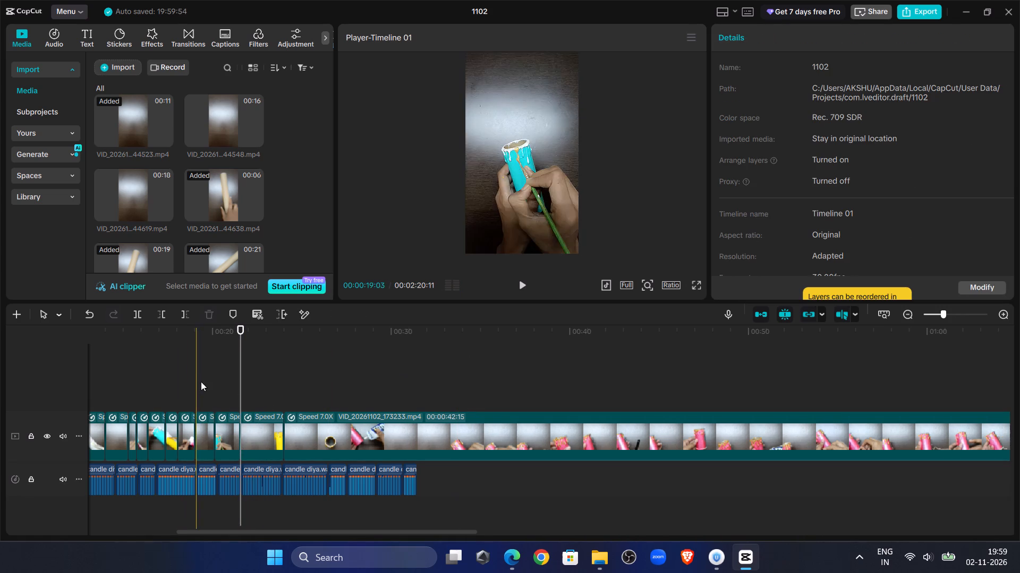
# Play from about 19 seconds and trim the end of the three-tube clip at 00:00:23:08.
pyautogui.click(201, 381)
pyautogui.doubleClick(513, 278)
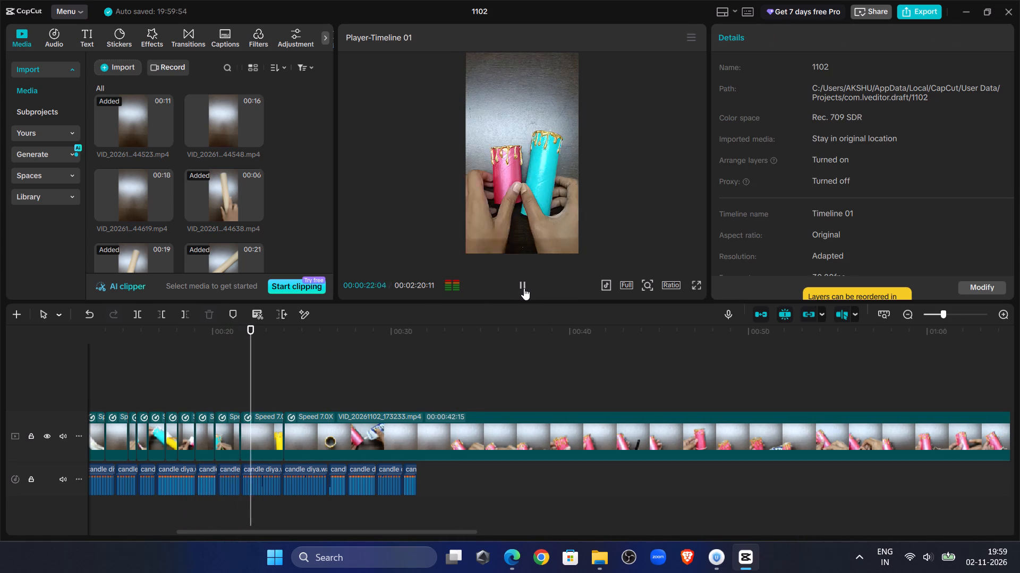
pyautogui.click(524, 288)
pyautogui.click(524, 288)
pyautogui.click(524, 288)
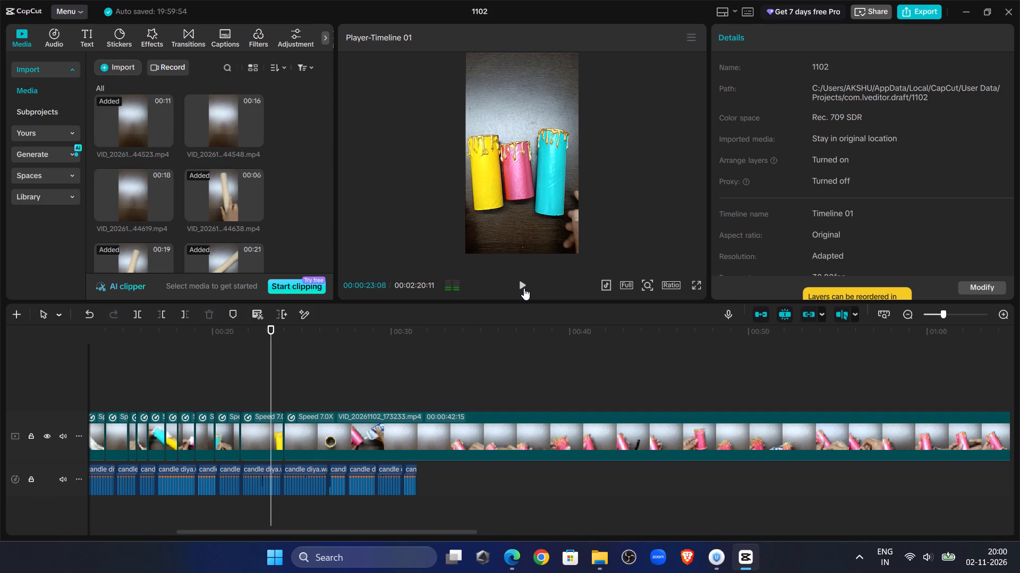
pyautogui.click(259, 435)
pyautogui.click(186, 318)
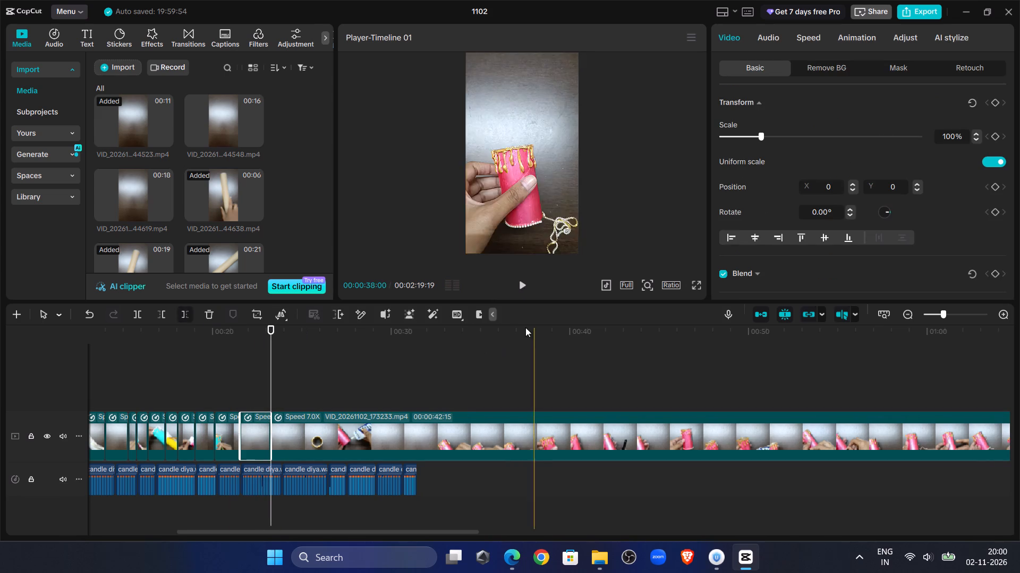
# Preview the start of the pink tube clip VID_20261102_173233 and split it at about 24.5 seconds.
pyautogui.click(525, 286)
pyautogui.click(525, 286)
pyautogui.click(532, 285)
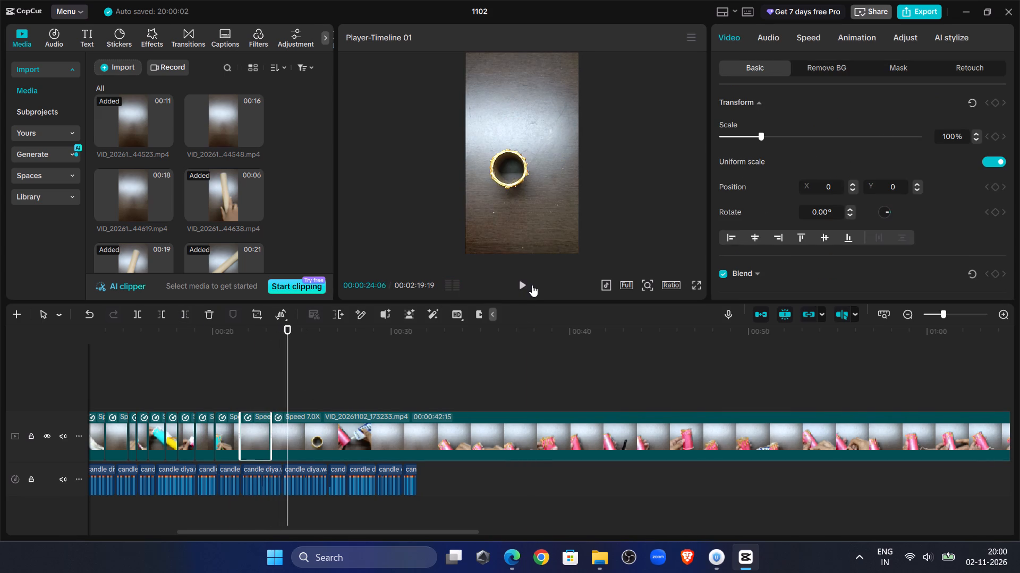
pyautogui.click(527, 282)
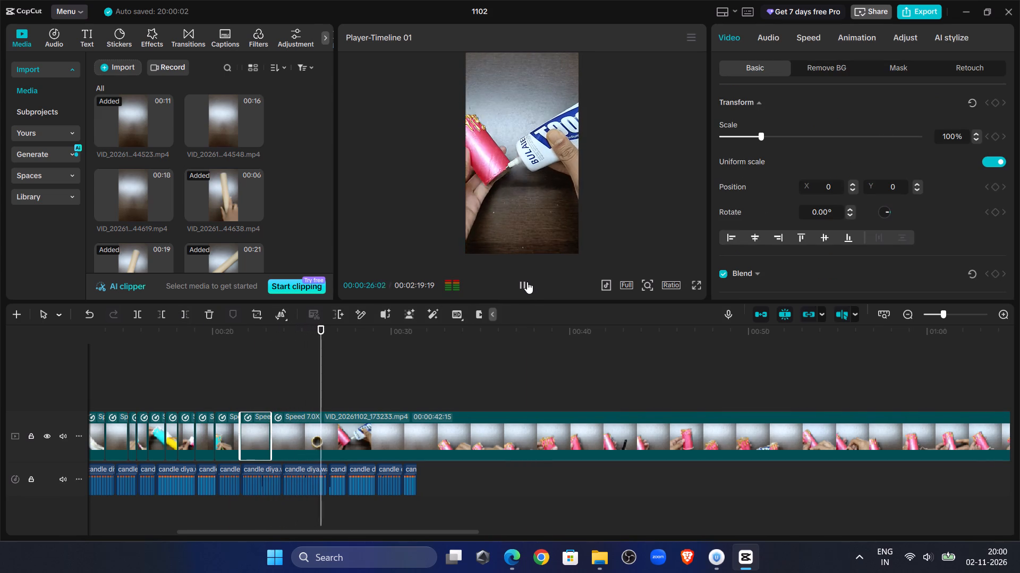
pyautogui.moveTo(324, 372); pyautogui.dragTo(270, 374)
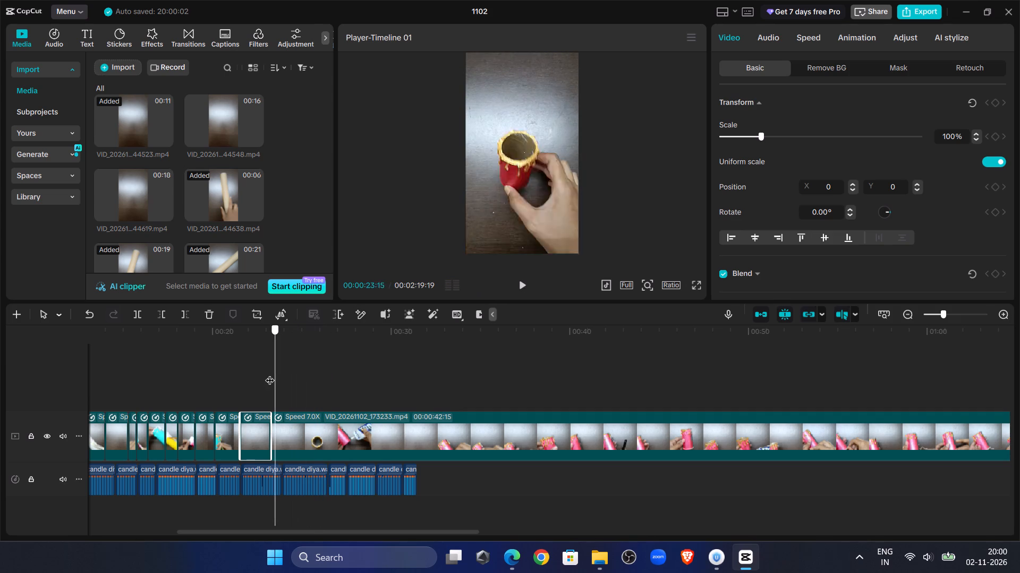
pyautogui.moveTo(270, 374); pyautogui.dragTo(295, 378)
pyautogui.click(297, 428)
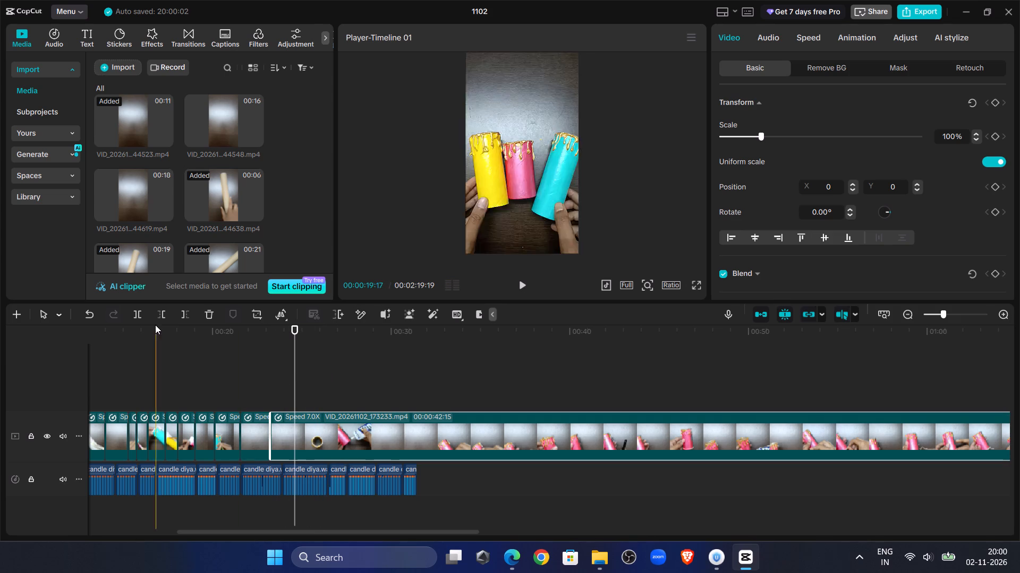
pyautogui.click(138, 315)
# Scrub the remaining pink tube piece and trim its start at about 32 seconds, where beads are being attached.
pyautogui.moveTo(294, 331); pyautogui.dragTo(553, 379)
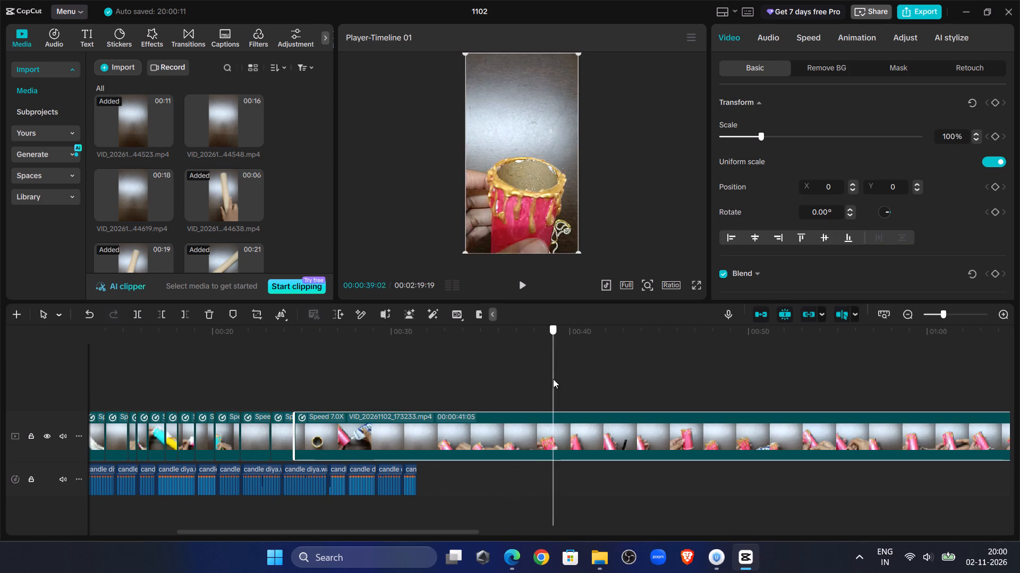
pyautogui.moveTo(553, 379); pyautogui.dragTo(432, 375)
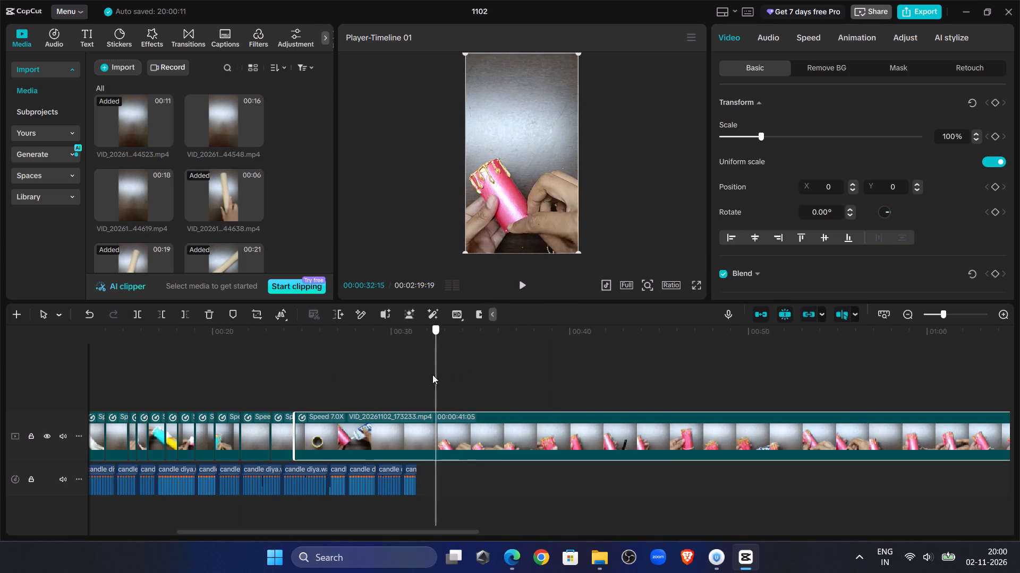
pyautogui.moveTo(432, 375); pyautogui.dragTo(423, 375)
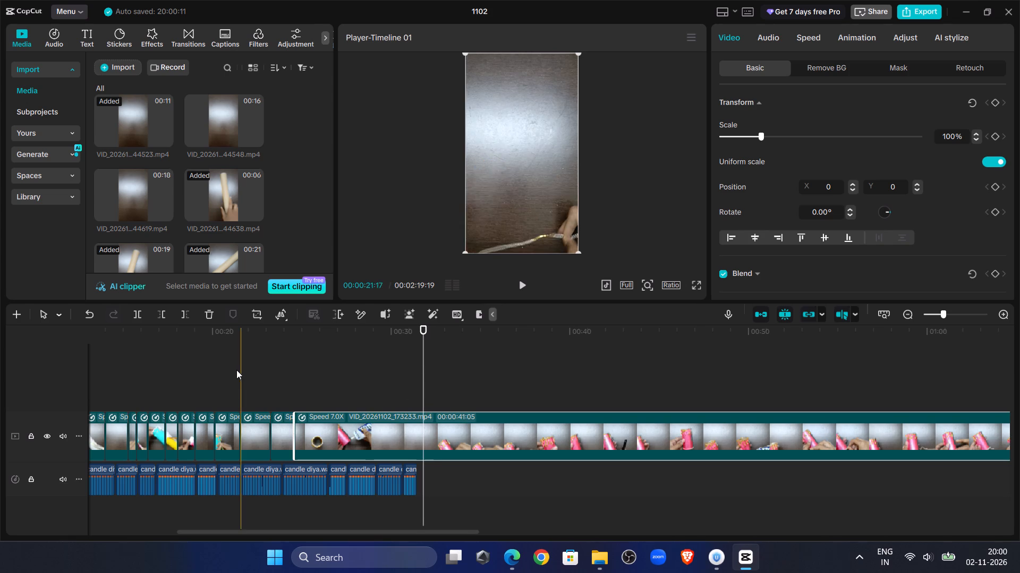
pyautogui.click(162, 318)
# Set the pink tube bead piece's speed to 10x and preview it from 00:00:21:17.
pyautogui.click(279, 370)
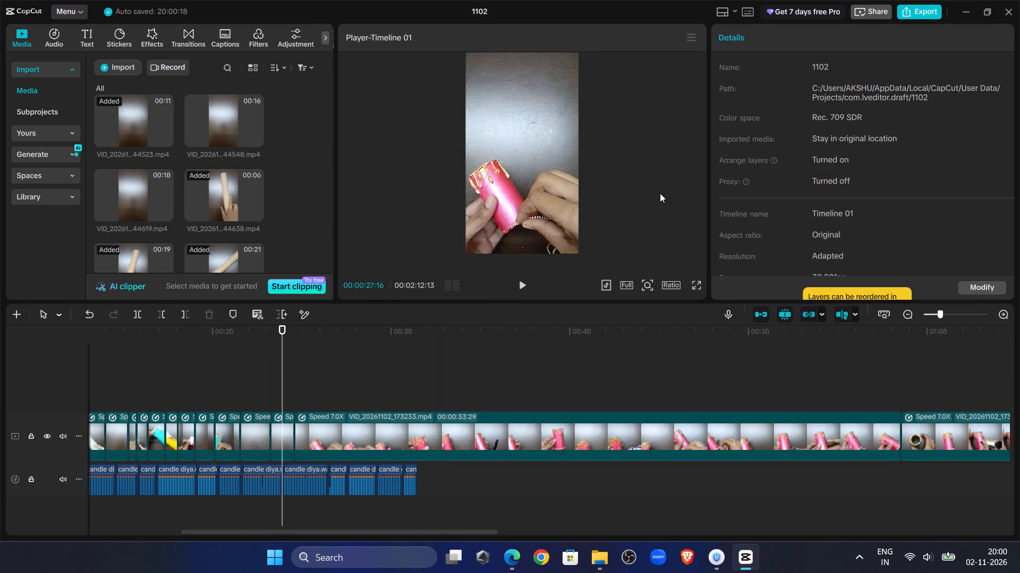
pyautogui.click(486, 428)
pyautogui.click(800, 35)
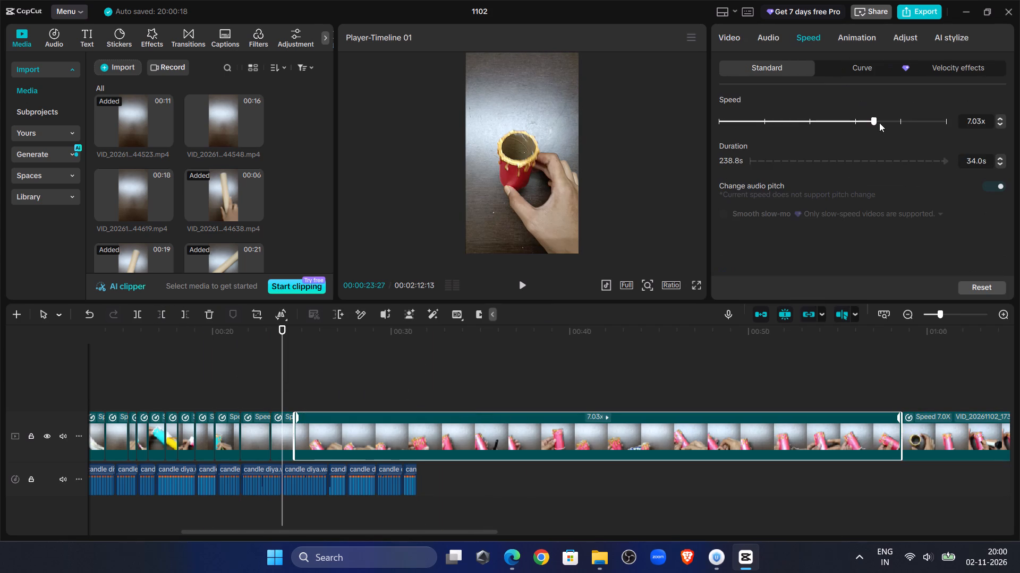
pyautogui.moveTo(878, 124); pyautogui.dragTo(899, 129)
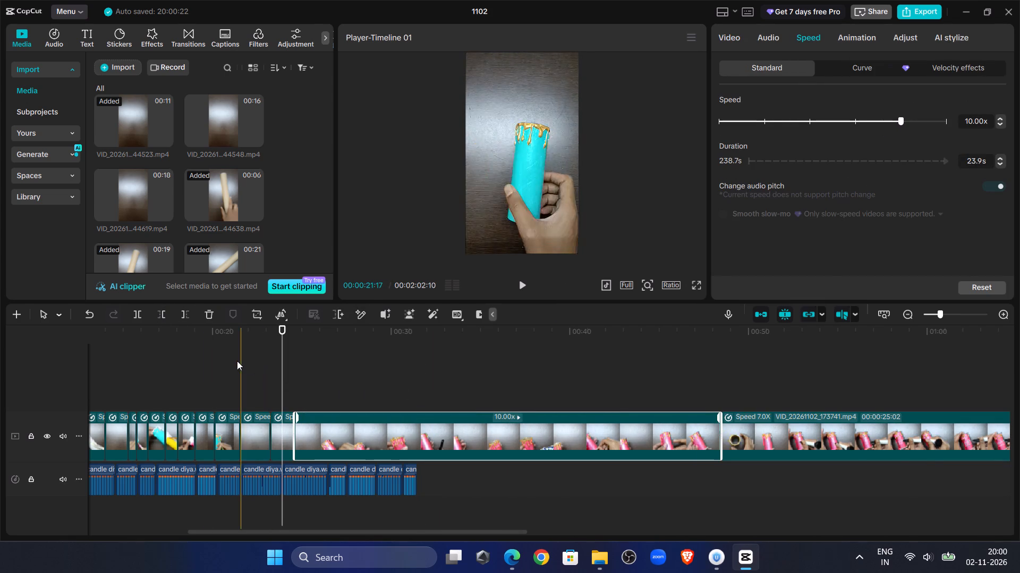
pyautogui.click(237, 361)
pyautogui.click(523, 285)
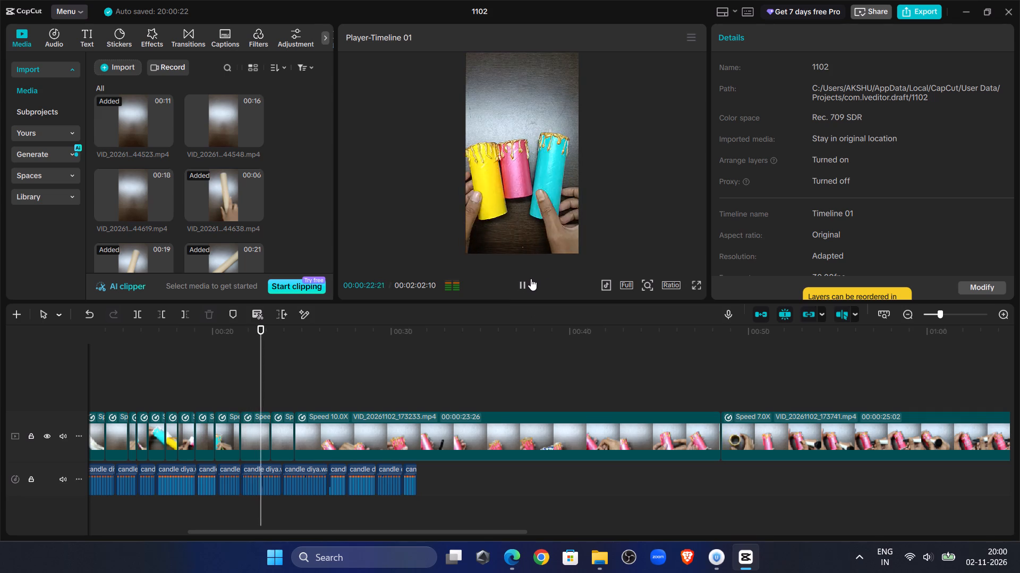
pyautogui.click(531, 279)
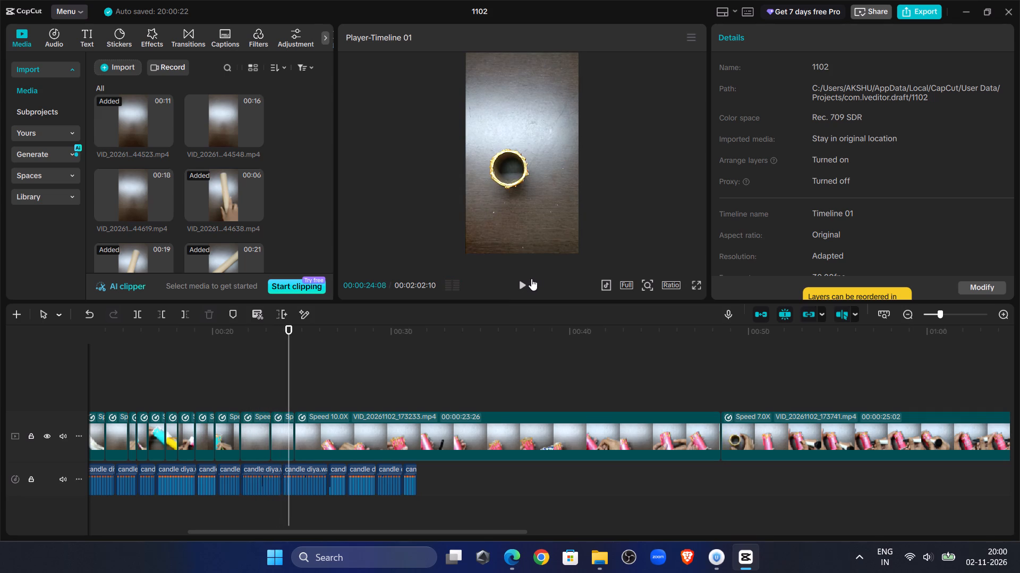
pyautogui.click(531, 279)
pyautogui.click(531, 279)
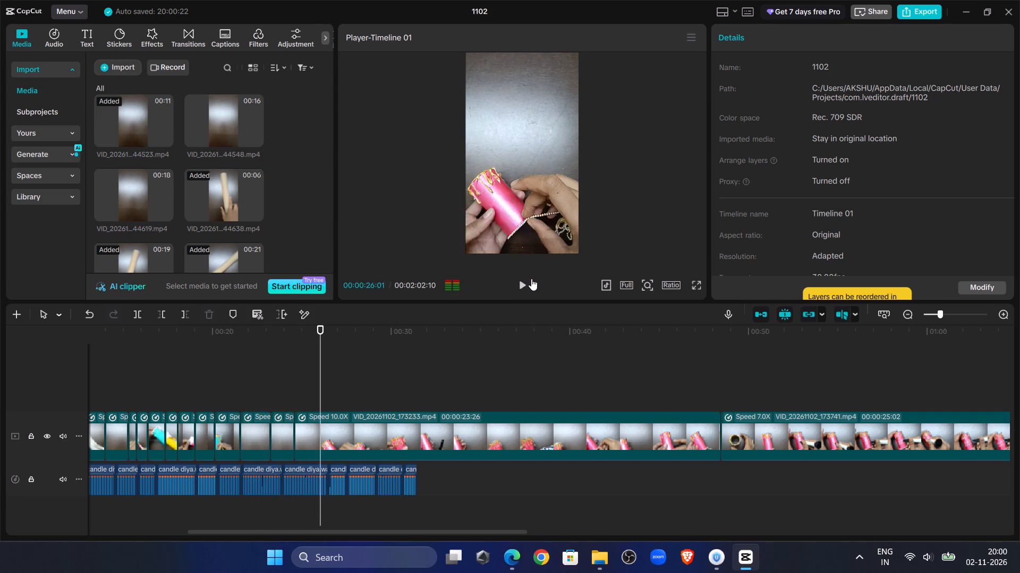
# Set the speed of the pink tube bead piece of VID_20261102_173233 to the maximum 100x.
pyautogui.click(459, 423)
pyautogui.click(824, 40)
pyautogui.moveTo(896, 122); pyautogui.dragTo(903, 124)
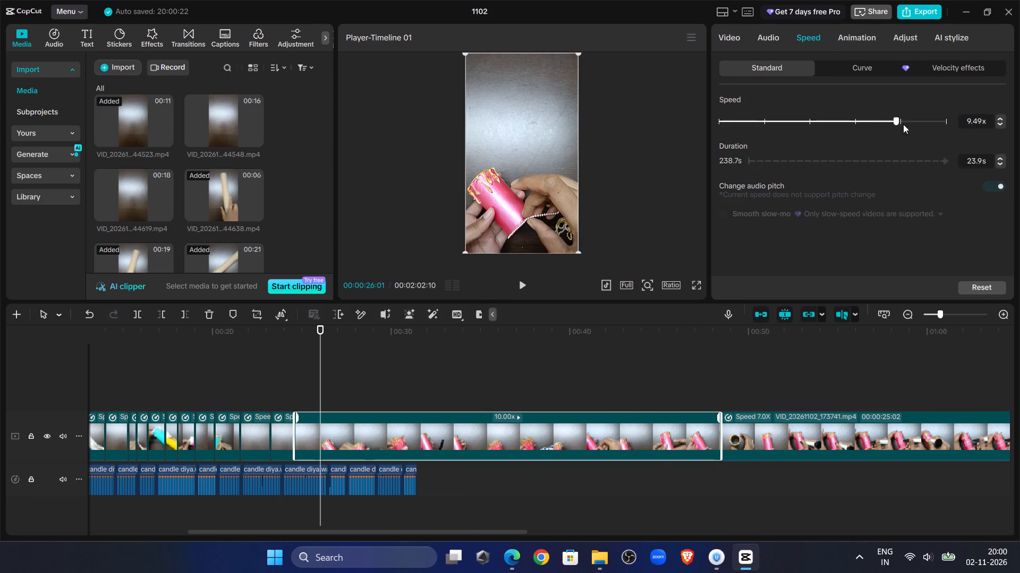
pyautogui.moveTo(903, 124); pyautogui.dragTo(1019, 146)
# Play the pink tube bead piece from its start and trim its end at 00:00:25:26.
pyautogui.click(296, 369)
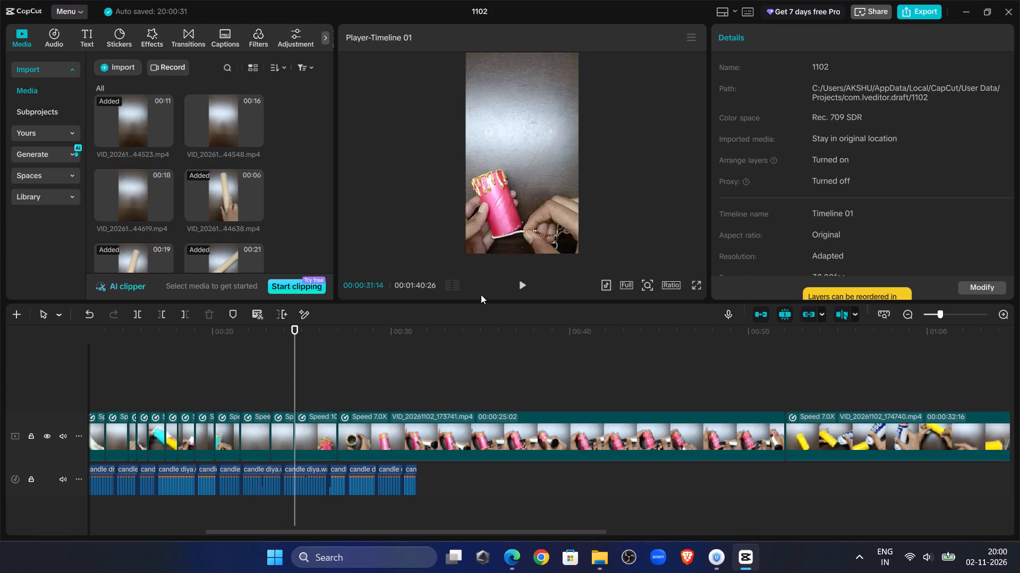
pyautogui.click(540, 286)
pyautogui.click(521, 282)
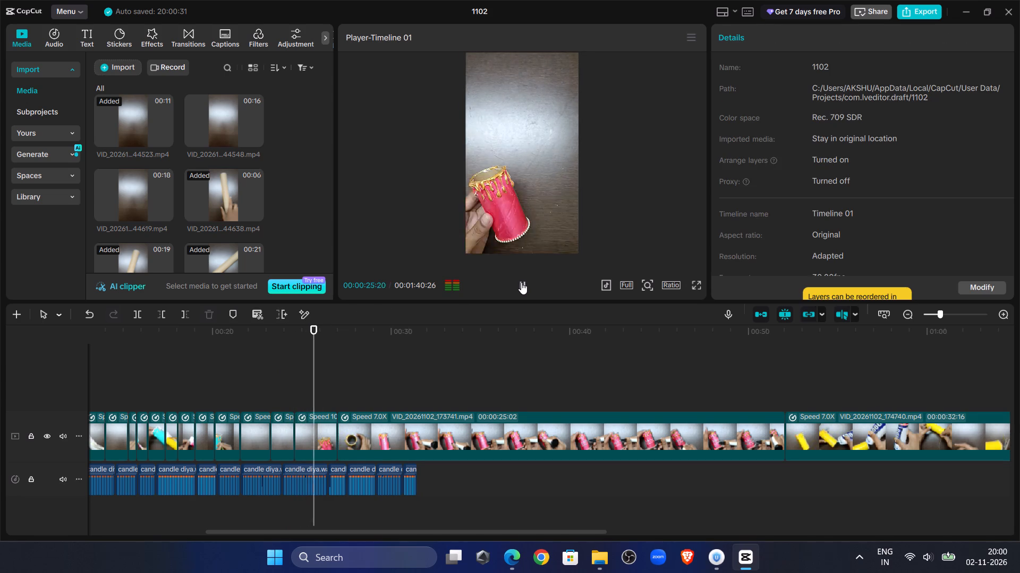
pyautogui.click(521, 282)
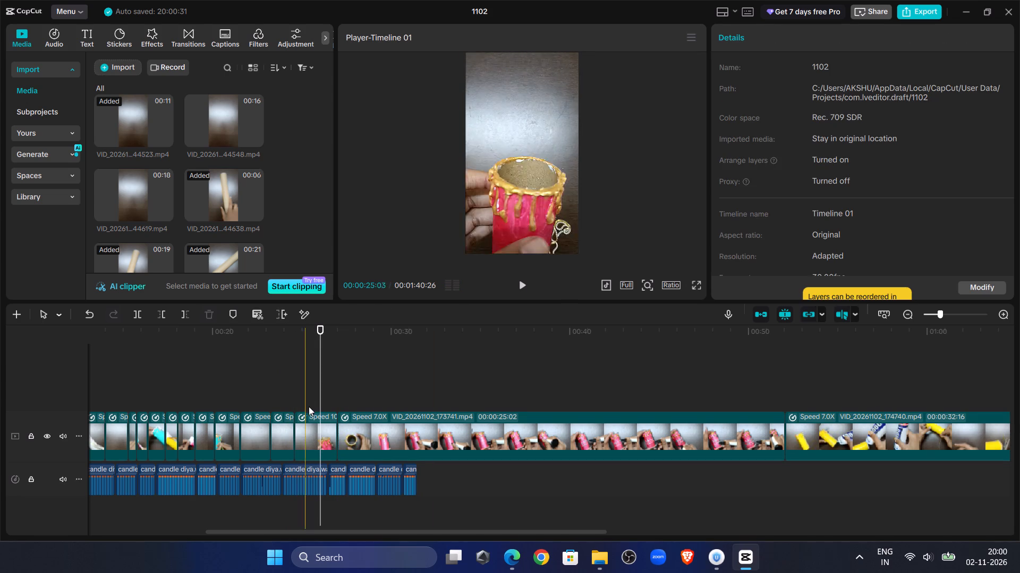
pyautogui.moveTo(321, 386); pyautogui.dragTo(313, 389)
pyautogui.click(313, 389)
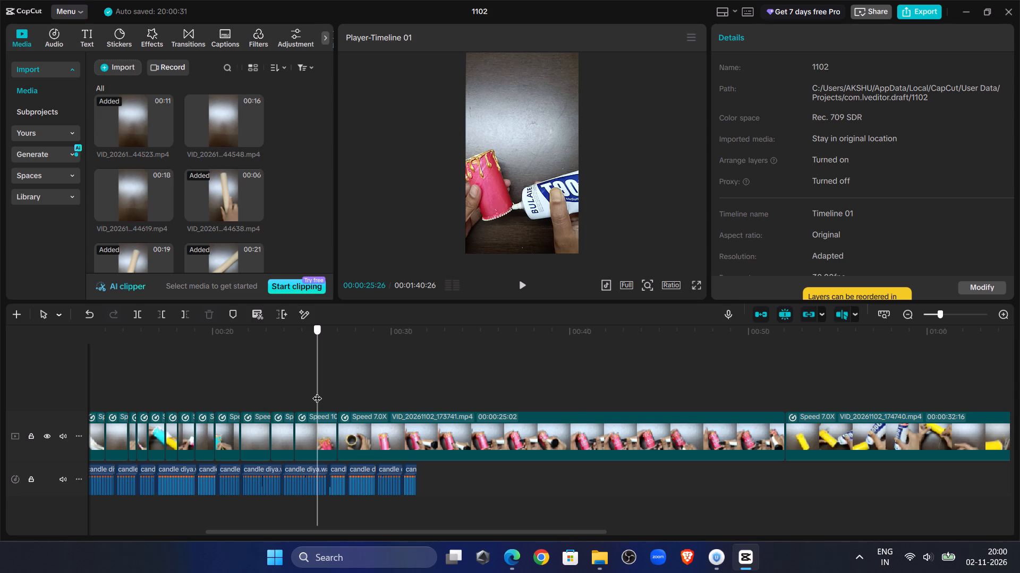
pyautogui.click(313, 424)
pyautogui.click(183, 317)
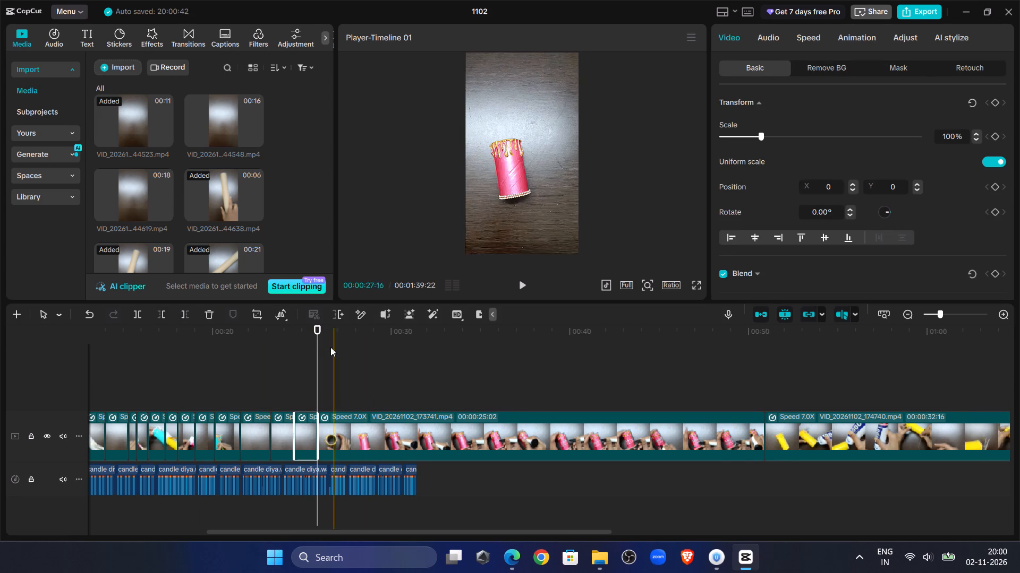
# Scrub VID_20261102_173741 and trim its start at about 28.5 seconds, where drawing on the pink tube is under way.
pyautogui.moveTo(318, 342); pyautogui.dragTo(436, 360)
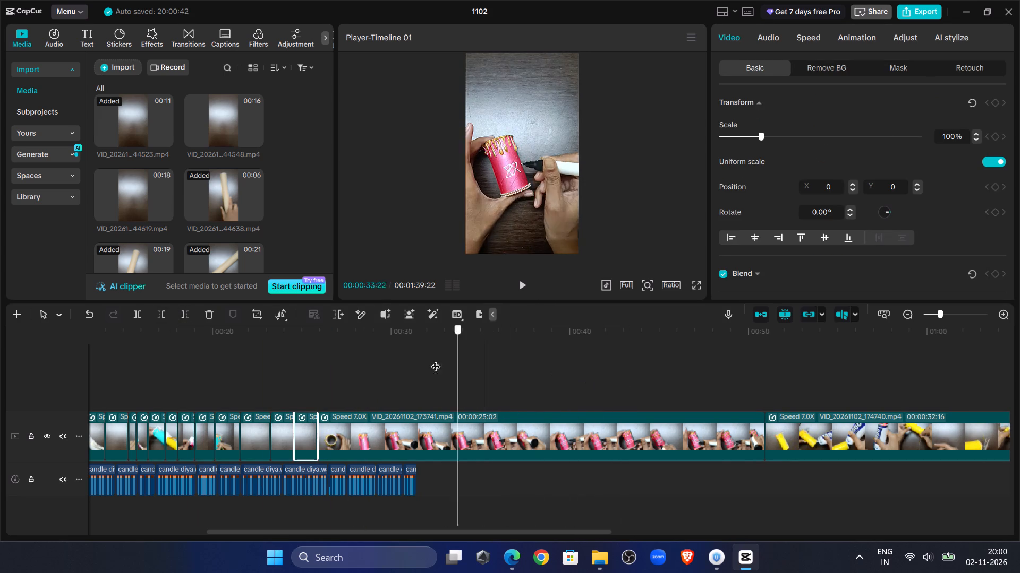
pyautogui.moveTo(436, 360); pyautogui.dragTo(398, 381)
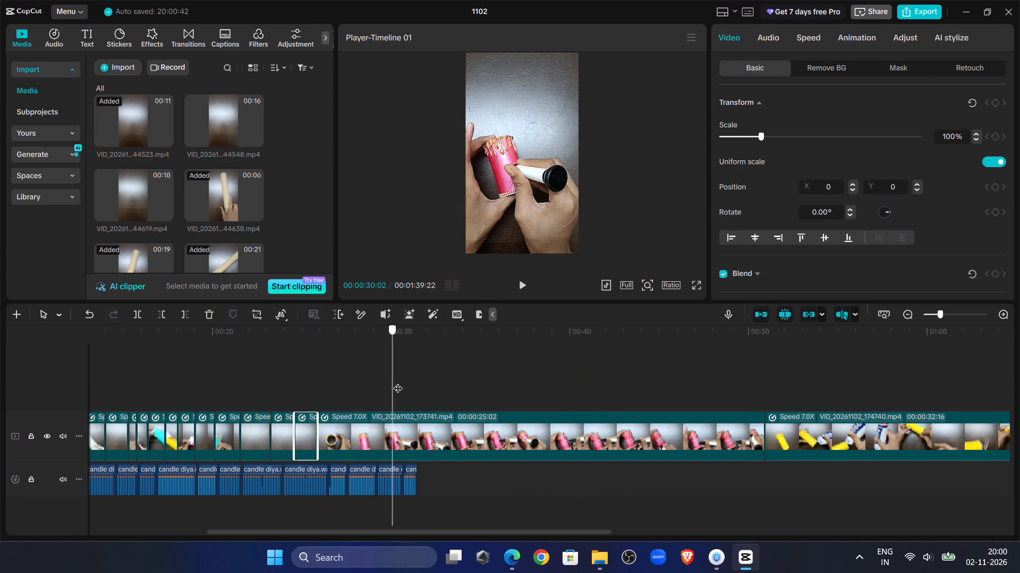
pyautogui.moveTo(398, 381); pyautogui.dragTo(382, 382)
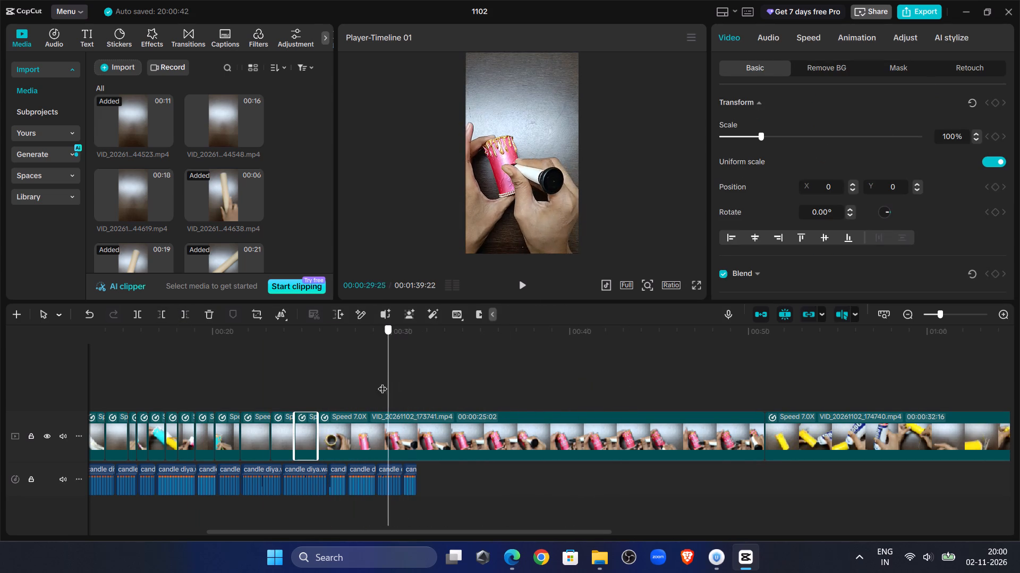
pyautogui.moveTo(382, 382); pyautogui.dragTo(363, 397)
pyautogui.click(373, 441)
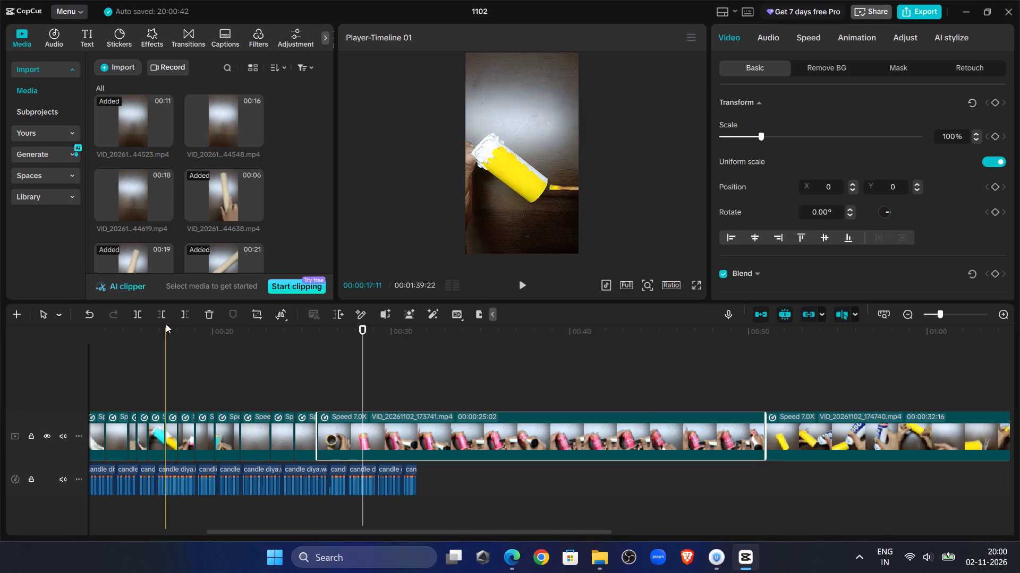
pyautogui.click(165, 317)
# Preview from 00:00:24:09 and set the speed of the pink tube drawing clip VID_20261102_173741 to 100x.
pyautogui.click(290, 395)
pyautogui.moveTo(513, 295); pyautogui.dragTo(521, 285)
pyautogui.click(533, 275)
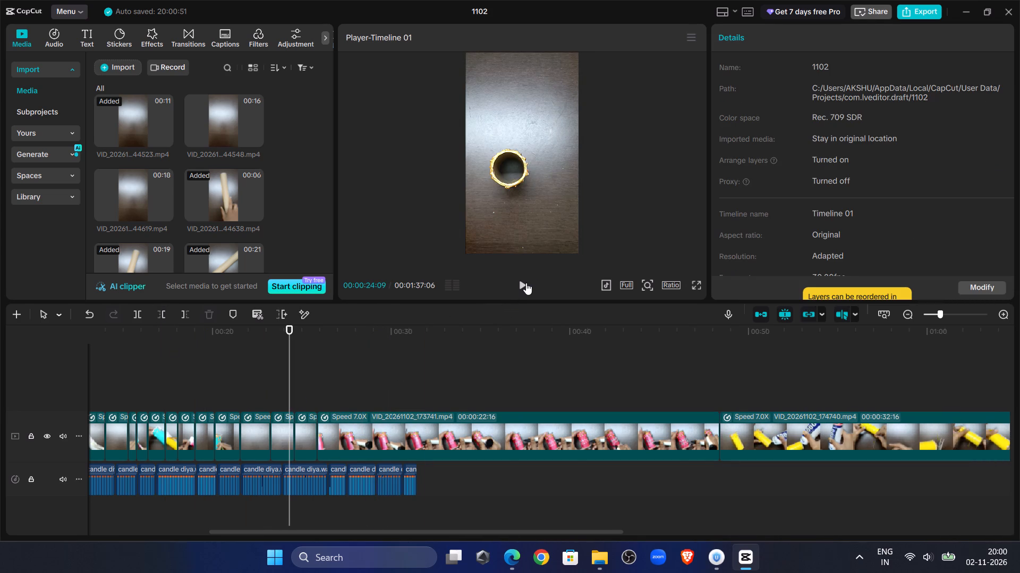
pyautogui.click(526, 283)
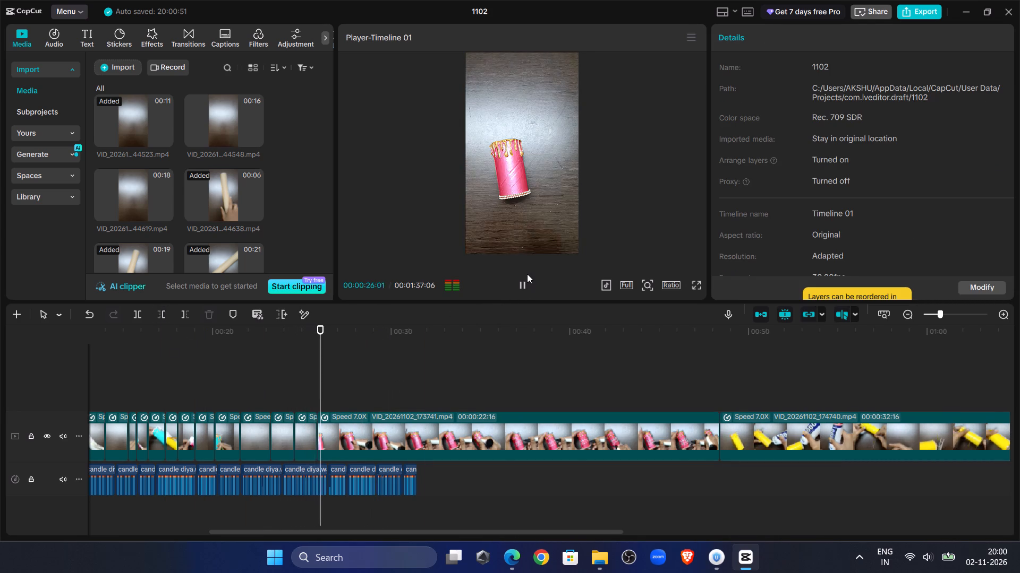
pyautogui.click(527, 274)
pyautogui.click(480, 429)
pyautogui.moveTo(804, 28); pyautogui.dragTo(804, 33)
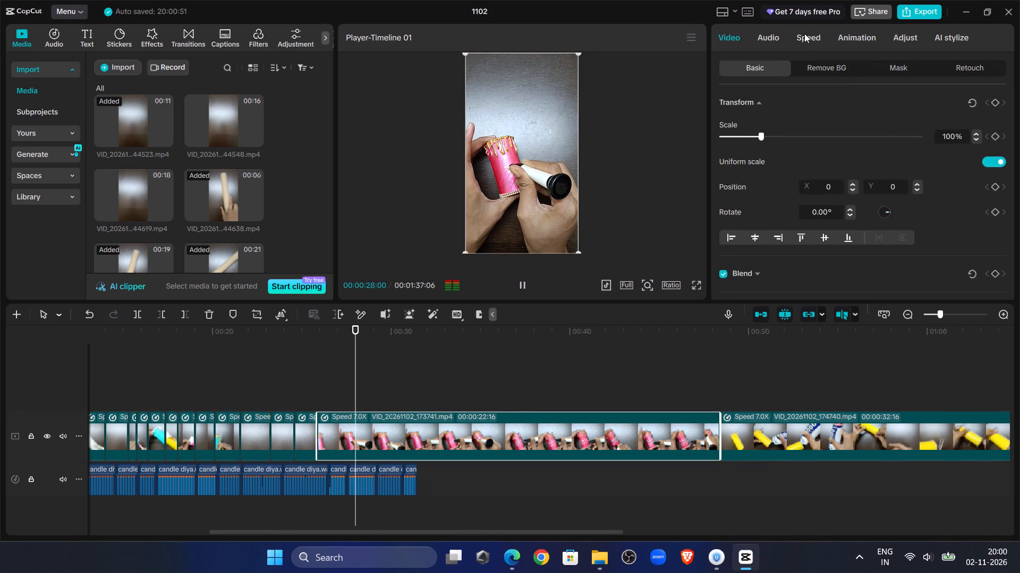
pyautogui.moveTo(874, 121); pyautogui.dragTo(972, 144)
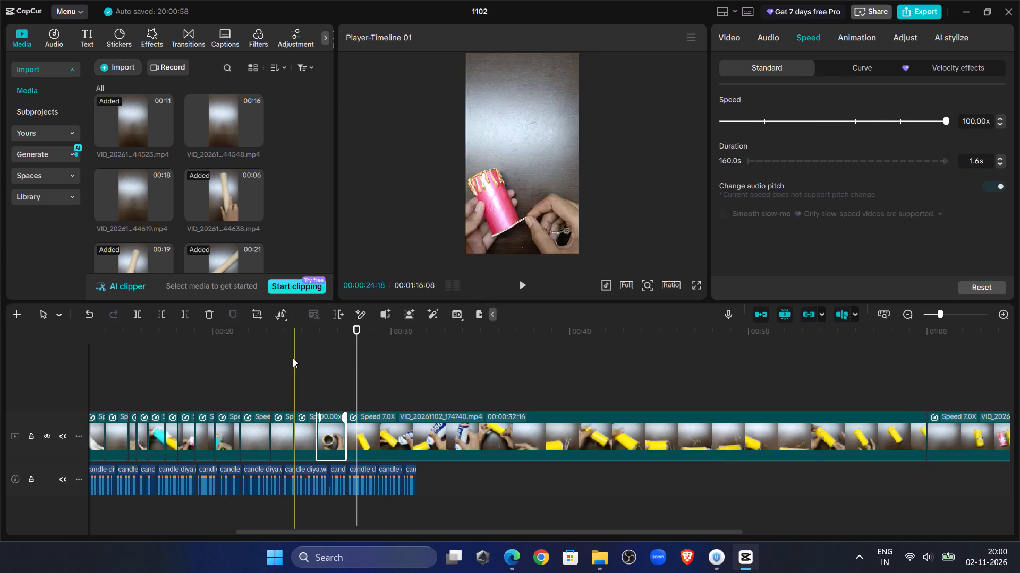
# Preview from 00:00:24:18 into the yellow tube clip VID_20261102_174740 and trim that clip's start at 00:00:39:04.
pyautogui.click(293, 358)
pyautogui.click(526, 290)
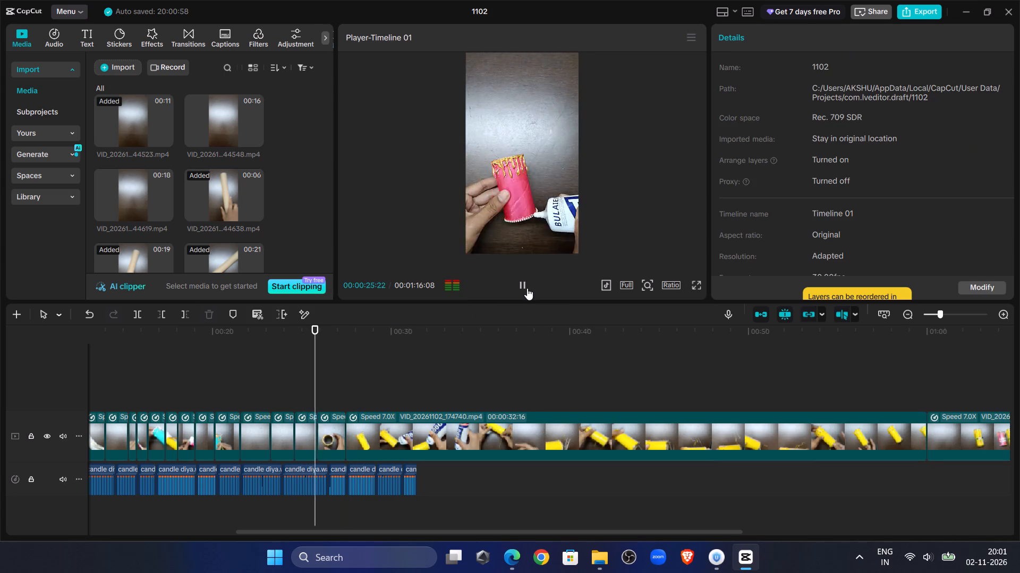
pyautogui.click(529, 285)
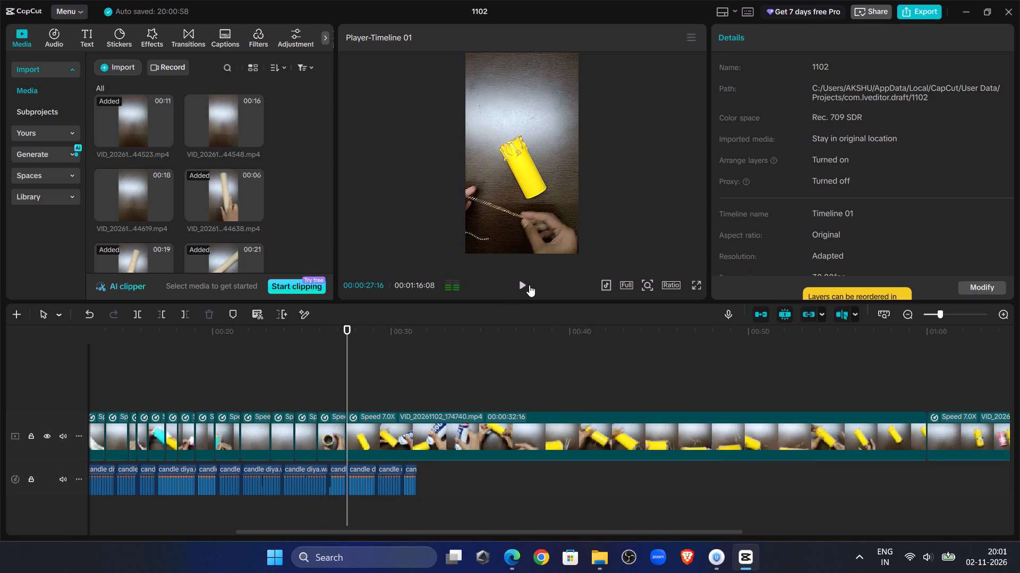
pyautogui.click(529, 285)
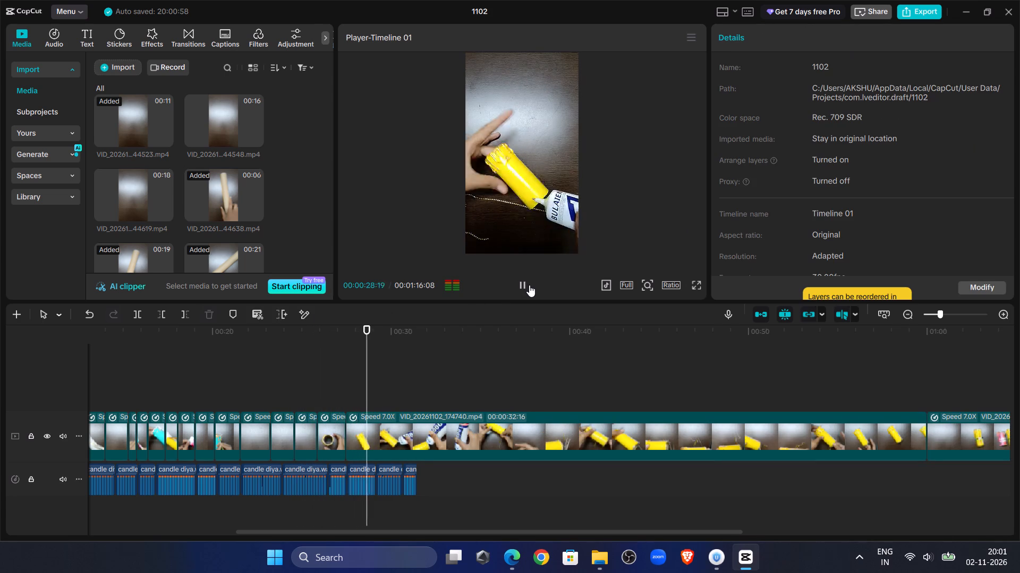
pyautogui.click(529, 285)
pyautogui.click(382, 349)
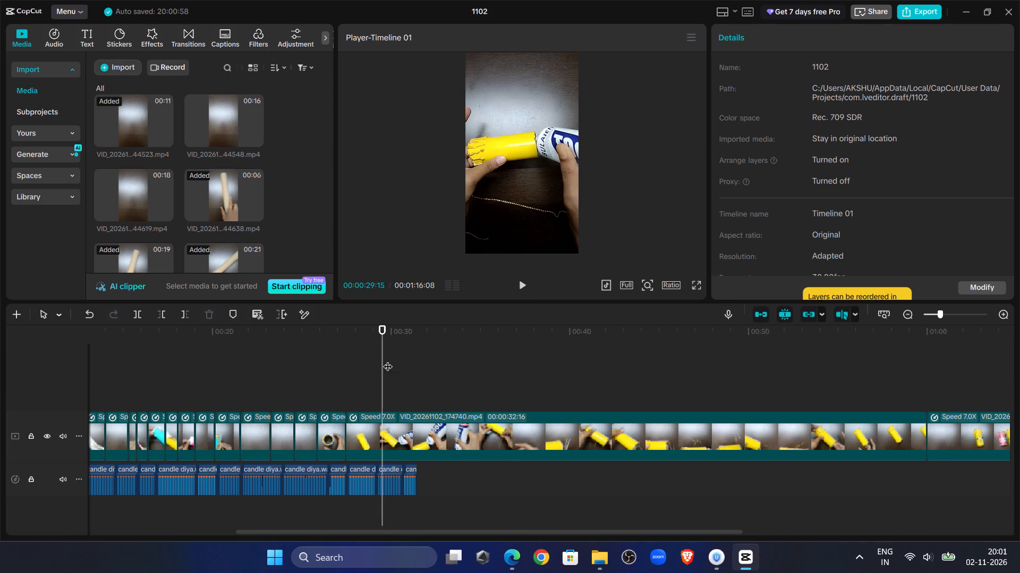
pyautogui.click(409, 433)
pyautogui.moveTo(385, 374); pyautogui.dragTo(491, 394)
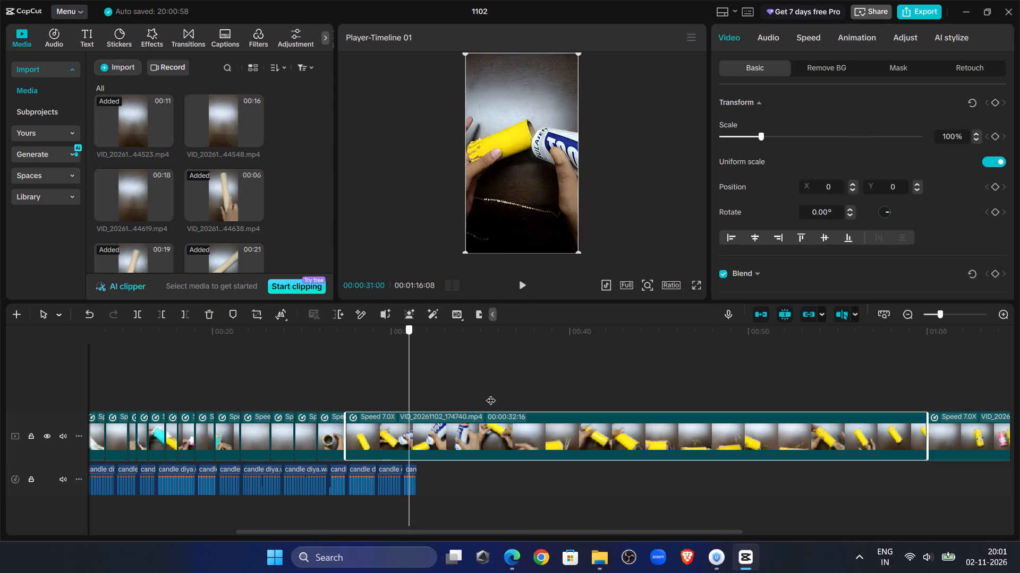
pyautogui.moveTo(491, 394); pyautogui.dragTo(555, 394)
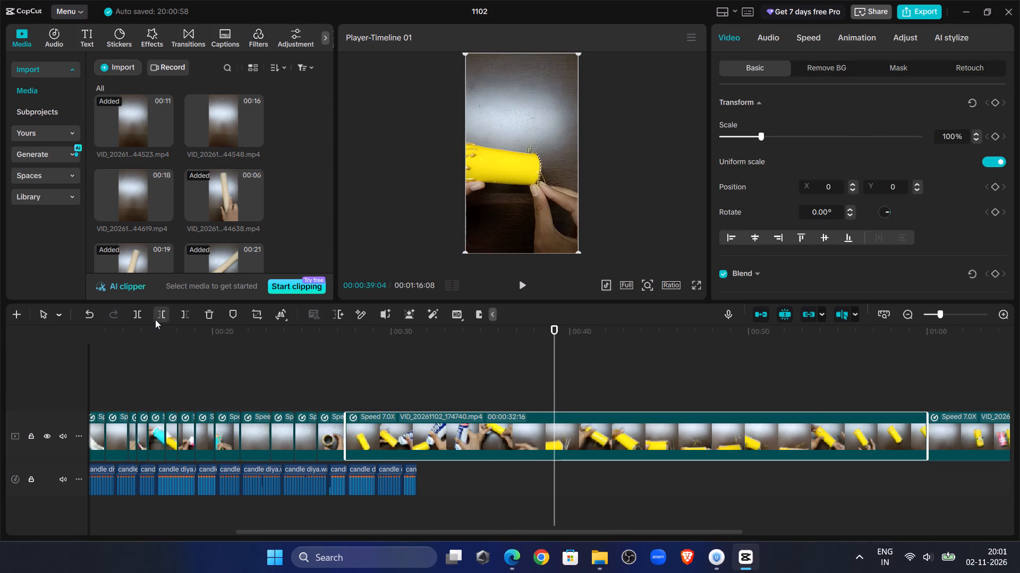
pyautogui.click(155, 319)
# Set the speed of the trimmed yellow tube clip VID_20261102_174740 to the maximum 100x.
pyautogui.click(807, 38)
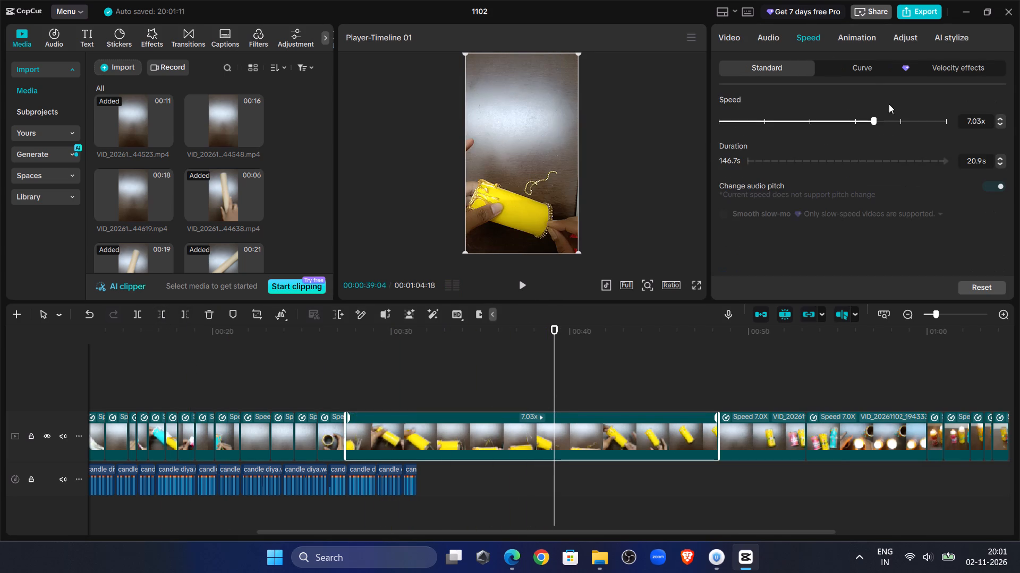
pyautogui.moveTo(871, 119); pyautogui.dragTo(1019, 170)
pyautogui.click(419, 356)
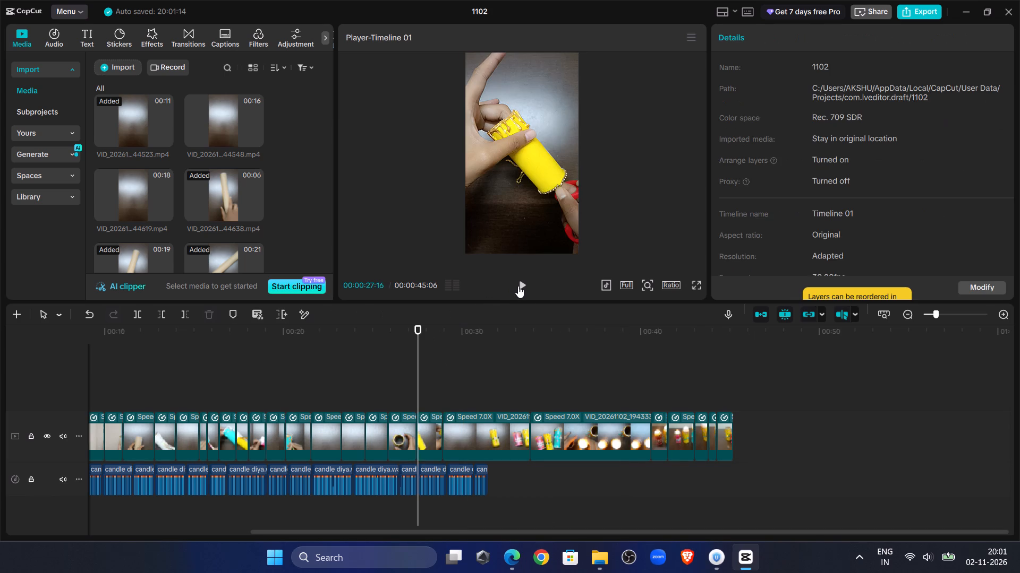
# Preview from 00:00:27:16 and set the speed of all clips from the finished yellow tube clip to the timeline's end to 10x.
pyautogui.click(519, 286)
pyautogui.click(525, 286)
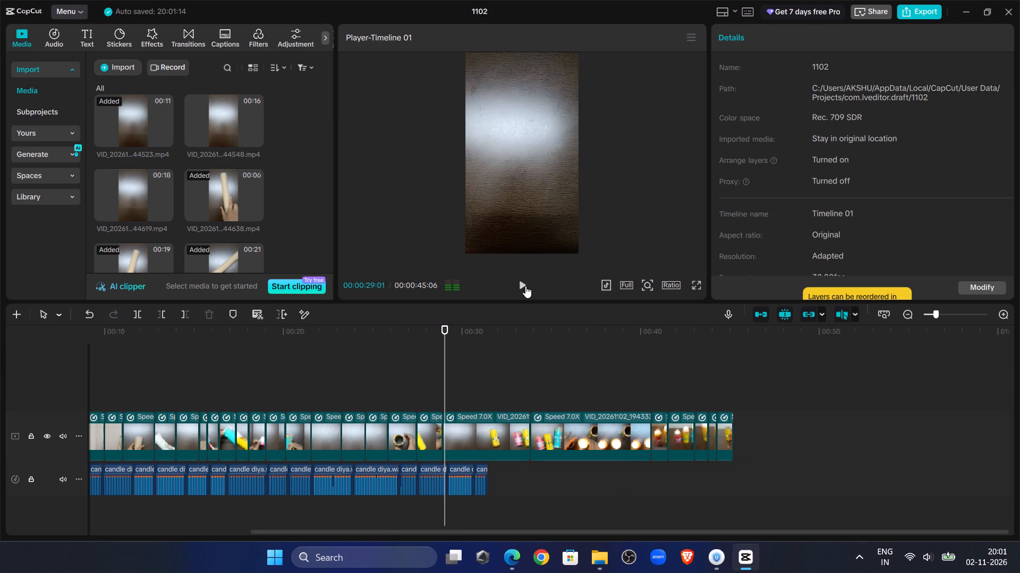
pyautogui.moveTo(441, 384); pyautogui.dragTo(435, 381)
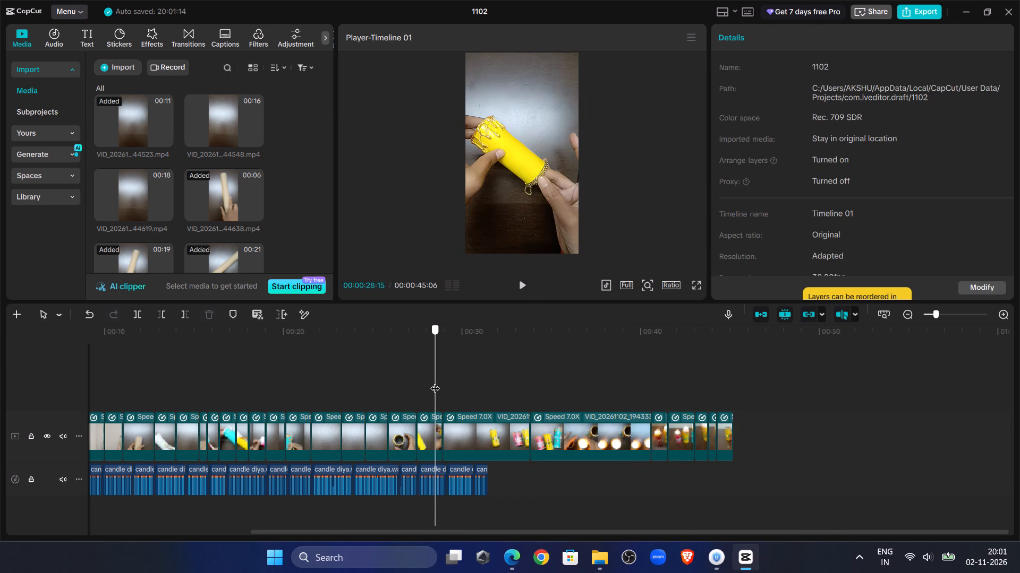
pyautogui.moveTo(435, 381); pyautogui.dragTo(489, 394)
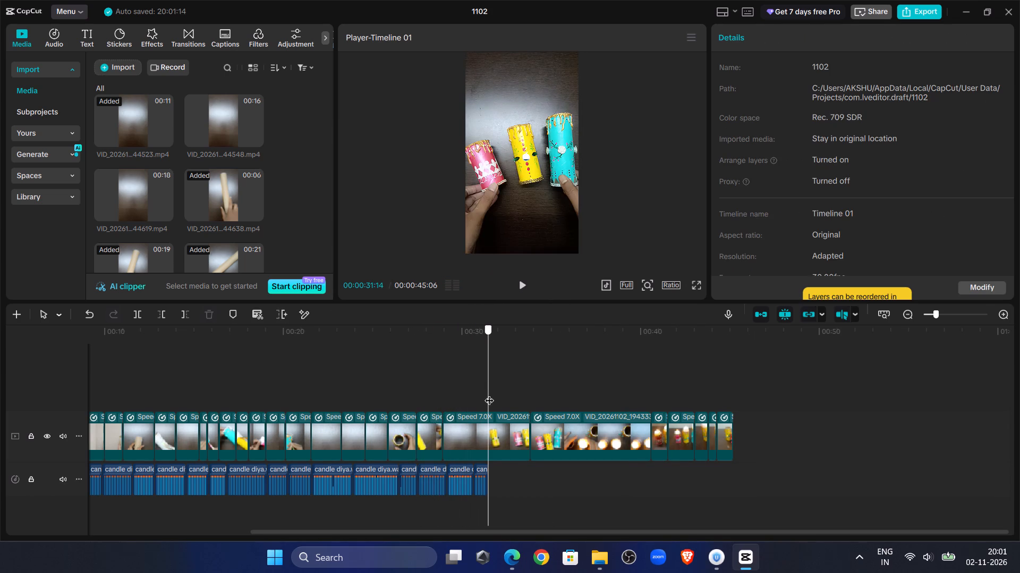
pyautogui.moveTo(489, 394); pyautogui.dragTo(448, 383)
pyautogui.click(524, 285)
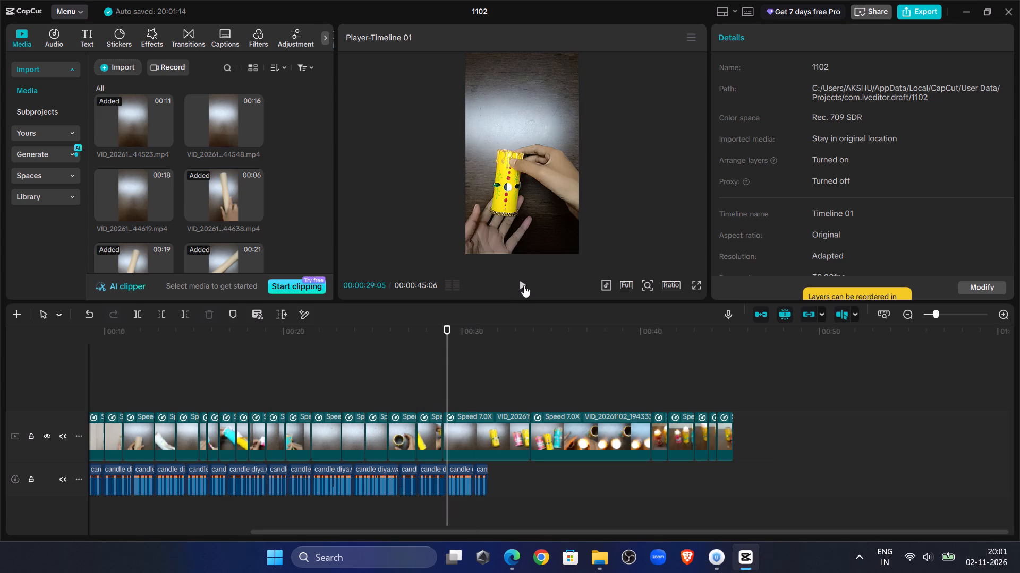
pyautogui.click(524, 285)
pyautogui.click(524, 285)
pyautogui.click(524, 285)
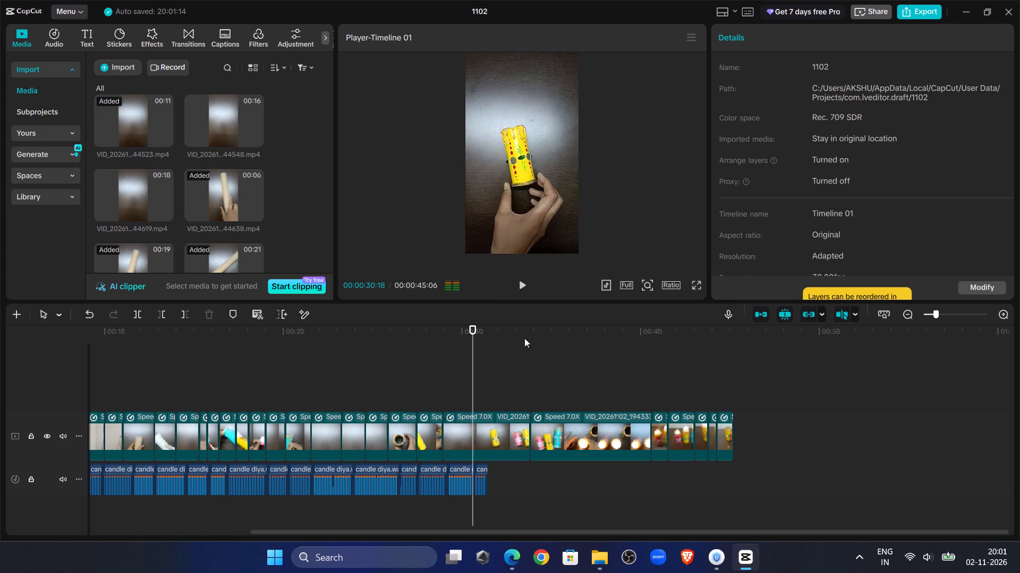
pyautogui.moveTo(781, 431); pyautogui.dragTo(505, 426)
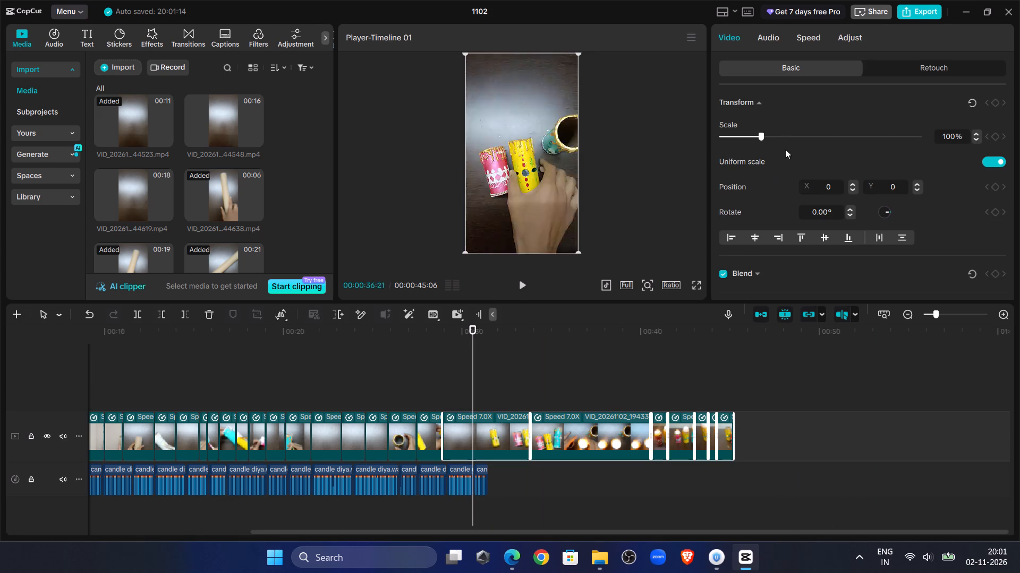
pyautogui.click(817, 40)
pyautogui.moveTo(884, 117); pyautogui.dragTo(903, 124)
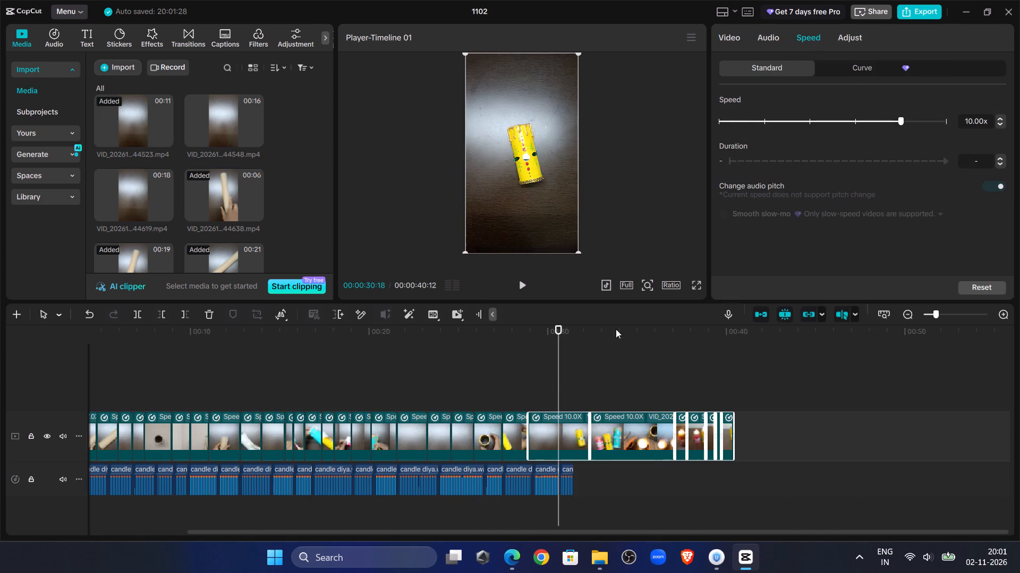
# Replay the change from the plain yellow tube into the finished tubes clip, checking its timing against the voice-over.
pyautogui.click(503, 348)
pyautogui.moveTo(520, 270); pyautogui.dragTo(519, 276)
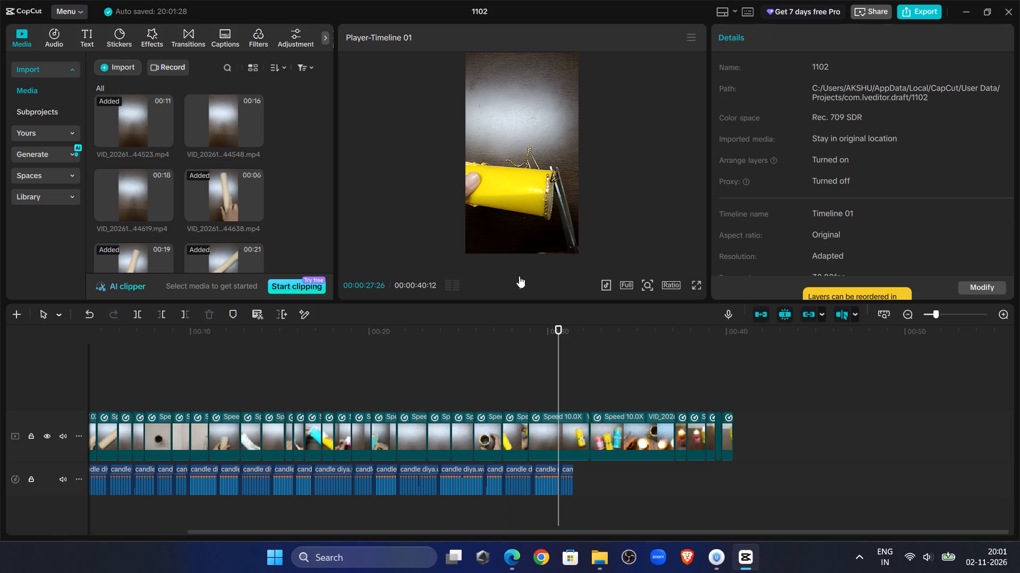
pyautogui.moveTo(519, 276); pyautogui.dragTo(520, 282)
pyautogui.click(520, 282)
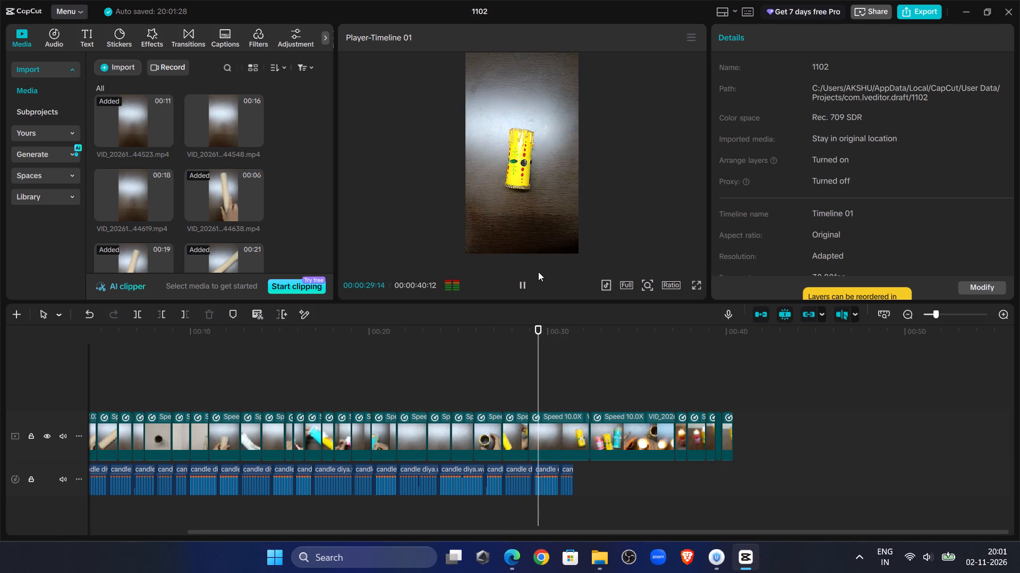
pyautogui.click(538, 272)
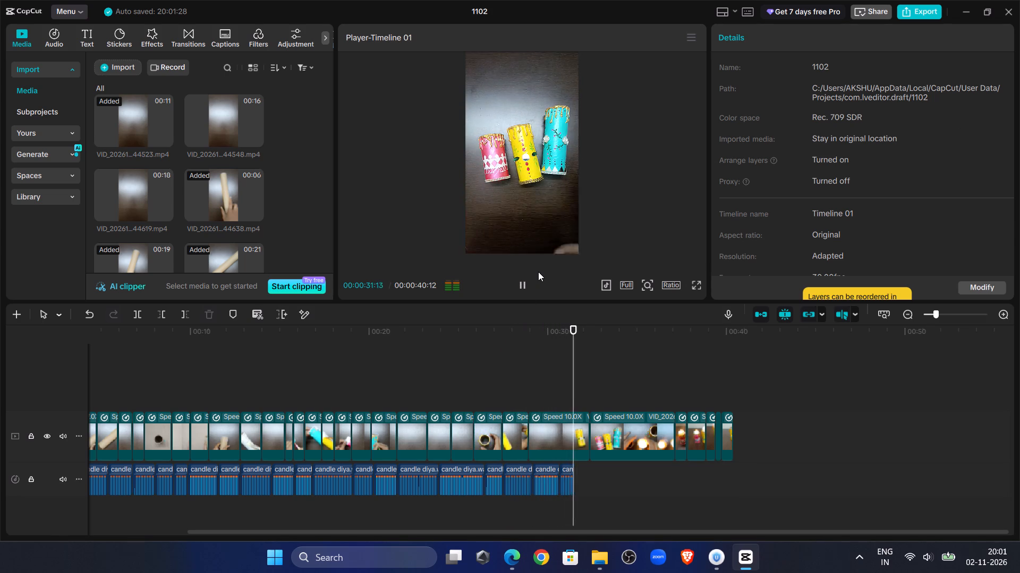
pyautogui.click(527, 283)
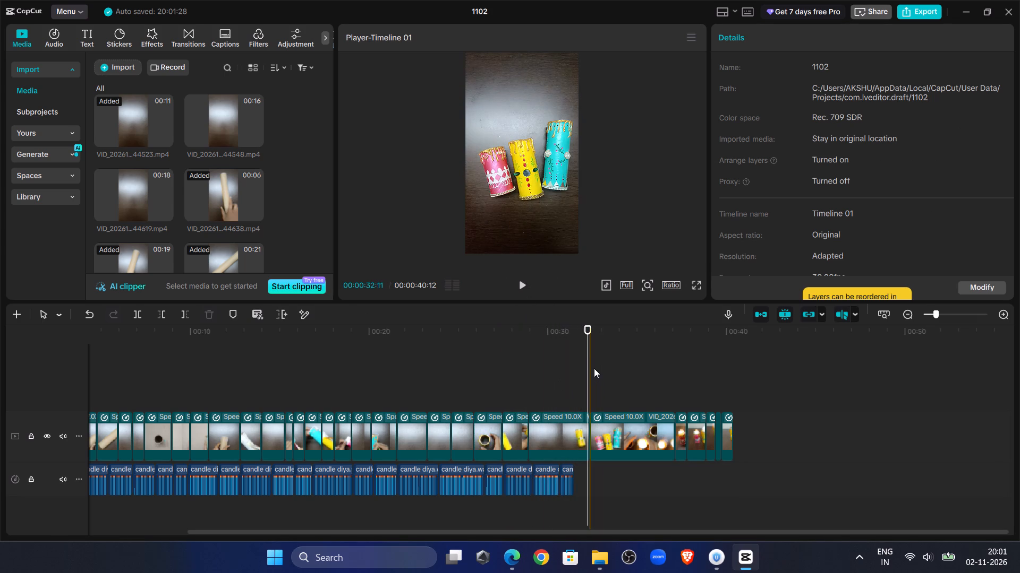
pyautogui.moveTo(588, 364); pyautogui.dragTo(525, 367)
pyautogui.click(529, 291)
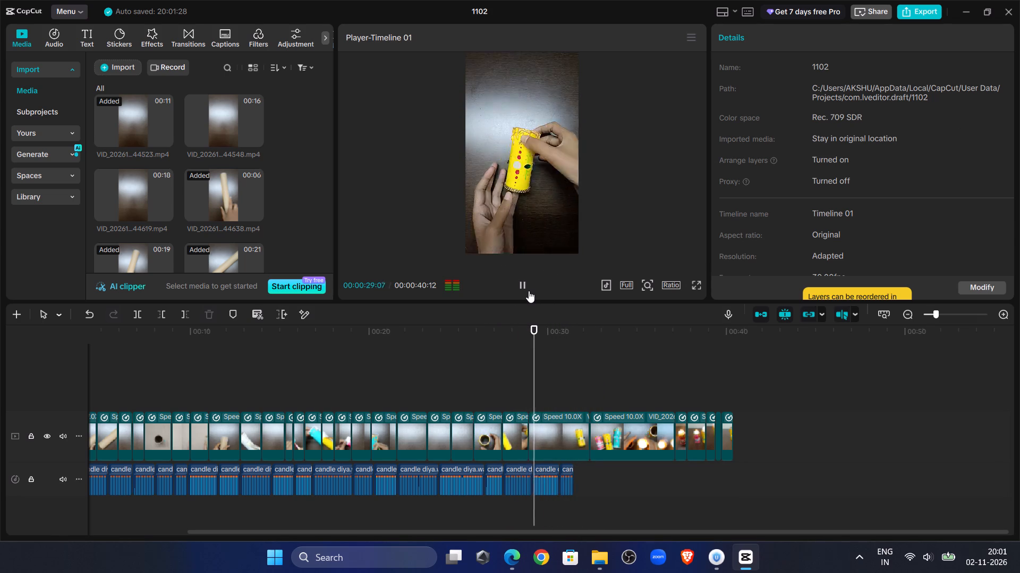
pyautogui.click(529, 291)
pyautogui.moveTo(546, 381); pyautogui.dragTo(530, 380)
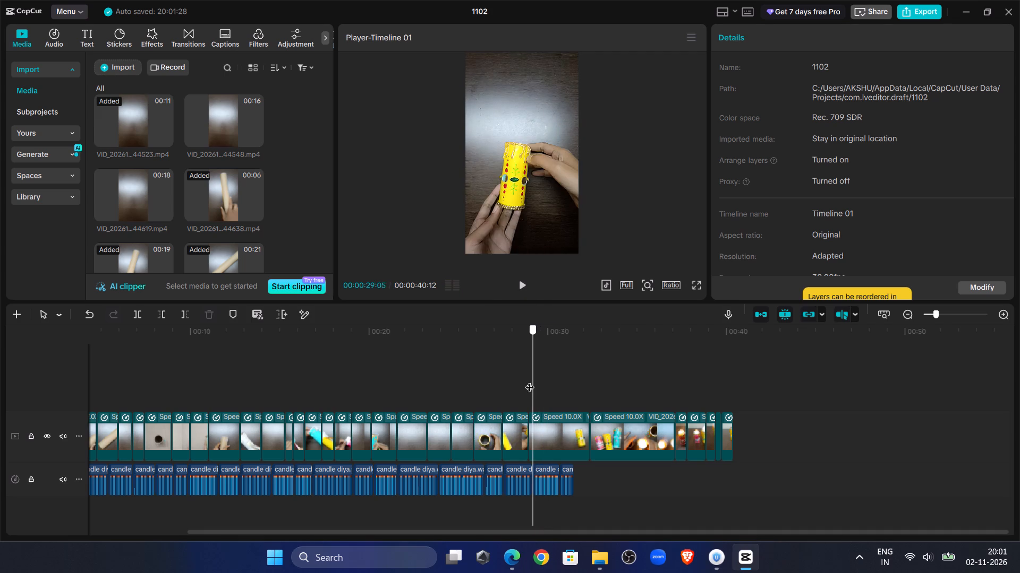
pyautogui.moveTo(530, 380); pyautogui.dragTo(522, 377)
pyautogui.click(520, 281)
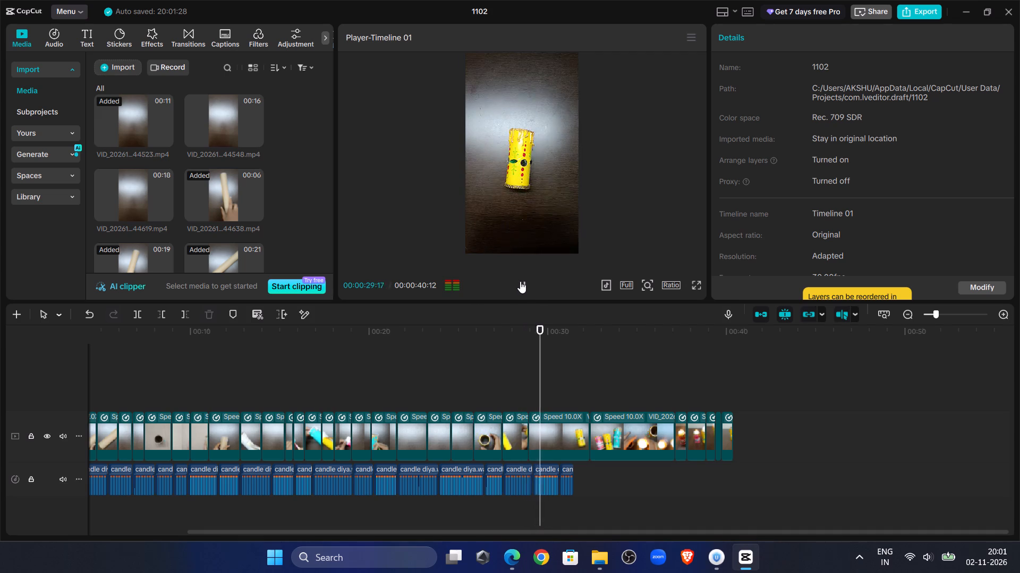
pyautogui.click(520, 281)
pyautogui.moveTo(545, 332); pyautogui.dragTo(538, 332)
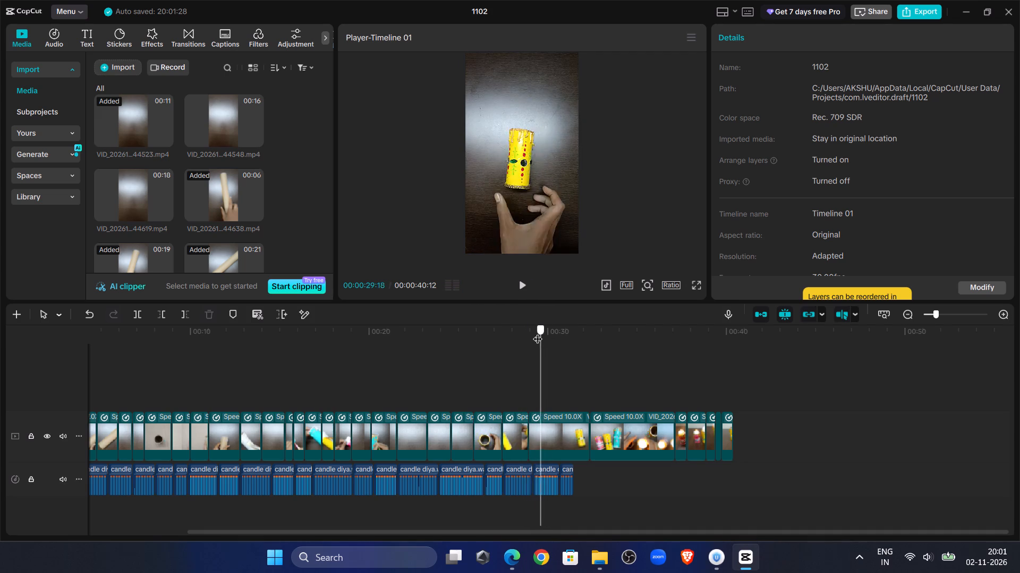
pyautogui.moveTo(538, 332); pyautogui.dragTo(537, 332)
# Split the finished tubes clip at 00:00:29:23, where the hand holds the decorated yellow tube.
pyautogui.click(561, 442)
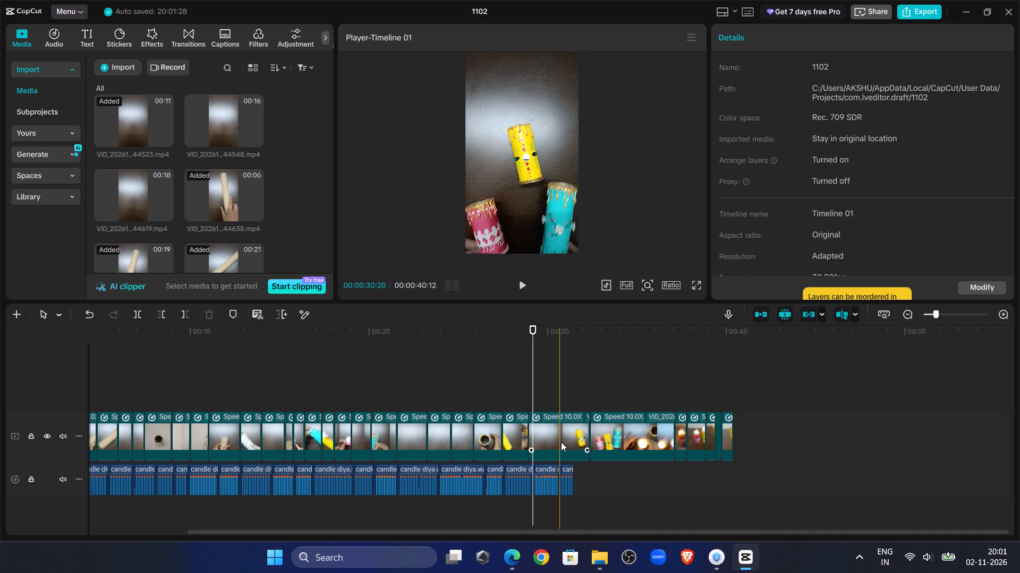
pyautogui.moveTo(532, 379); pyautogui.dragTo(525, 380)
pyautogui.click(532, 280)
pyautogui.click(530, 284)
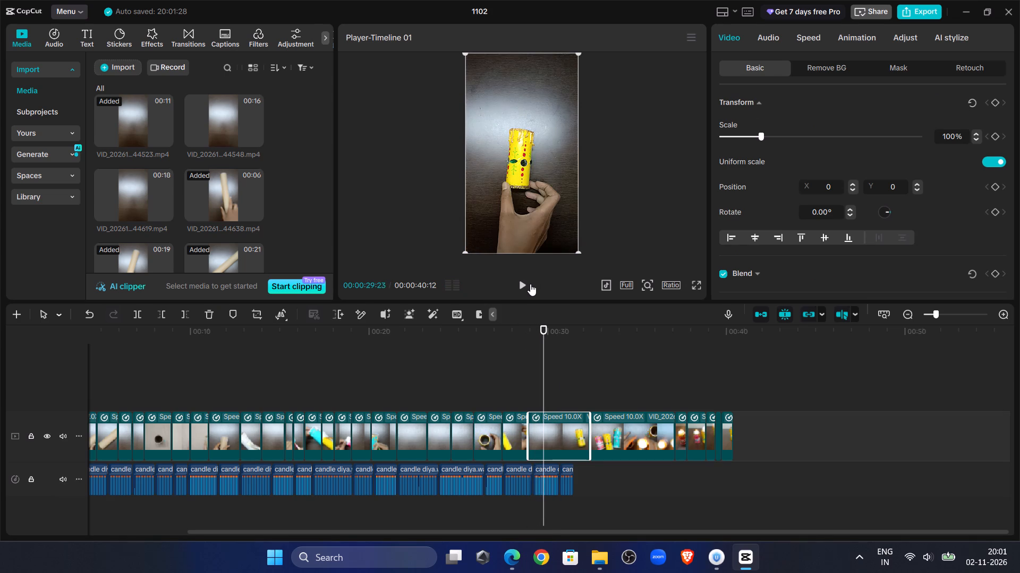
pyautogui.click(551, 436)
pyautogui.click(138, 315)
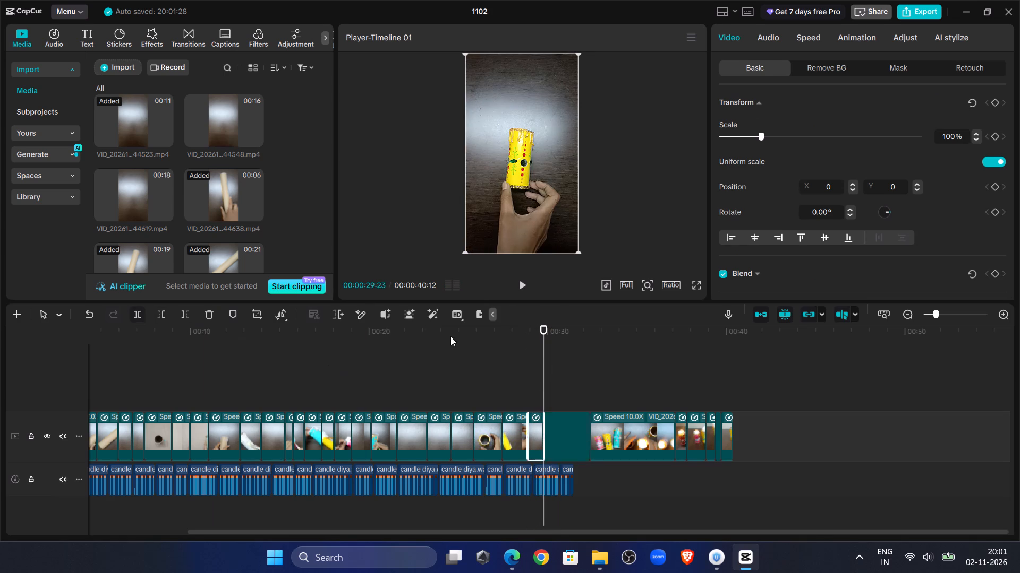
# Trim the start of the second part of the split finished tubes clip at 00:00:30:07.
pyautogui.moveTo(545, 367); pyautogui.dragTo(547, 368)
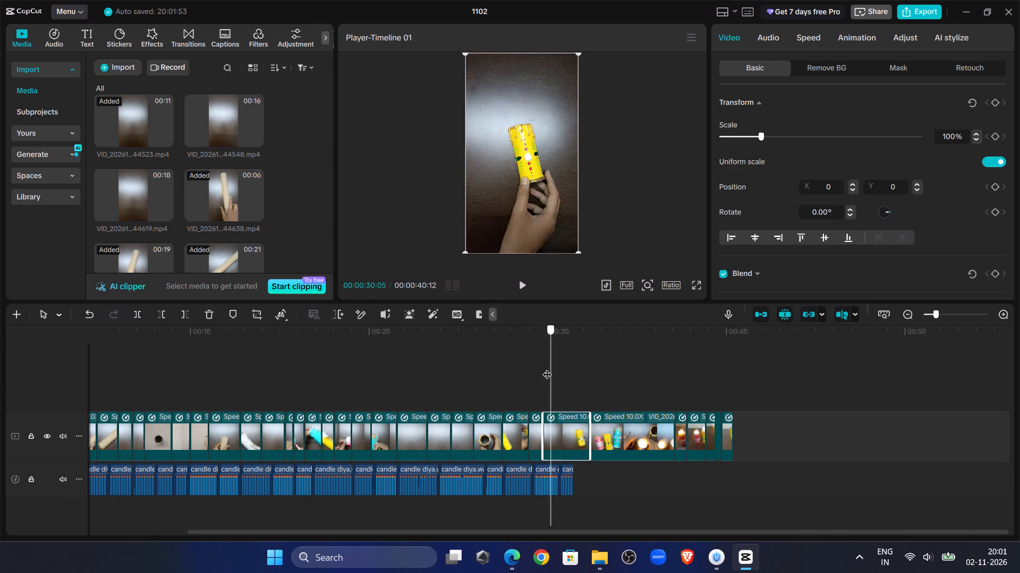
pyautogui.moveTo(547, 368); pyautogui.dragTo(551, 370)
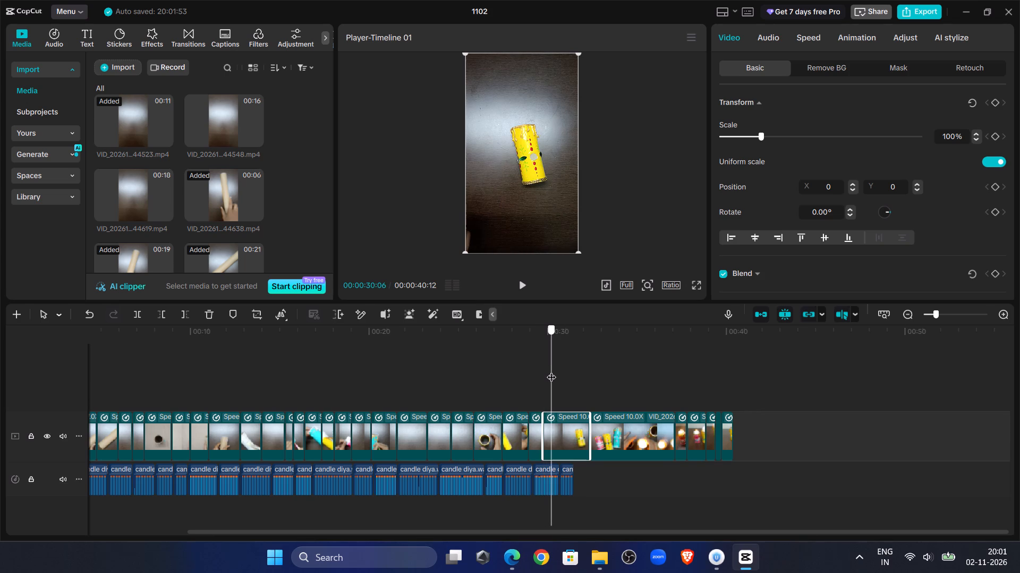
pyautogui.moveTo(551, 370); pyautogui.dragTo(552, 371)
pyautogui.click(164, 316)
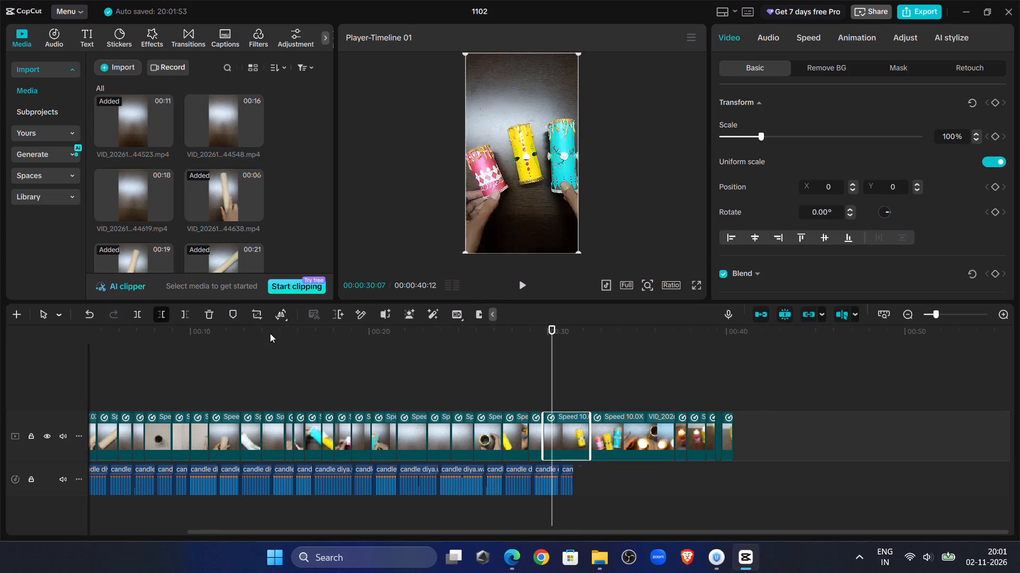
# Preview the cut and trim the end of the three-tube clip at 00:00:30:29.
pyautogui.click(529, 394)
pyautogui.click(523, 293)
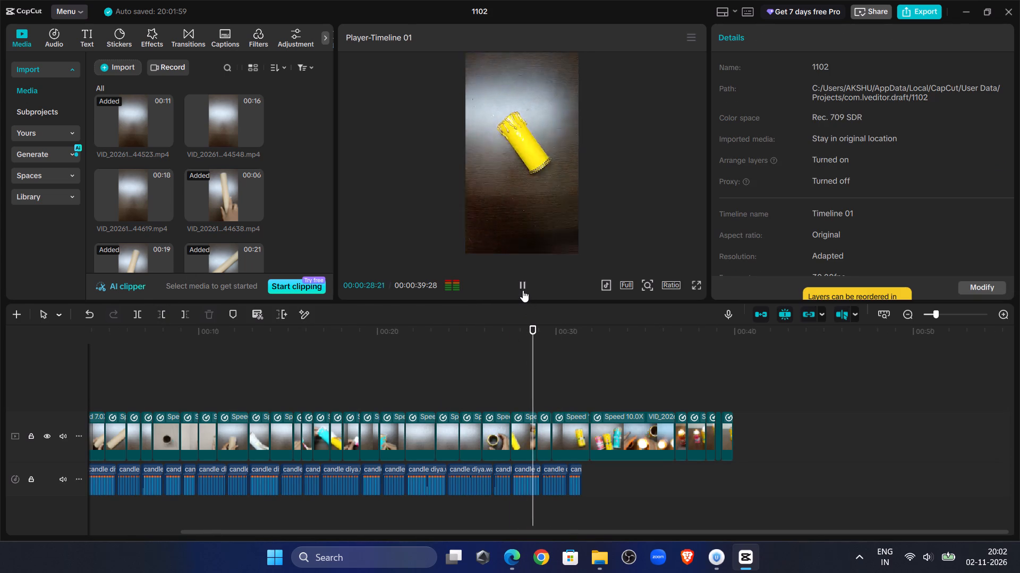
pyautogui.click(526, 289)
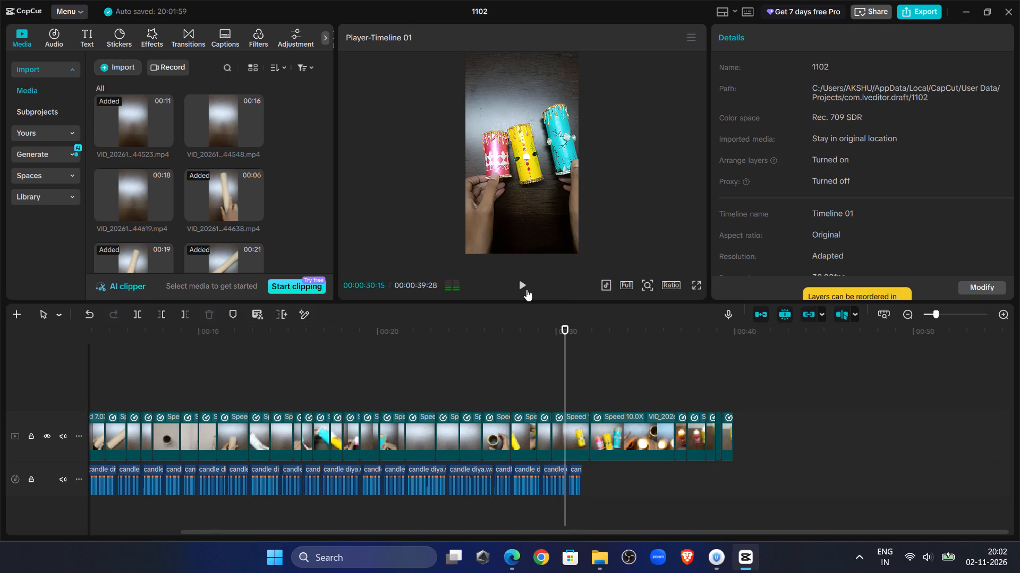
pyautogui.click(526, 289)
pyautogui.click(526, 289)
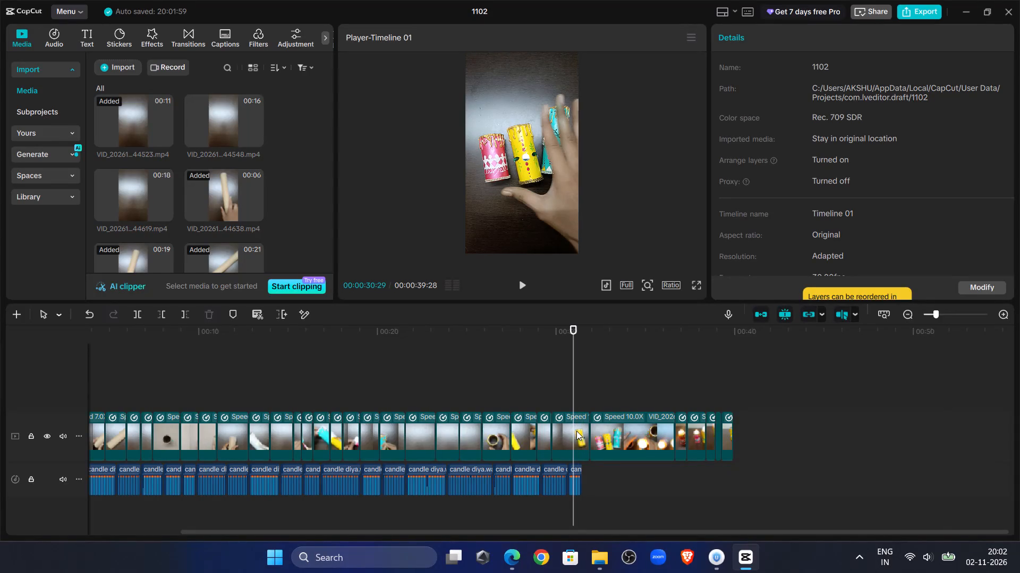
pyautogui.click(576, 431)
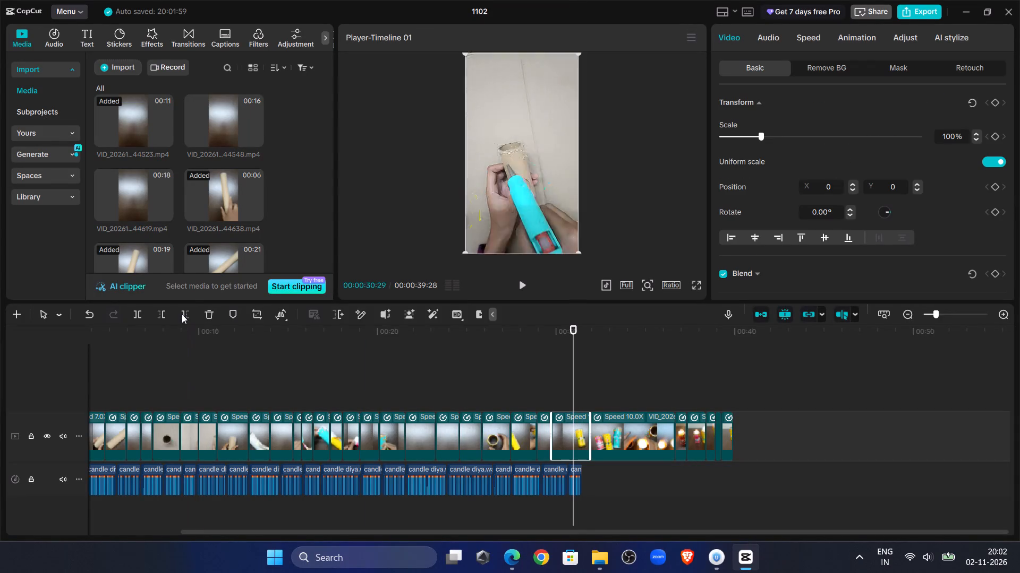
pyautogui.click(182, 314)
# Replay the three-tube clip and trim its end again at 00:00:30:20.
pyautogui.click(539, 381)
pyautogui.click(519, 280)
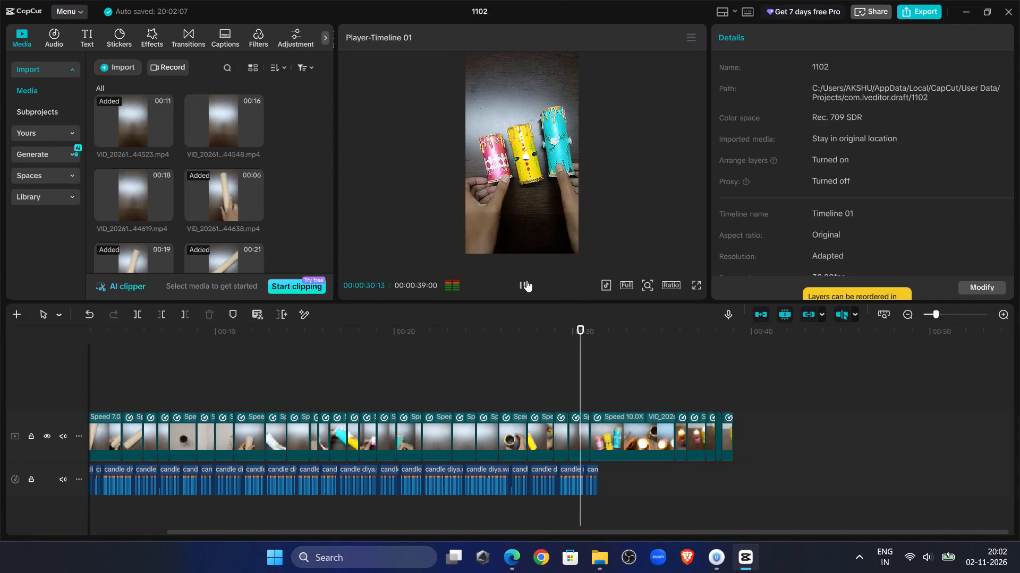
pyautogui.click(526, 280)
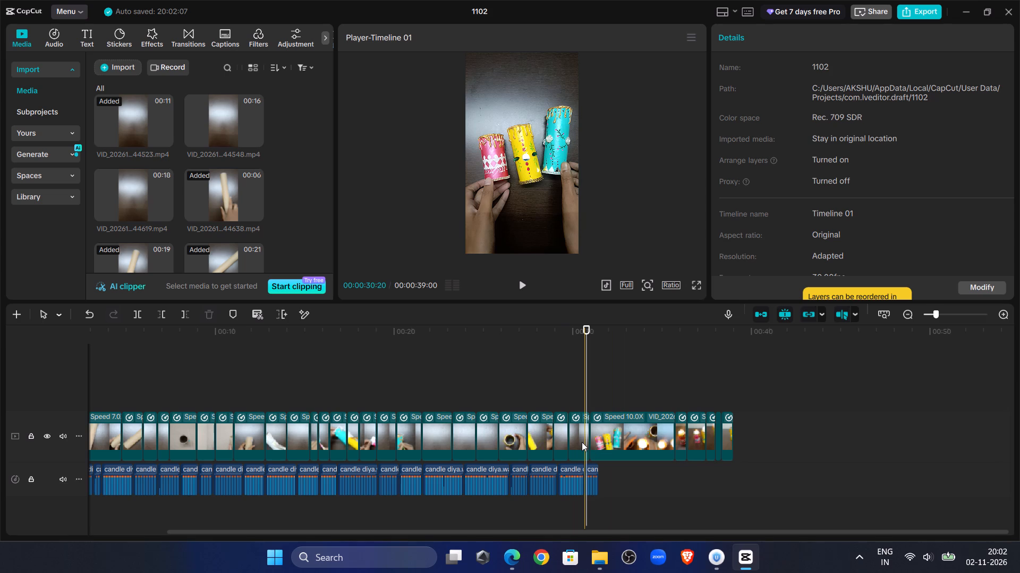
pyautogui.click(582, 442)
pyautogui.click(182, 319)
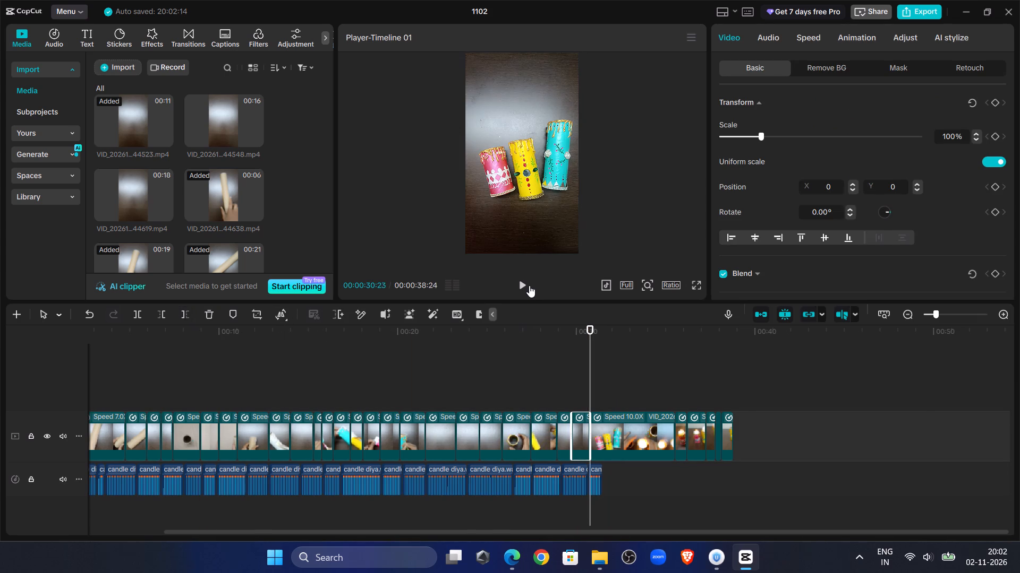
# Preview from 00:00:30:23 and set the speed of the clip placing lit candles in the tubes to the maximum 100x.
pyautogui.click(530, 286)
pyautogui.click(528, 285)
pyautogui.click(528, 285)
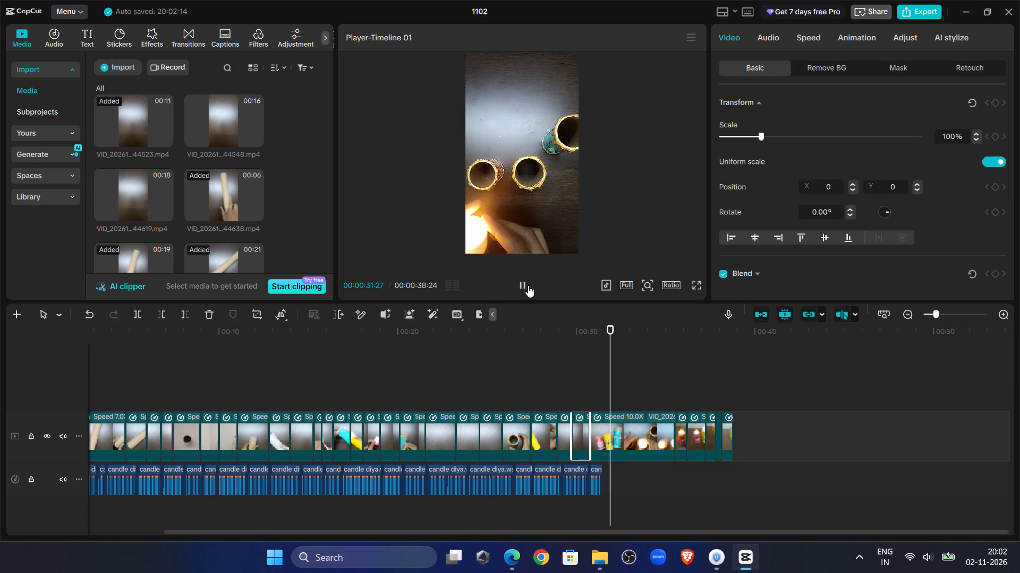
pyautogui.click(532, 285)
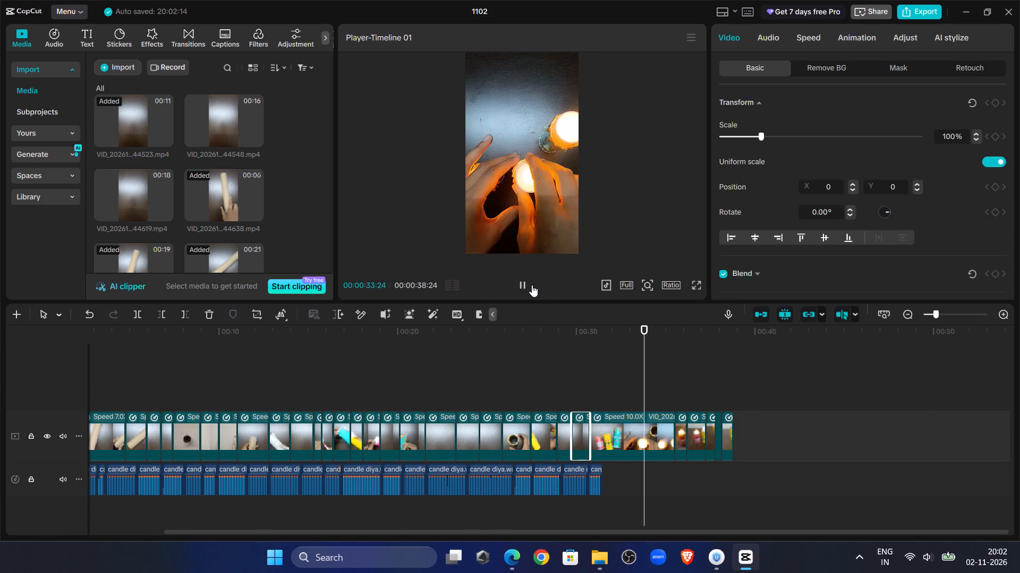
pyautogui.click(636, 439)
pyautogui.click(804, 39)
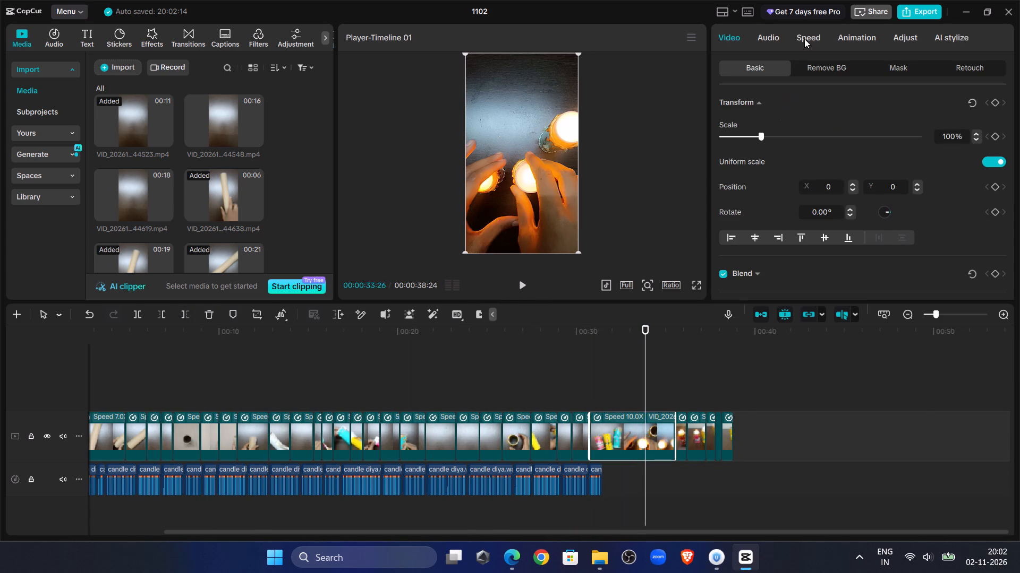
pyautogui.moveTo(919, 125); pyautogui.dragTo(984, 146)
# Preview from the finished yellow tube through the lit candles to 00:00:32:22, checking the ending against the voice-over.
pyautogui.click(661, 383)
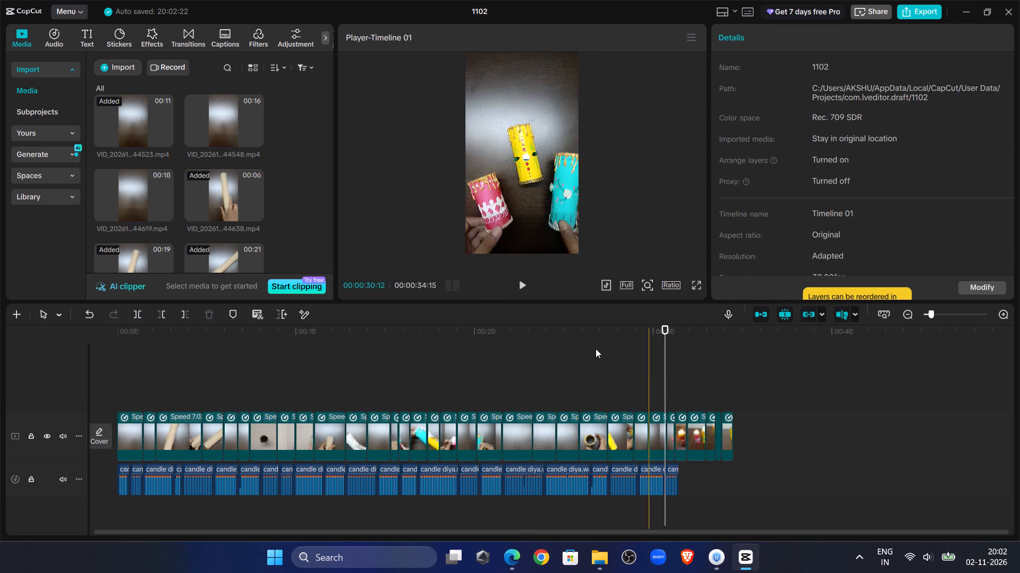
pyautogui.click(642, 374)
pyautogui.click(525, 284)
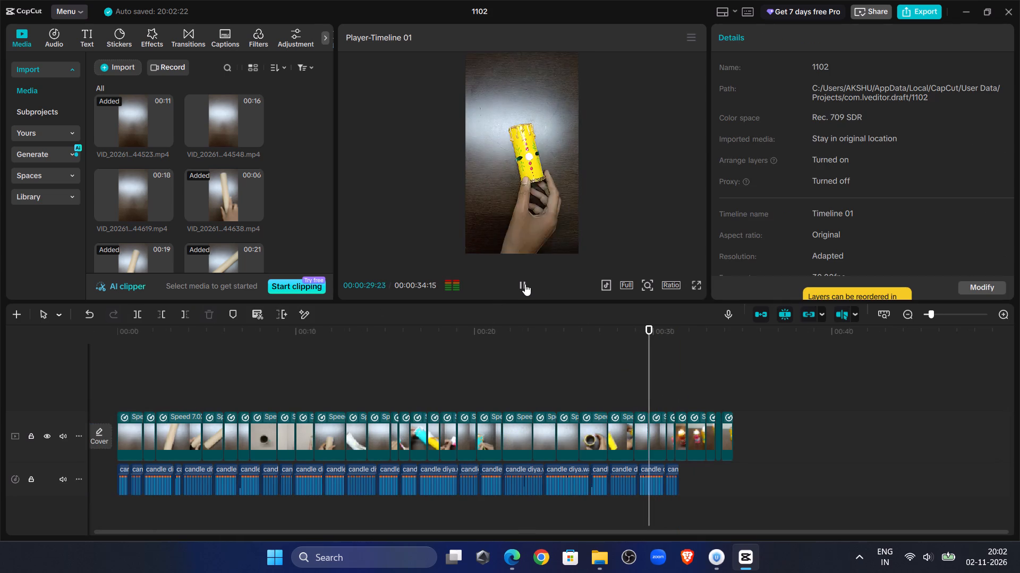
pyautogui.click(529, 282)
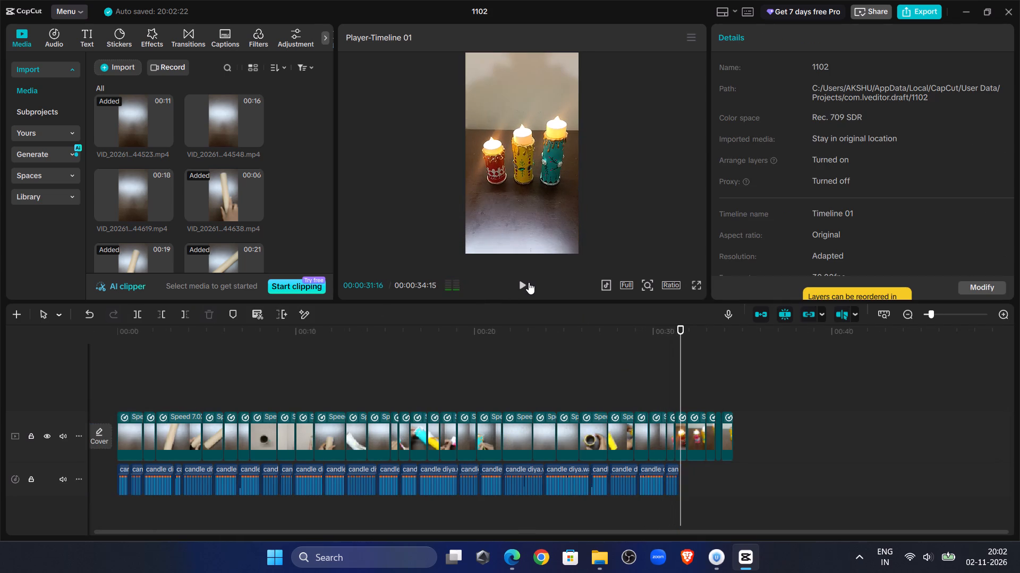
pyautogui.click(529, 282)
pyautogui.click(529, 282)
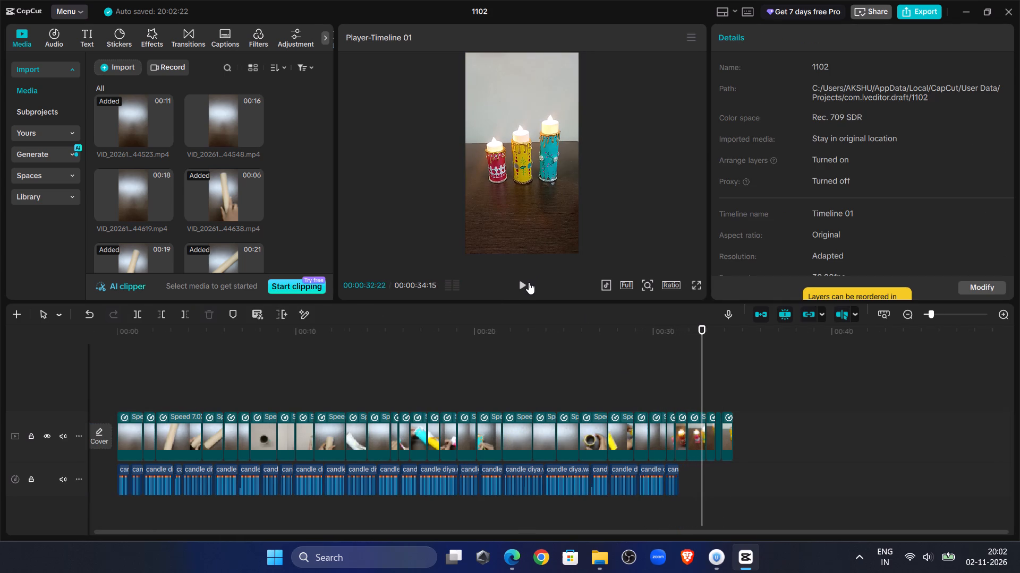
# Zoom the timeline around 00:00:31:07 and preview the lit-candle clips repeatedly to judge which ending shots to keep.
pyautogui.click(676, 369)
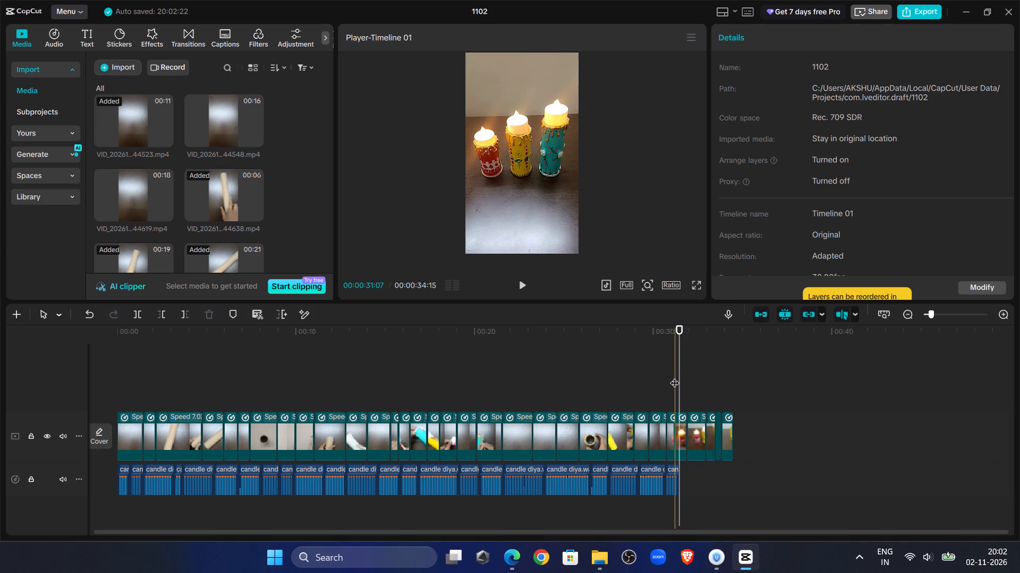
pyautogui.click(675, 376)
pyautogui.click(944, 316)
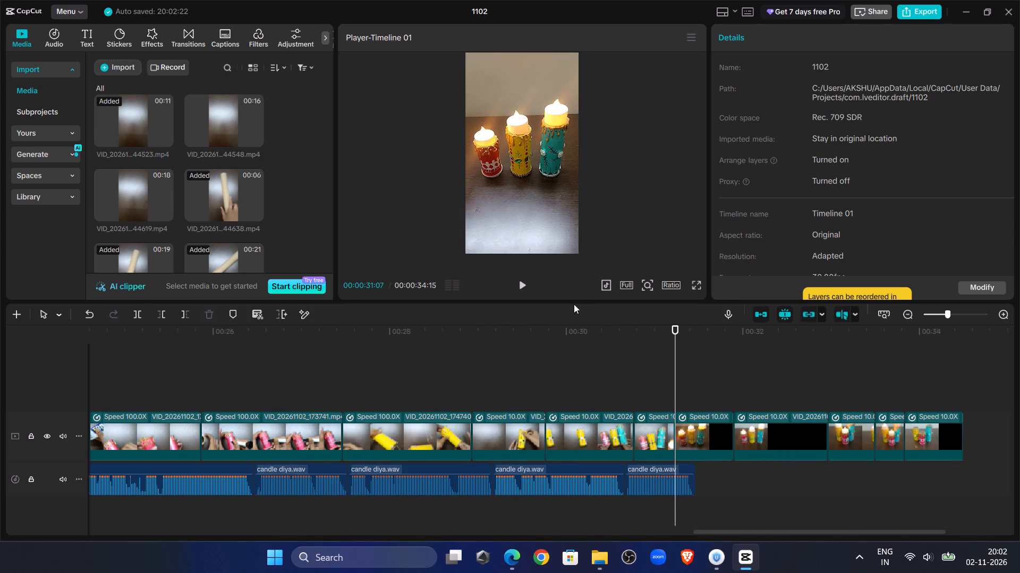
pyautogui.click(522, 284)
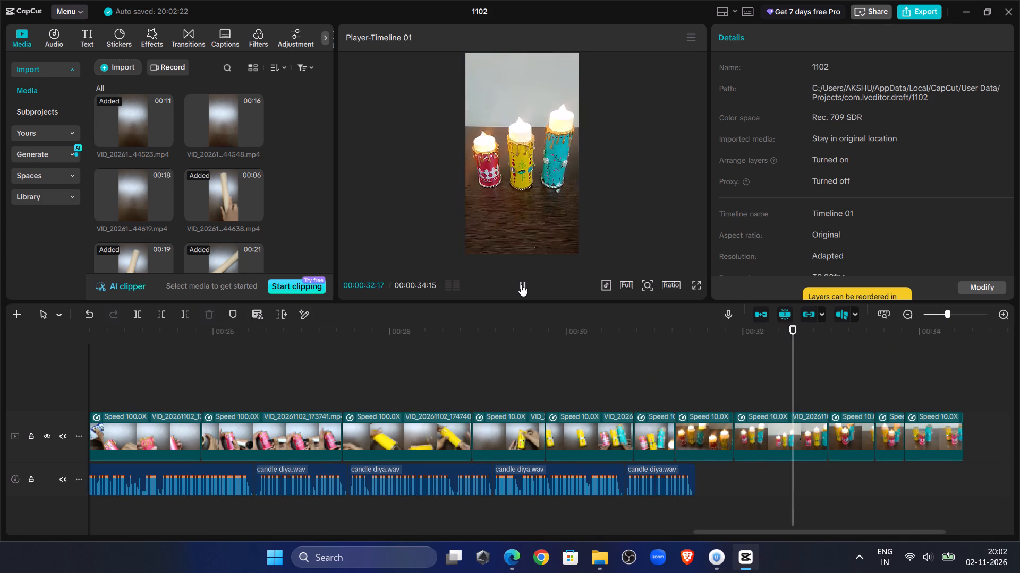
pyautogui.click(521, 284)
pyautogui.click(521, 284)
pyautogui.click(521, 284)
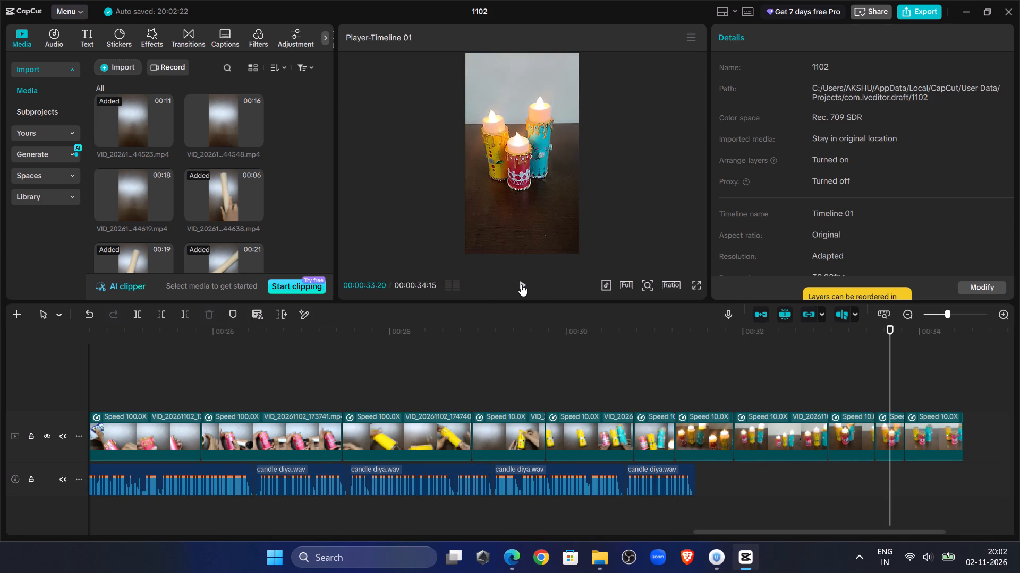
pyautogui.click(676, 364)
pyautogui.click(529, 286)
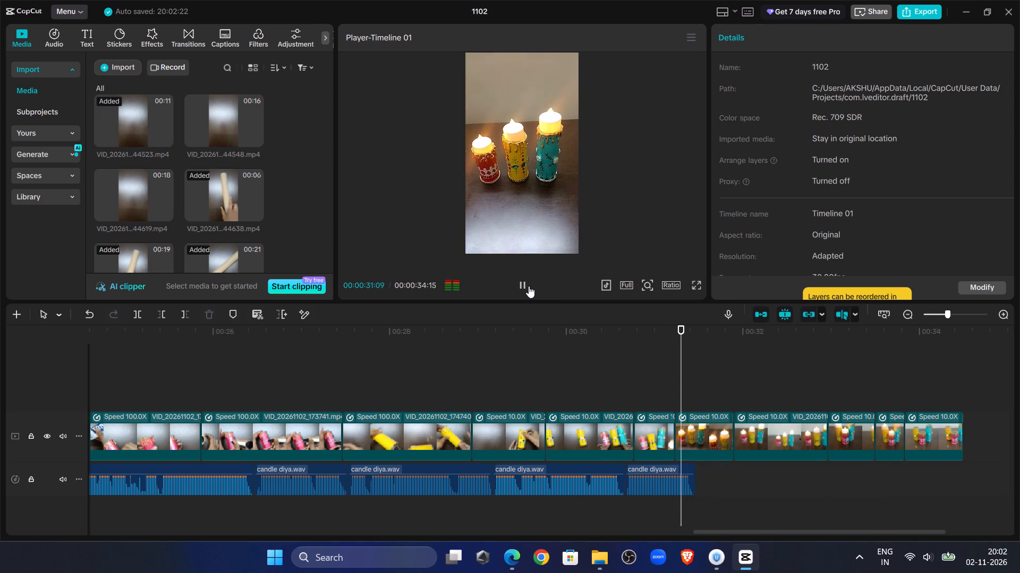
pyautogui.click(529, 286)
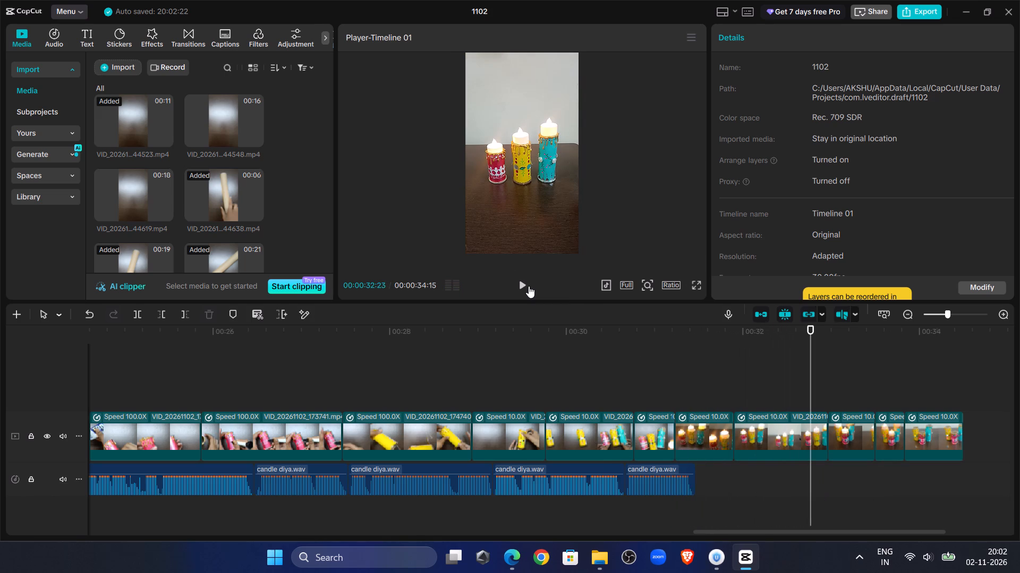
pyautogui.click(529, 286)
pyautogui.click(529, 286)
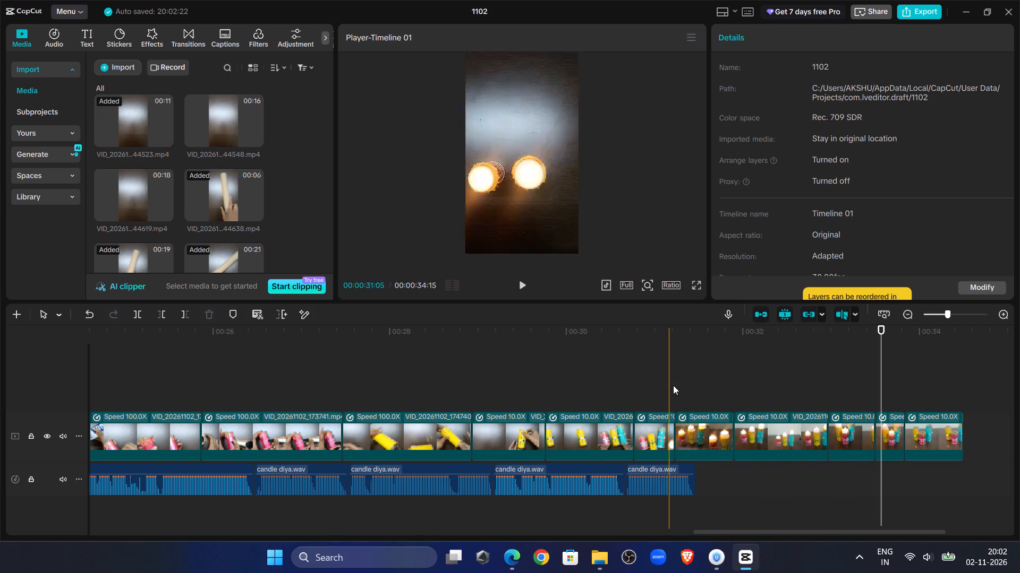
# Replay the ending and delete the first three-candle display clip, right after the candles are placed in the tubes.
pyautogui.click(675, 385)
pyautogui.click(525, 286)
pyautogui.click(525, 286)
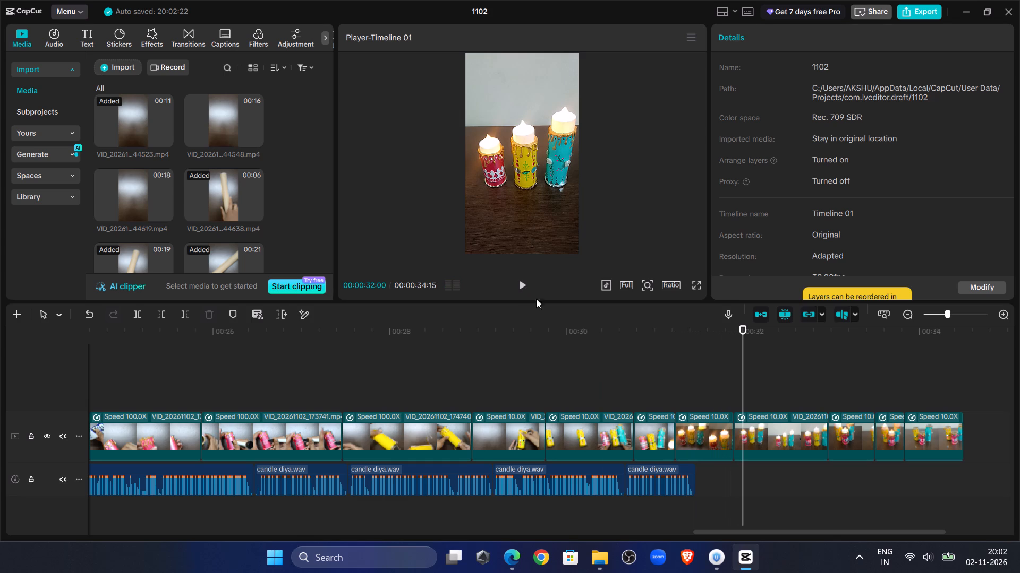
pyautogui.click(720, 429)
pyautogui.press('Delete')
# Preview the shortened ending from 00:00:31:07 and delete the final lit-candle clip on the timeline.
pyautogui.click(673, 380)
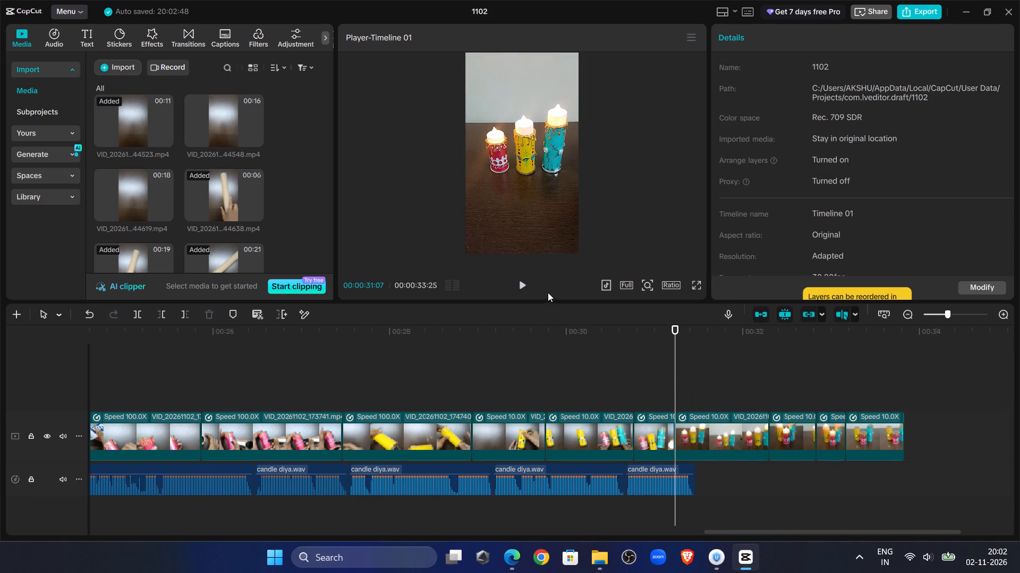
pyautogui.click(525, 291)
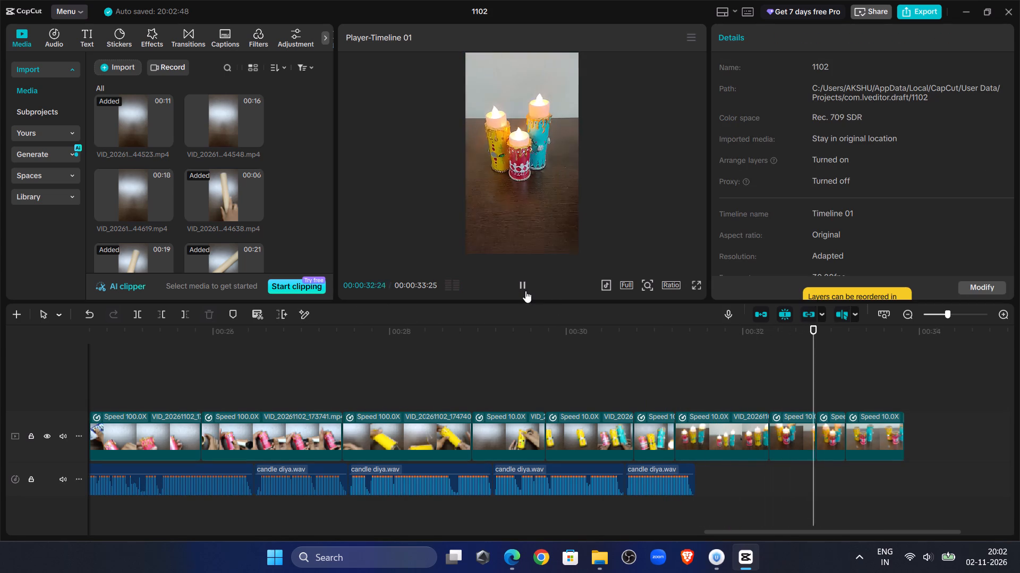
pyautogui.click(525, 291)
pyautogui.click(525, 291)
pyautogui.click(525, 291)
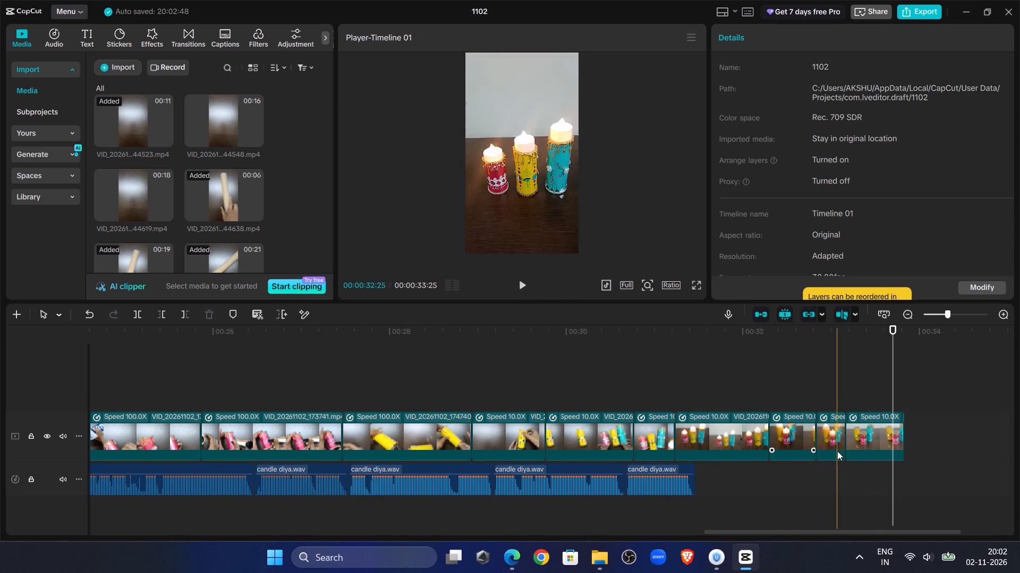
pyautogui.click(874, 448)
pyautogui.press('Delete')
# Preview the ending from 00:00:31:05 and again from 00:00:32:09 to check the remaining lit-candle shots.
pyautogui.click(669, 356)
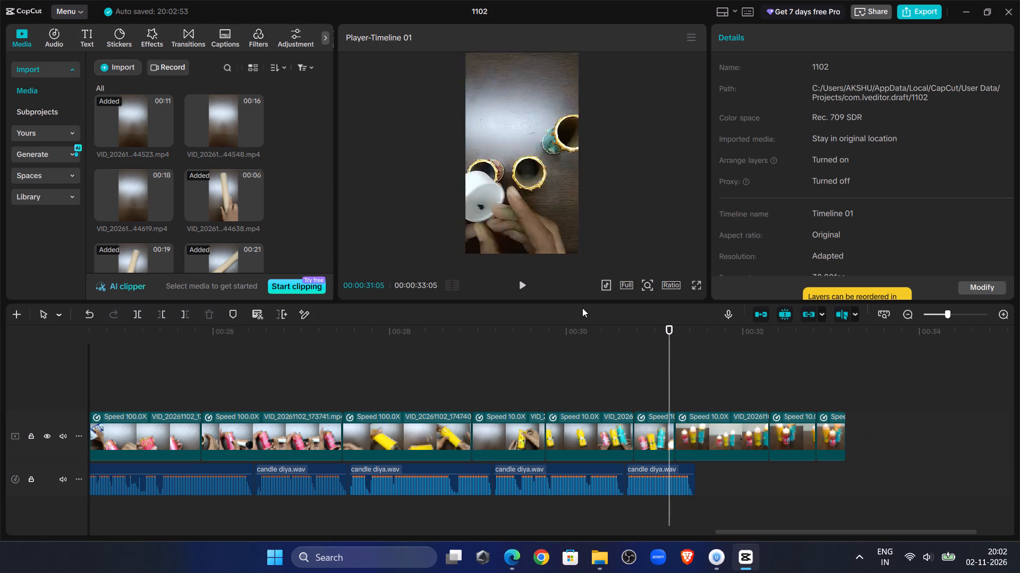
pyautogui.click(529, 296)
pyautogui.click(525, 291)
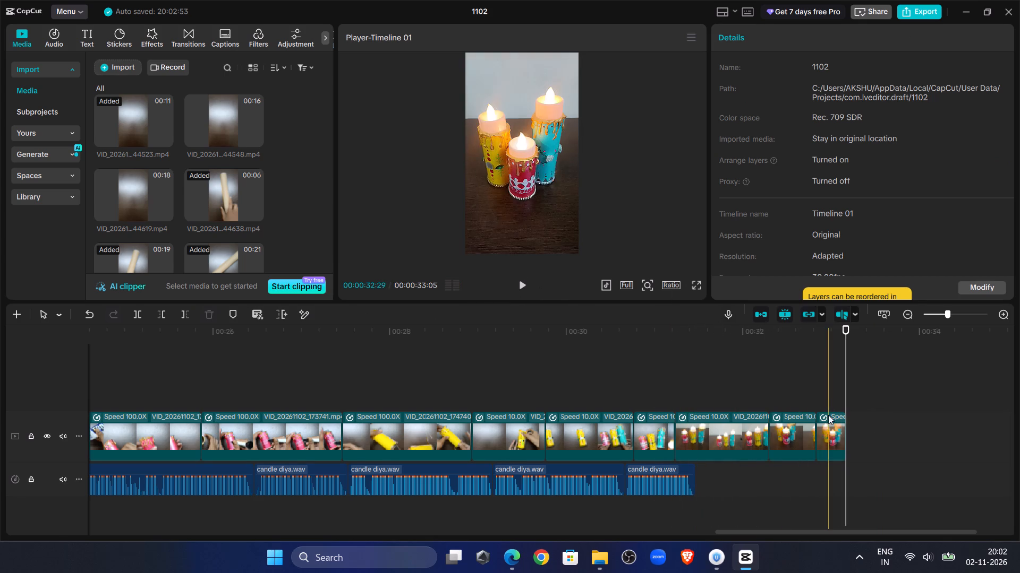
pyautogui.click(767, 370)
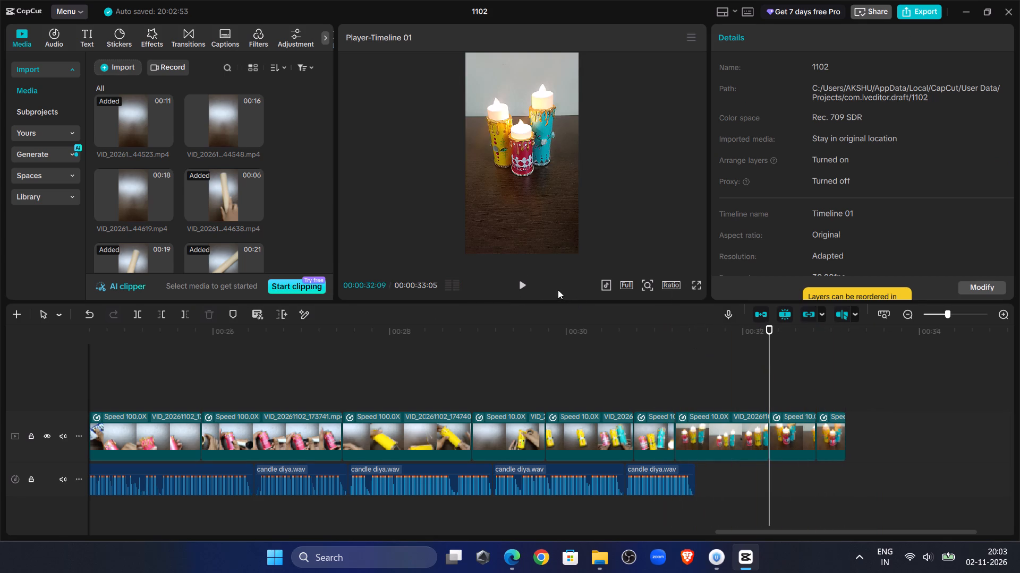
pyautogui.click(519, 286)
pyautogui.click(519, 286)
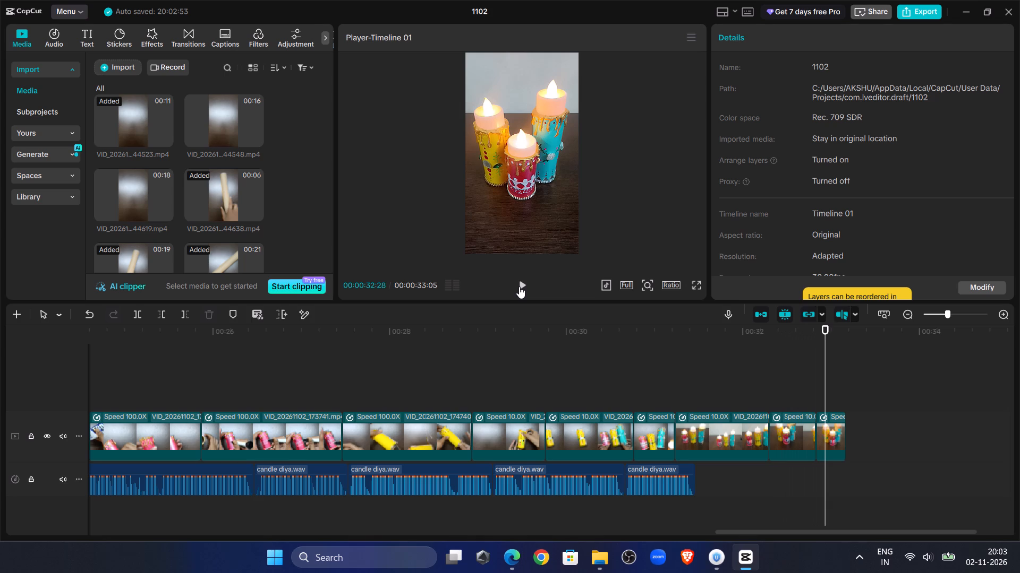
pyautogui.click(529, 287)
pyautogui.click(529, 287)
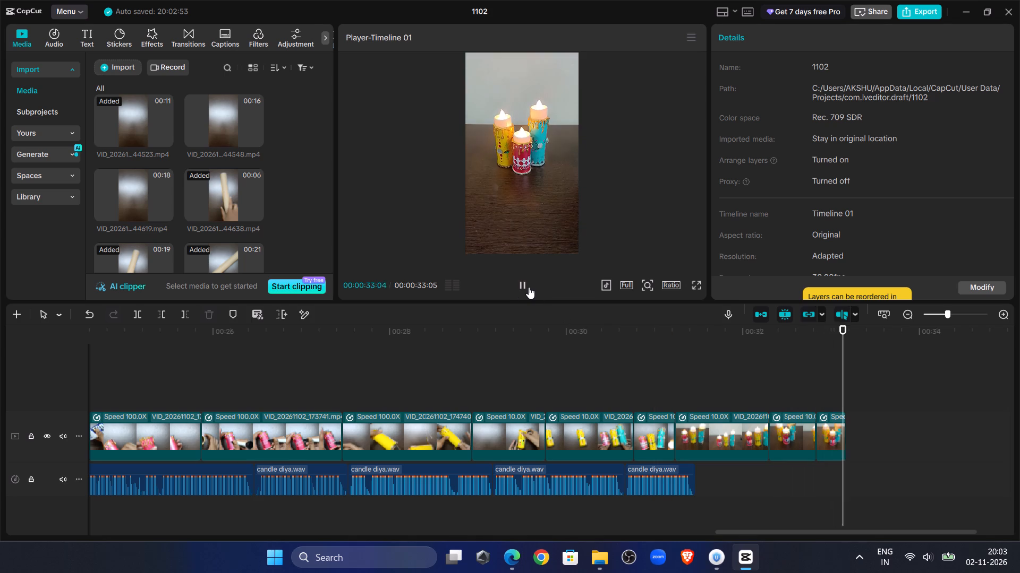
# Preview the opening and delete the second clip, the hand holding the long tube upright at 00:00:01:14.
pyautogui.click(529, 287)
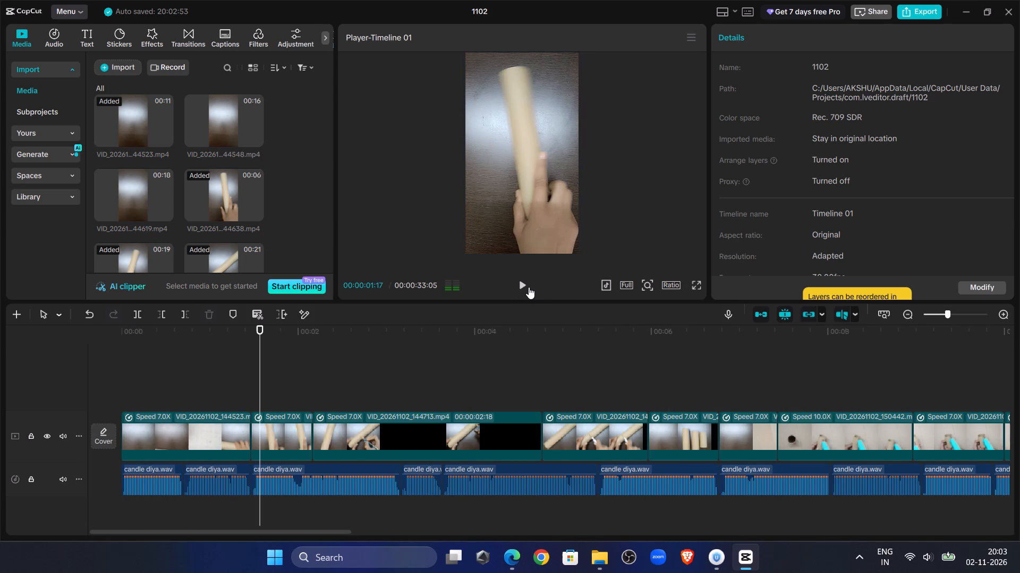
pyautogui.click(529, 287)
pyautogui.click(529, 287)
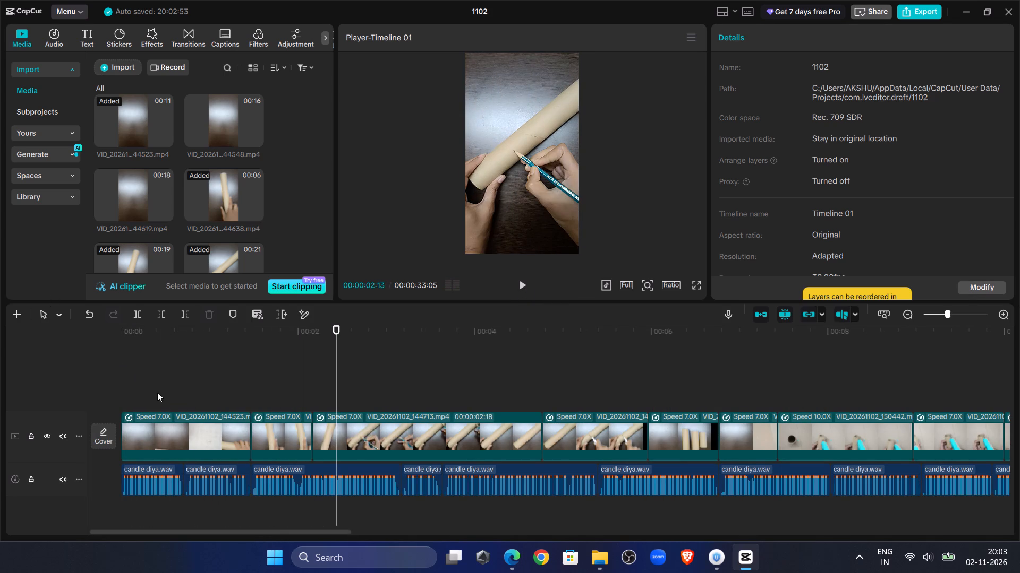
pyautogui.click(268, 435)
pyautogui.click(252, 367)
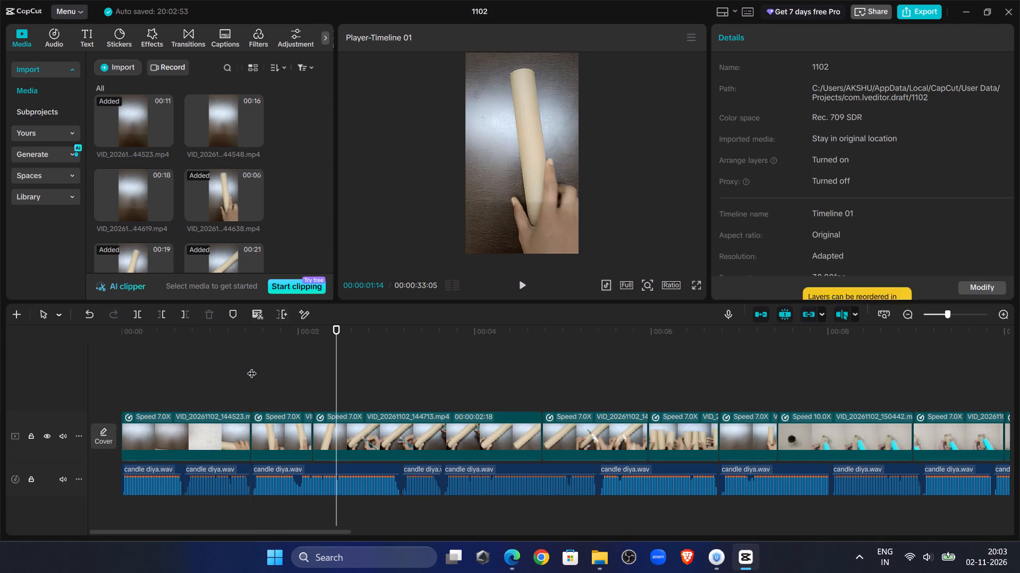
pyautogui.click(288, 436)
pyautogui.press('Delete')
# Replay from the start and set the speed of the pencil-marking clip VID_20261102_144713 to 10x.
pyautogui.click(140, 369)
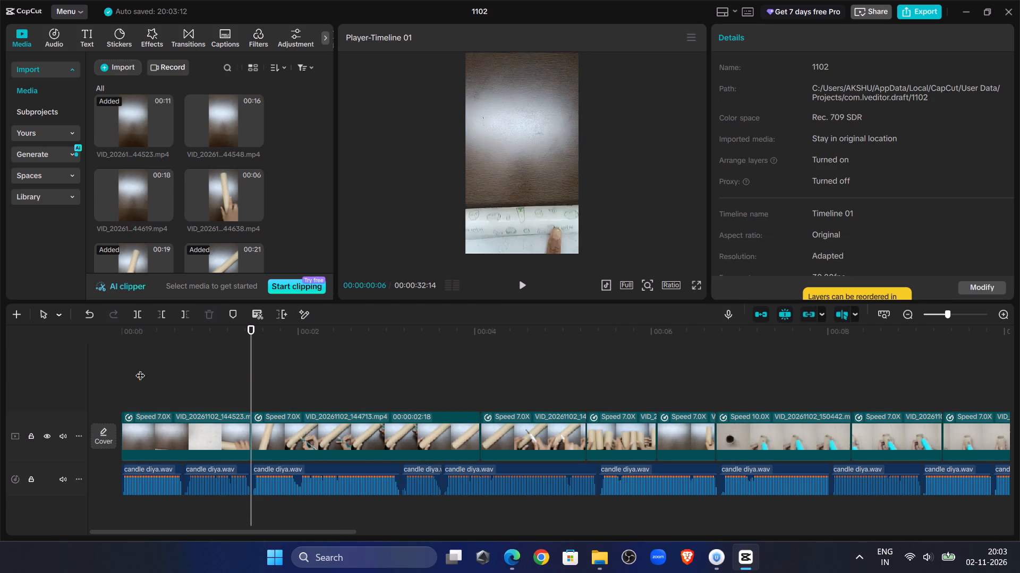
pyautogui.moveTo(140, 369); pyautogui.dragTo(72, 363)
pyautogui.click(528, 283)
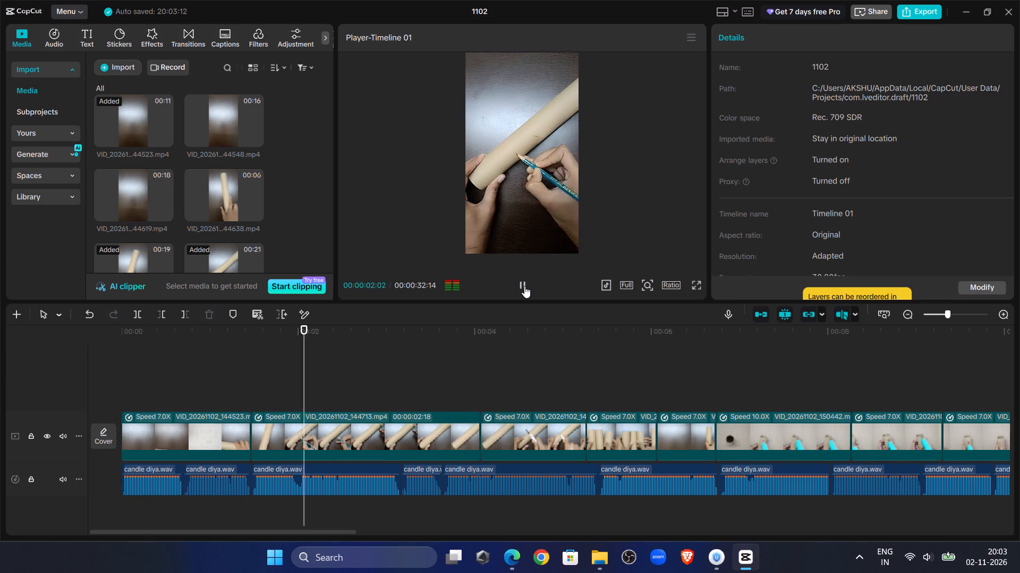
pyautogui.click(524, 286)
pyautogui.click(351, 445)
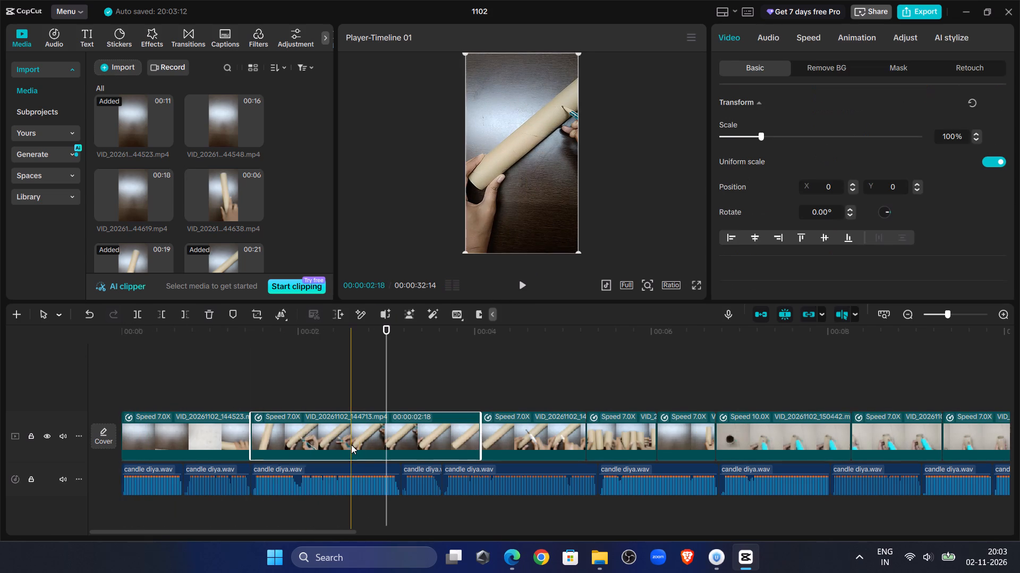
pyautogui.click(815, 46)
pyautogui.click(901, 125)
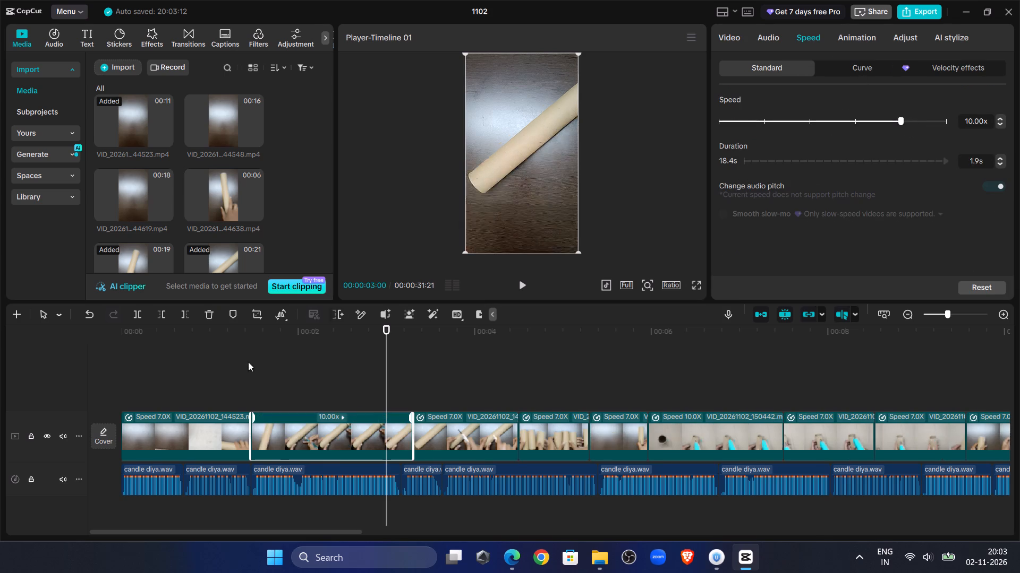
# Preview the marking and cutting shots and set the speed of the tube-cutting clip to 10x.
pyautogui.click(246, 396)
pyautogui.click(522, 282)
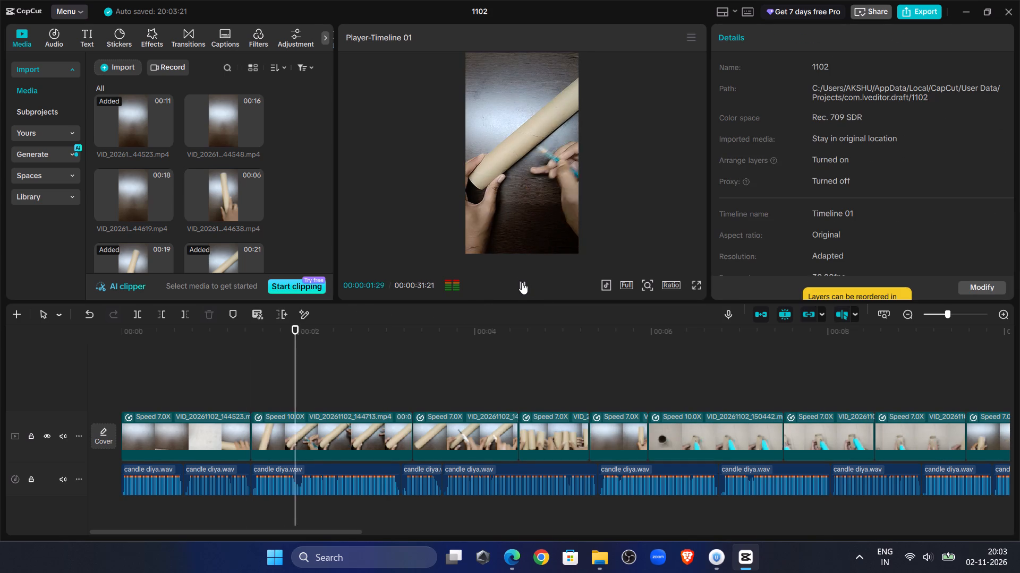
pyautogui.click(522, 282)
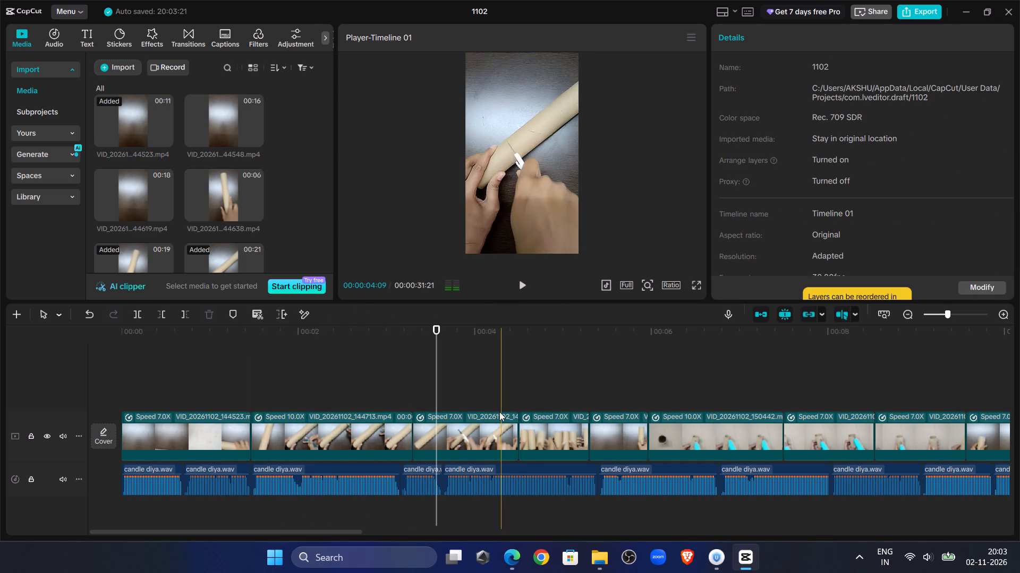
pyautogui.click(495, 420)
pyautogui.click(414, 390)
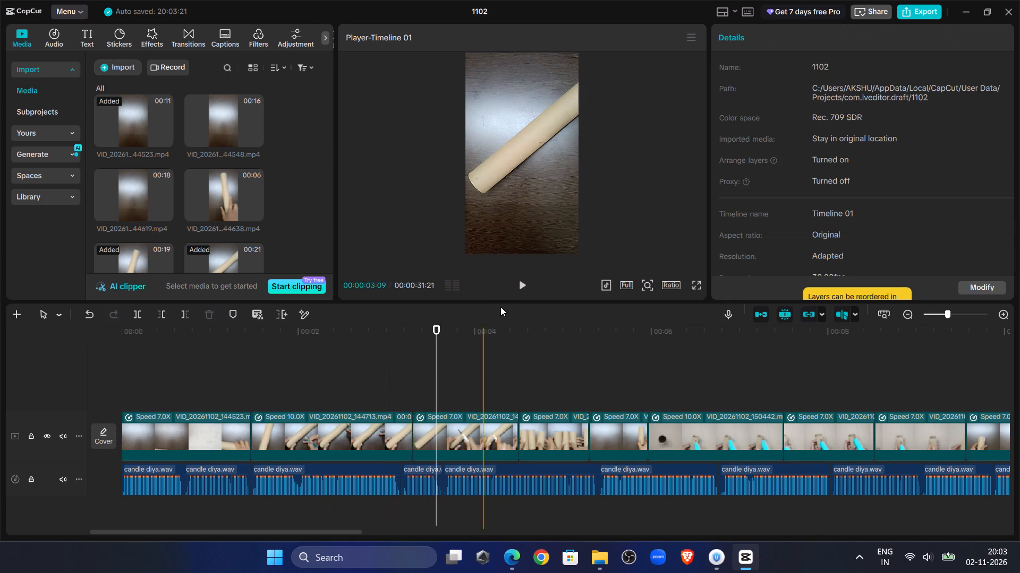
pyautogui.click(524, 289)
pyautogui.click(524, 289)
pyautogui.click(468, 443)
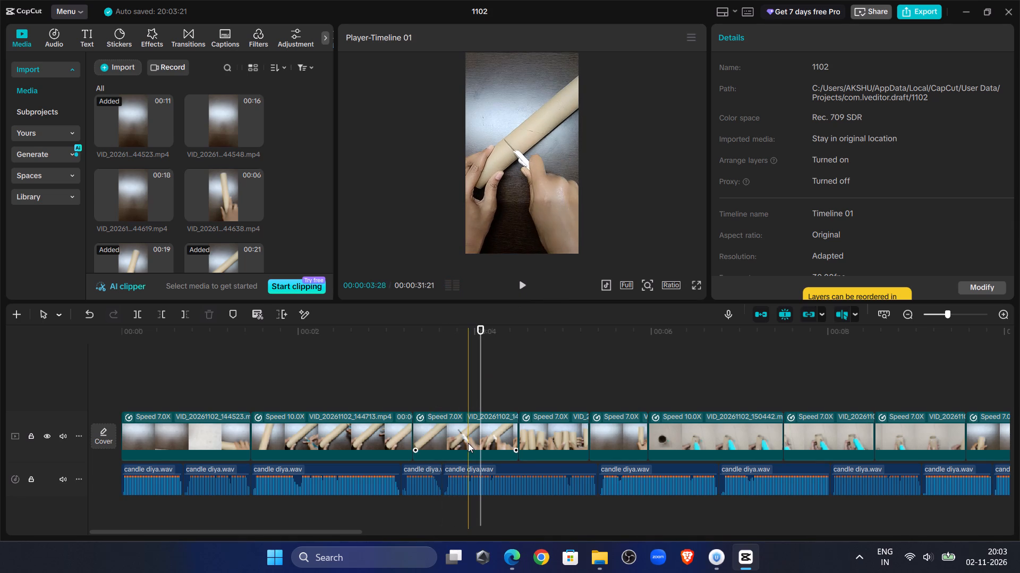
pyautogui.click(806, 35)
pyautogui.click(899, 126)
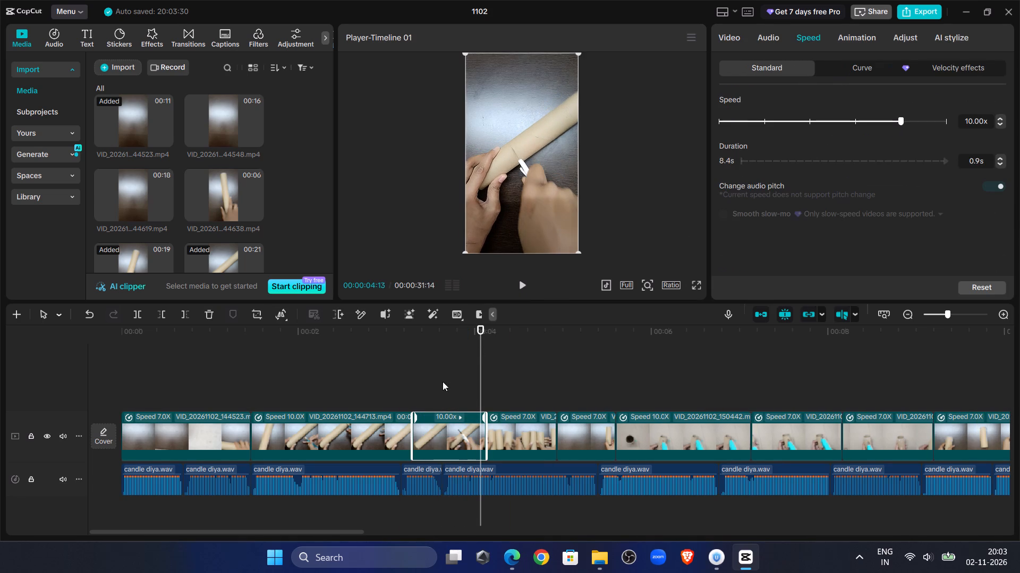
# Preview from the tube-cutting clip and set the speed of the clip showing three cut tubes to 10x.
pyautogui.click(409, 378)
pyautogui.click(511, 286)
pyautogui.click(520, 286)
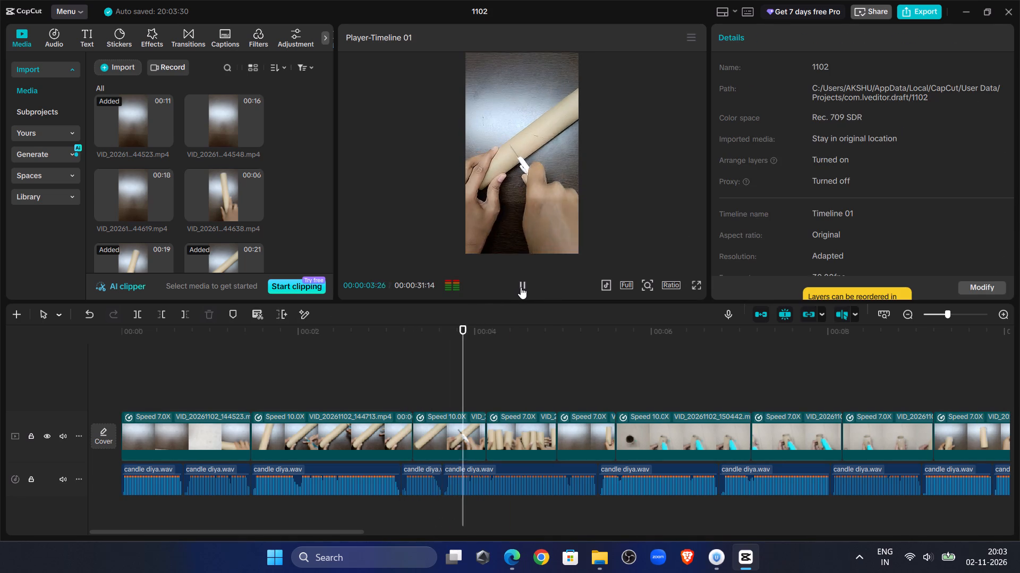
pyautogui.click(521, 287)
pyautogui.click(517, 442)
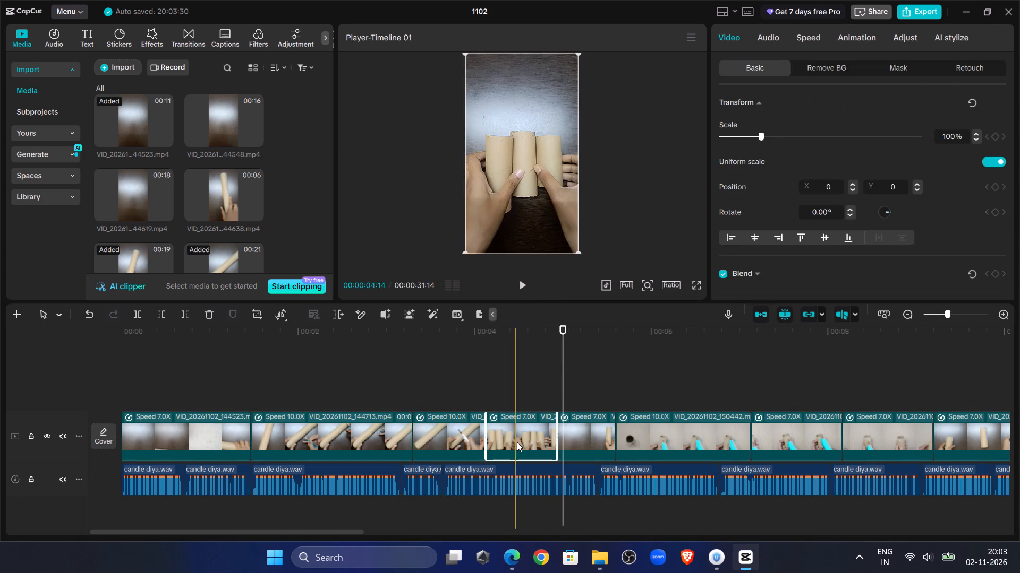
pyautogui.click(819, 36)
pyautogui.click(903, 122)
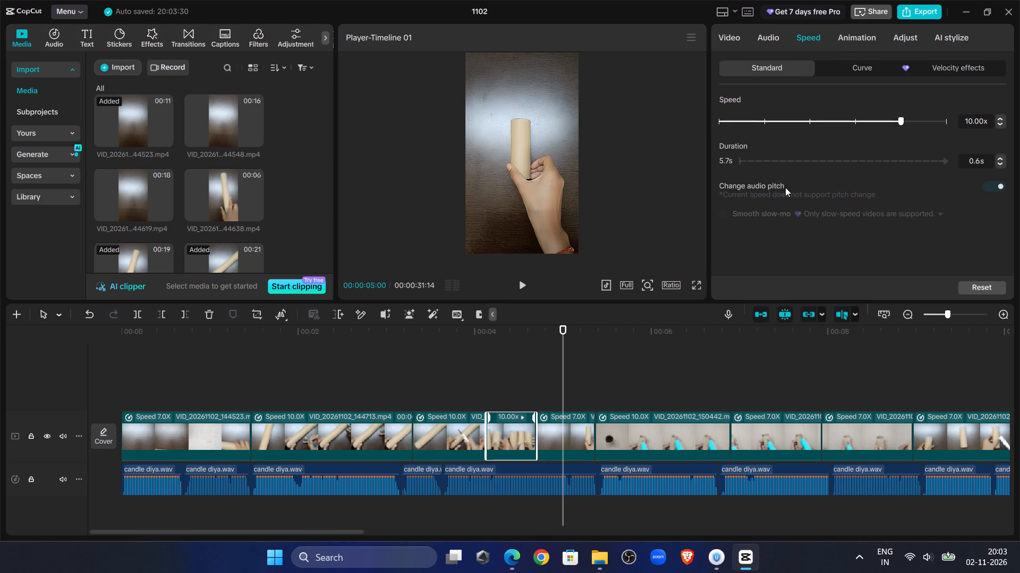
# Set the speed of the single-tube clip following the three cut tubes to 10x.
pyautogui.click(586, 419)
pyautogui.click(902, 122)
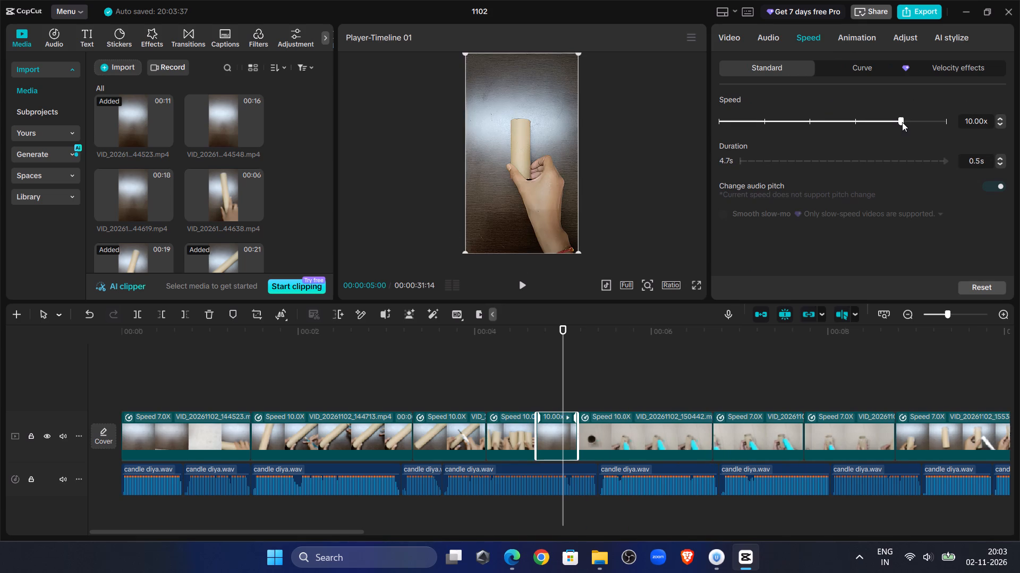
# Preview the single-tube and glue-gun clips against the voice-over and check the speed setting of VID_20261102_150442.
pyautogui.click(481, 384)
pyautogui.click(524, 294)
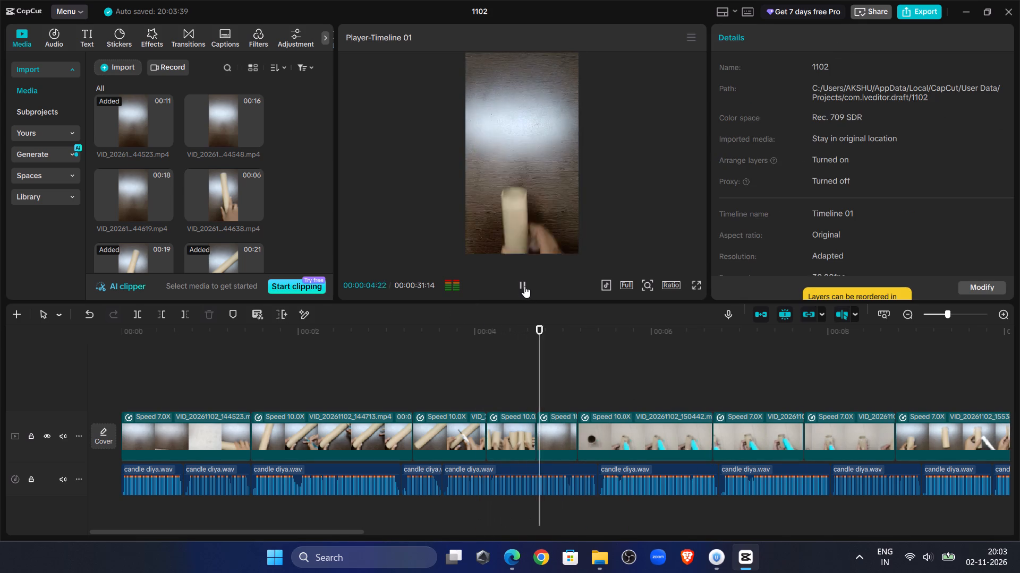
pyautogui.click(524, 286)
pyautogui.click(622, 426)
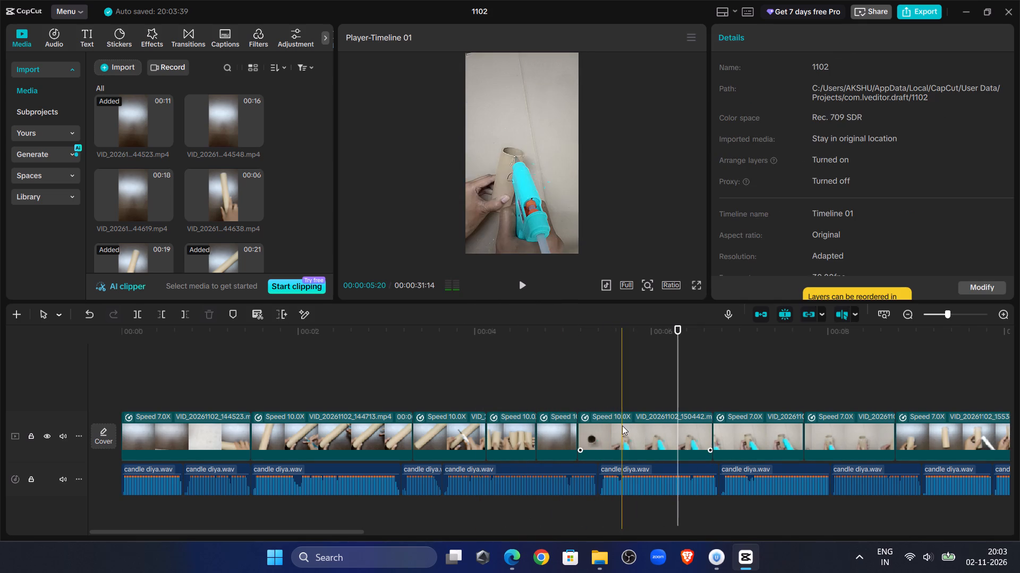
pyautogui.click(820, 37)
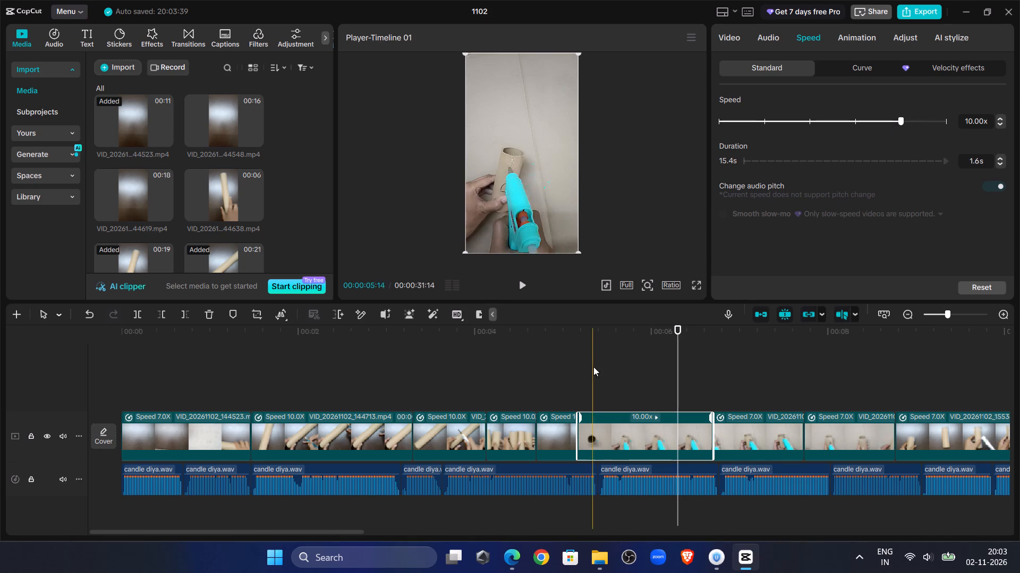
pyautogui.click(580, 368)
pyautogui.click(526, 280)
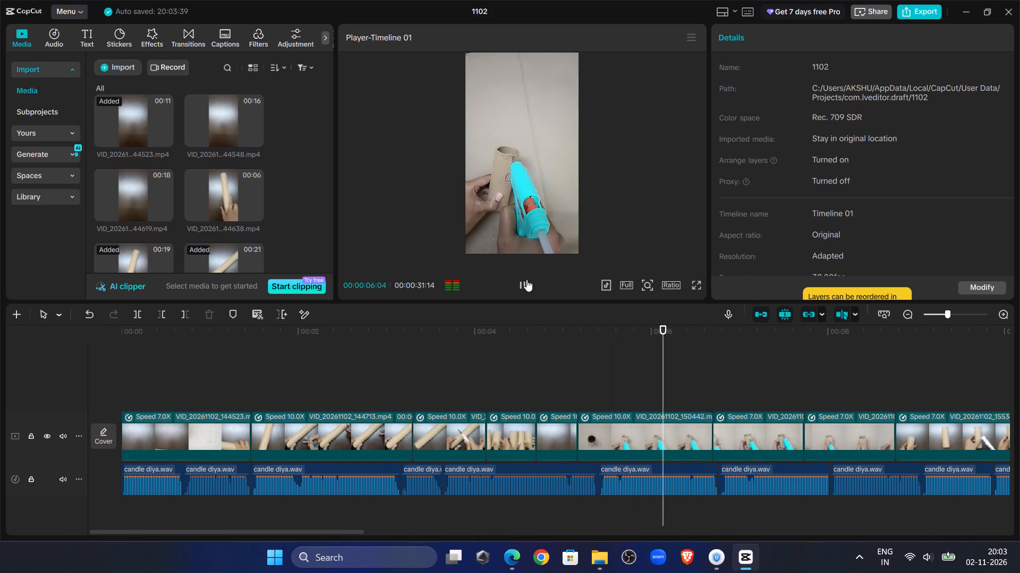
pyautogui.click(526, 280)
pyautogui.click(515, 280)
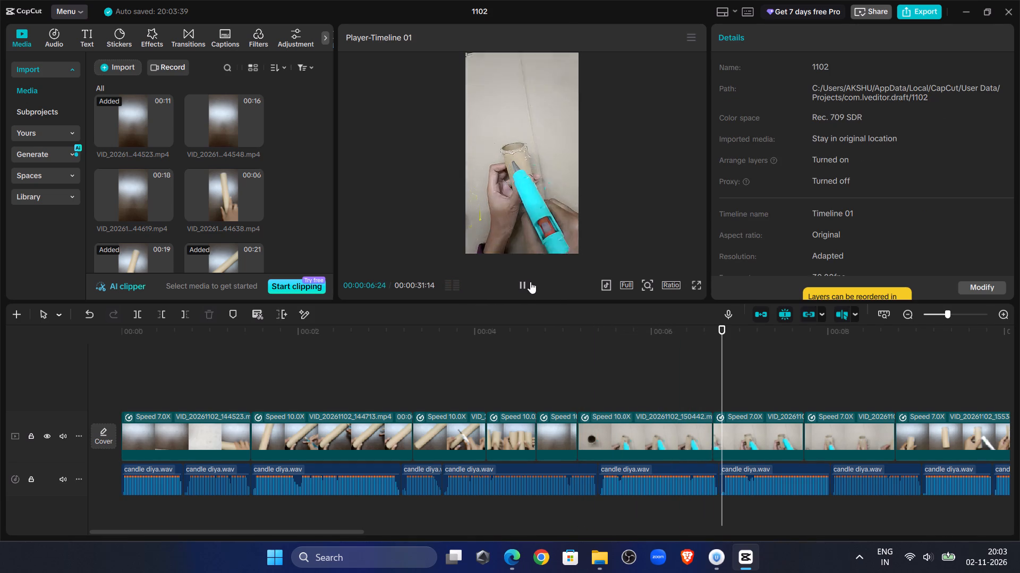
pyautogui.click(533, 283)
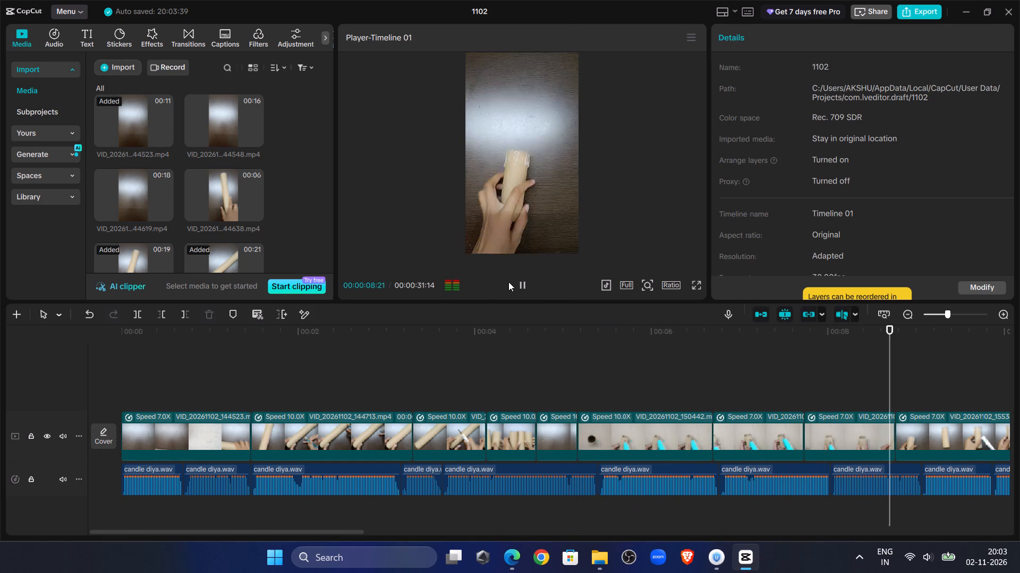
# Preview the white-painting clip VID_20261102_155342 and trim off its remainder after 00:00:10:06.
pyautogui.click(518, 284)
pyautogui.click(525, 284)
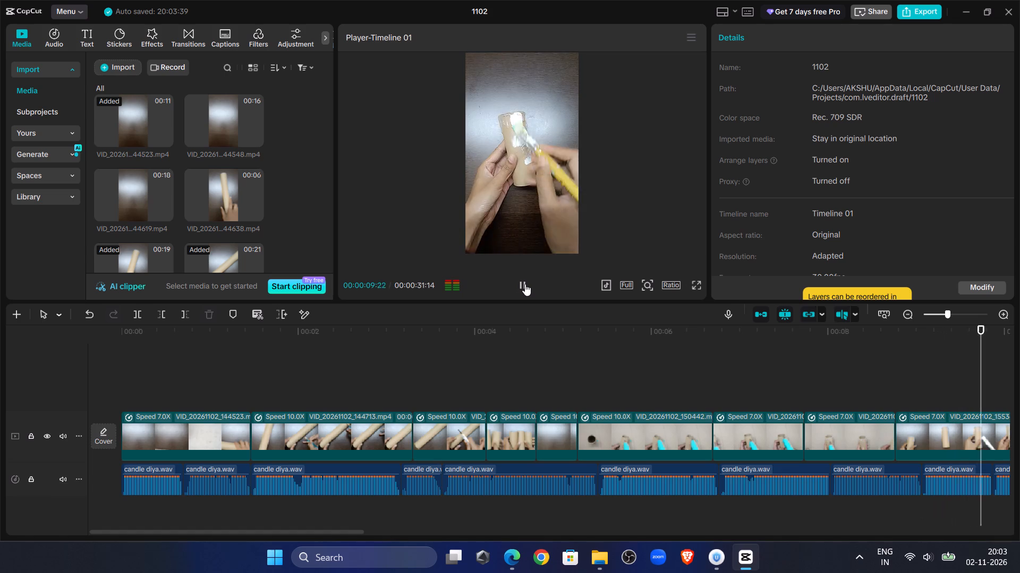
pyautogui.click(525, 284)
pyautogui.click(200, 427)
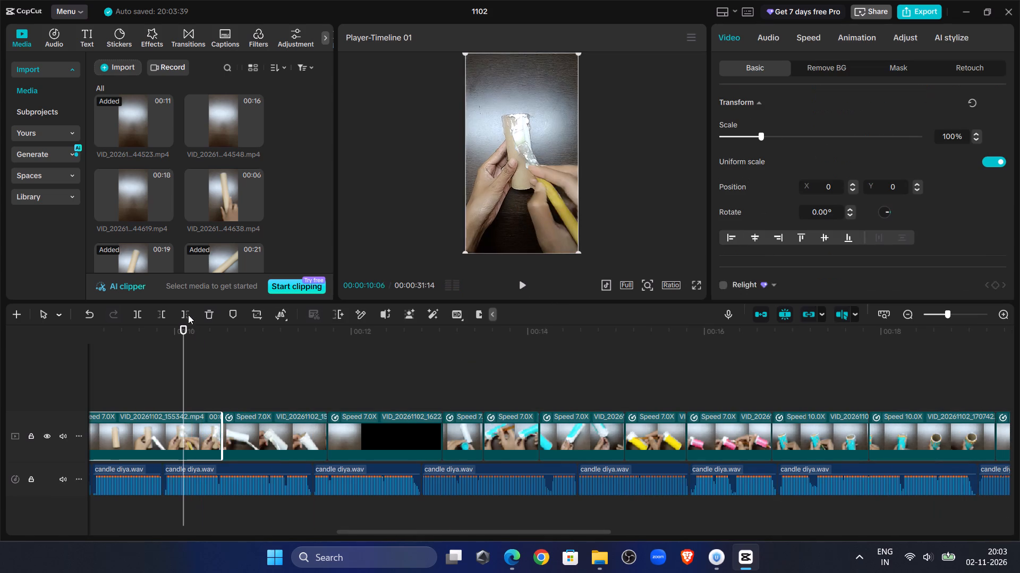
pyautogui.click(186, 311)
# Preview the white-painted tube shots and the closing lit-candle shots against the voice-over.
pyautogui.click(518, 285)
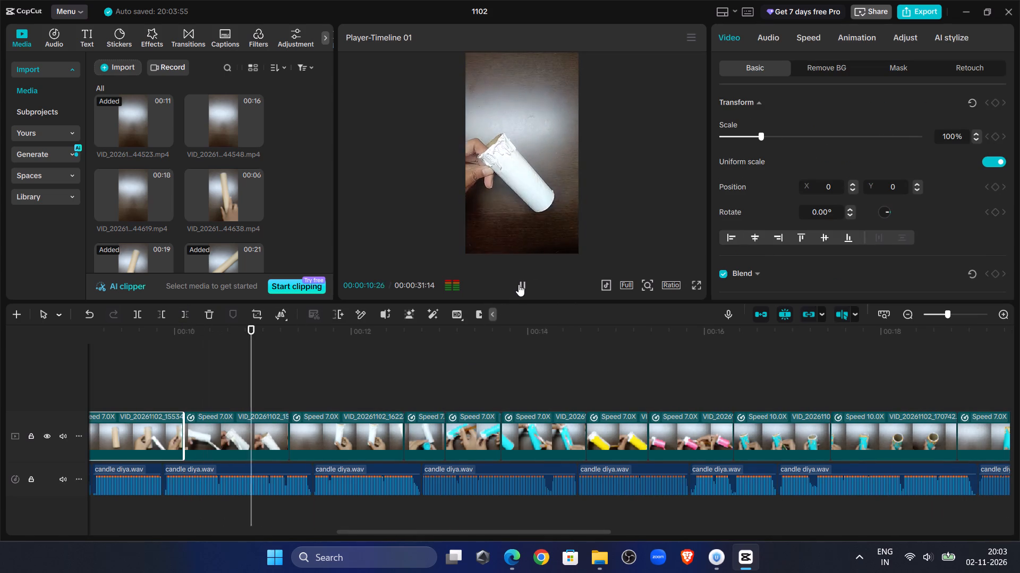
pyautogui.click(518, 284)
pyautogui.click(945, 316)
pyautogui.click(939, 315)
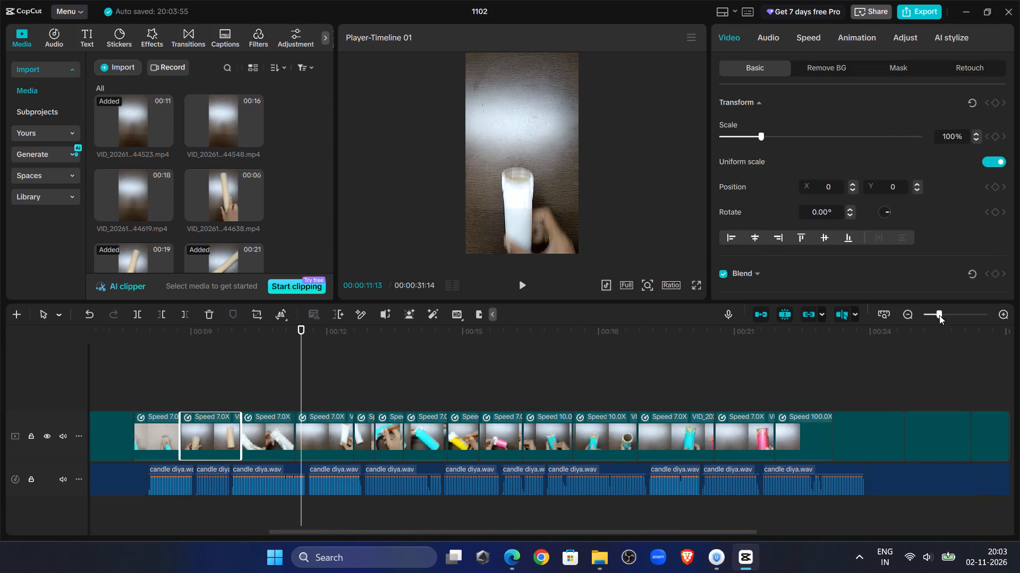
pyautogui.click(937, 313)
pyautogui.moveTo(934, 314); pyautogui.dragTo(933, 317)
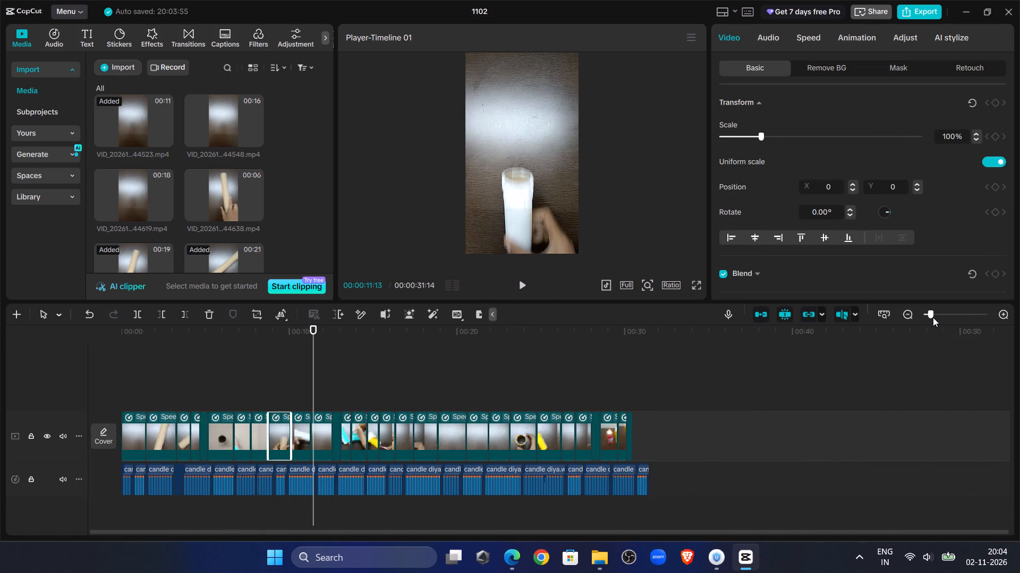
pyautogui.moveTo(933, 317); pyautogui.dragTo(941, 320)
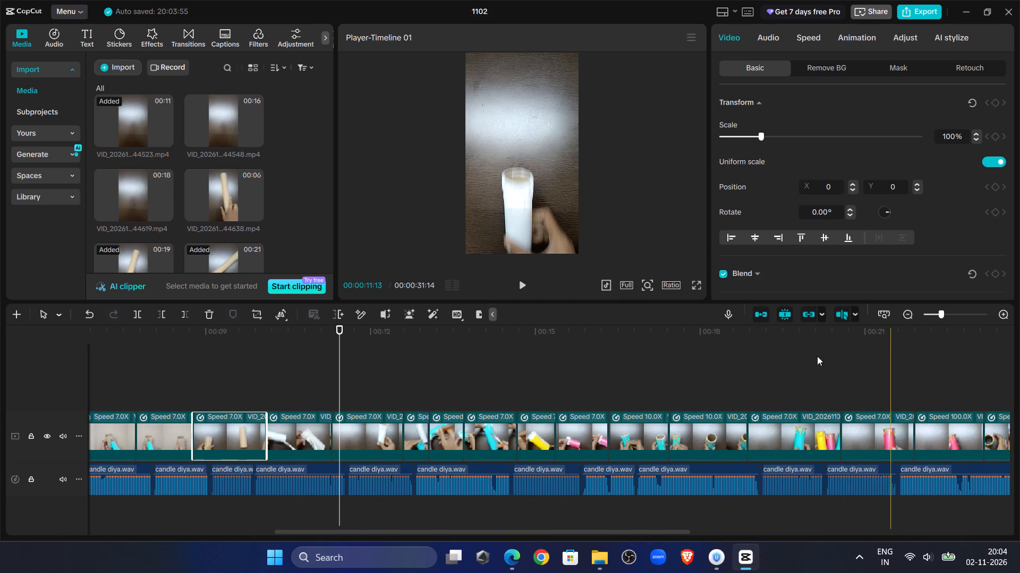
pyautogui.click(684, 375)
pyautogui.moveTo(684, 375); pyautogui.dragTo(838, 392)
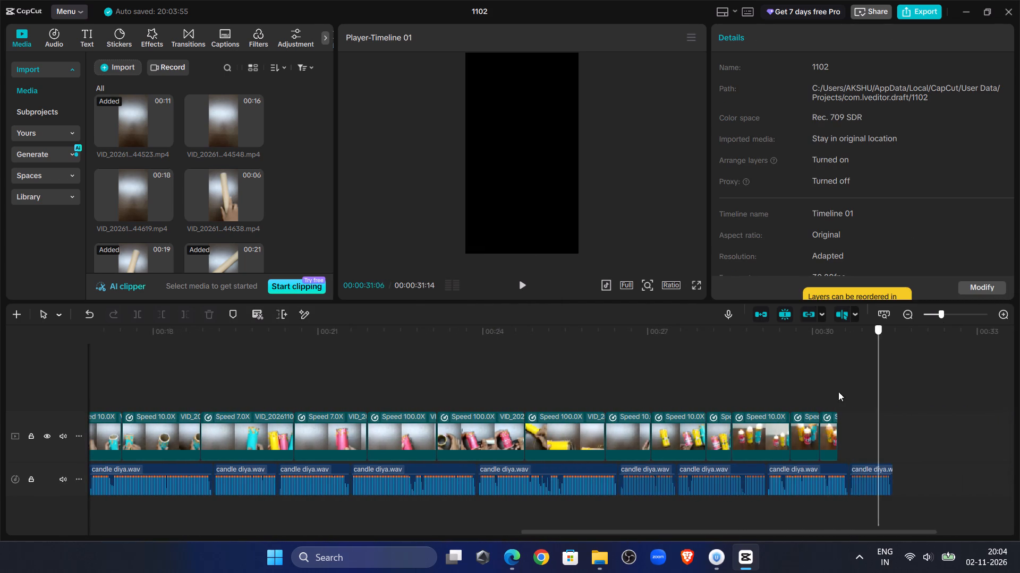
pyautogui.moveTo(838, 392); pyautogui.dragTo(626, 371)
pyautogui.click(531, 297)
pyautogui.click(526, 288)
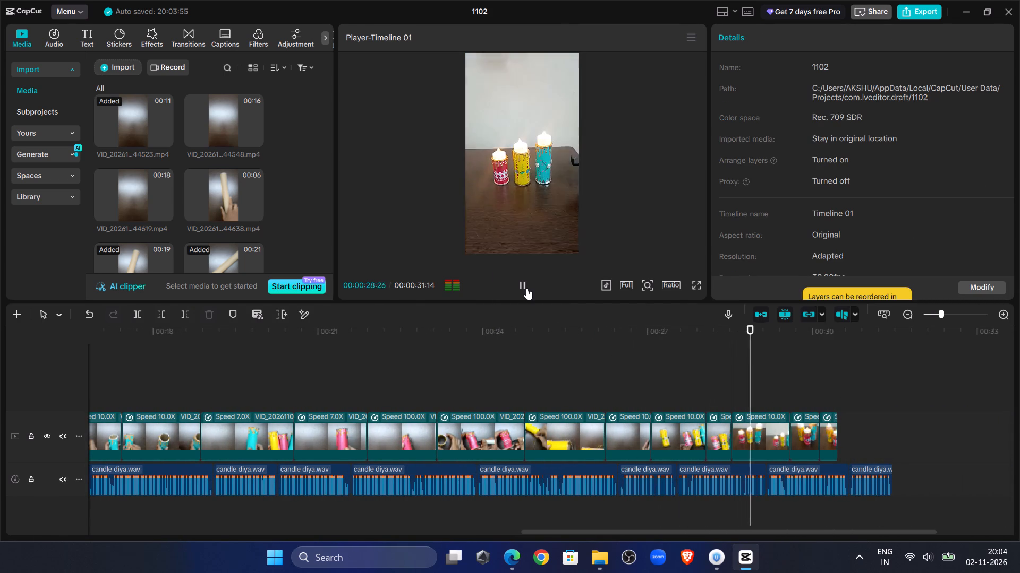
pyautogui.click(526, 288)
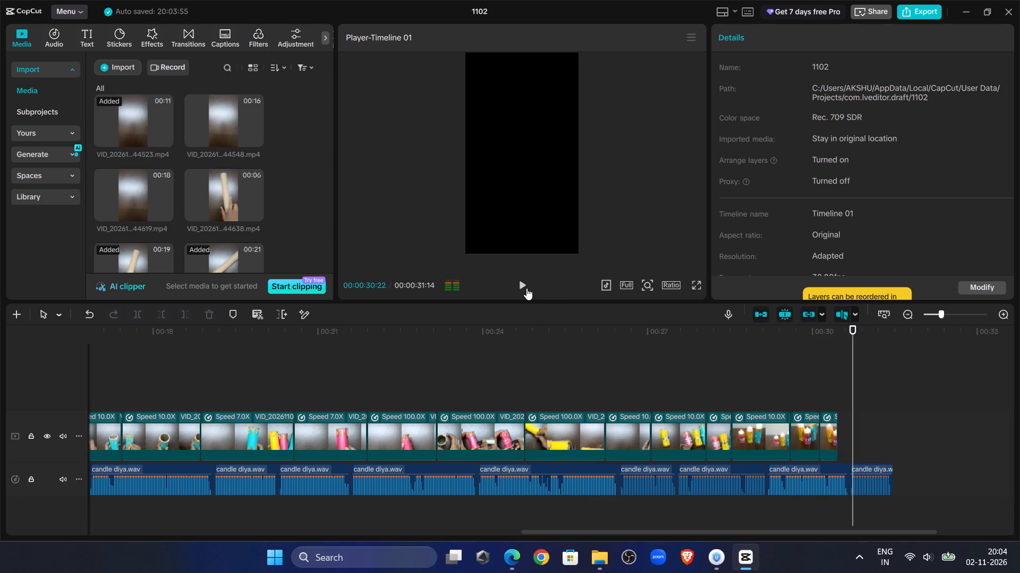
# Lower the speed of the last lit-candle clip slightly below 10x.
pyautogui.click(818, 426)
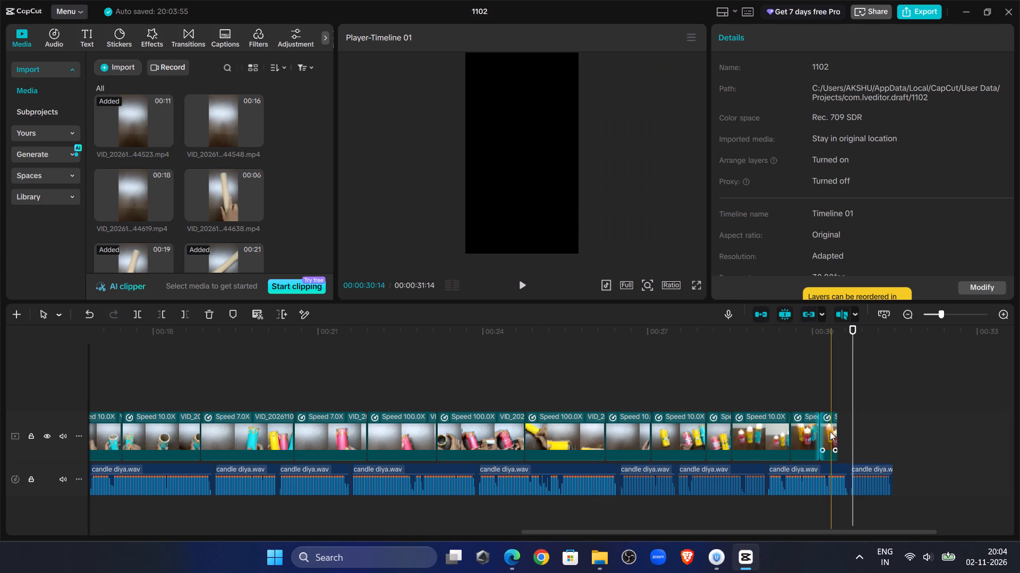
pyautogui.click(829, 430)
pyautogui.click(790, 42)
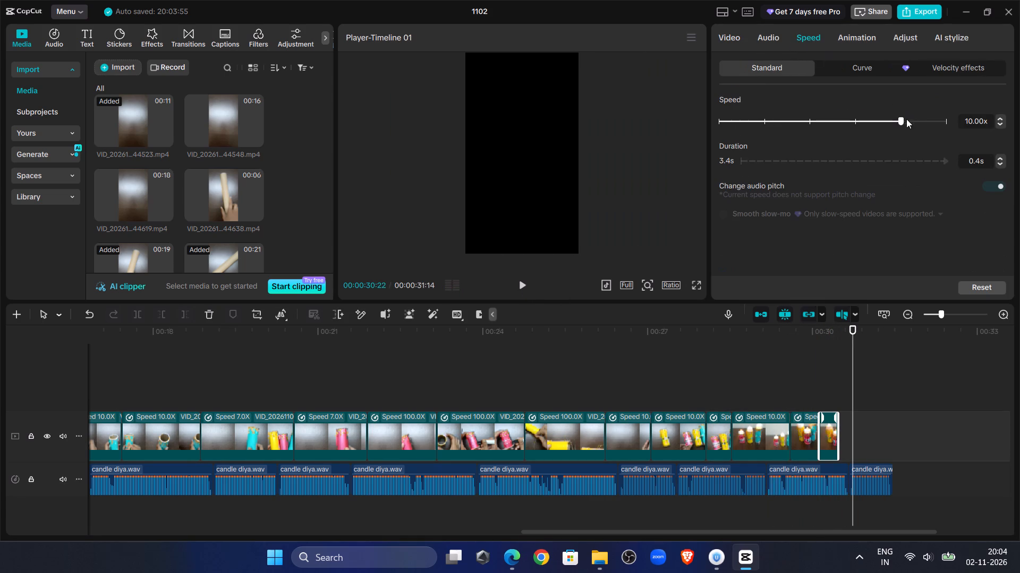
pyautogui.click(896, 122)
# Set the speed of the second-to-last lit-candle clip to 6.68x.
pyautogui.click(799, 421)
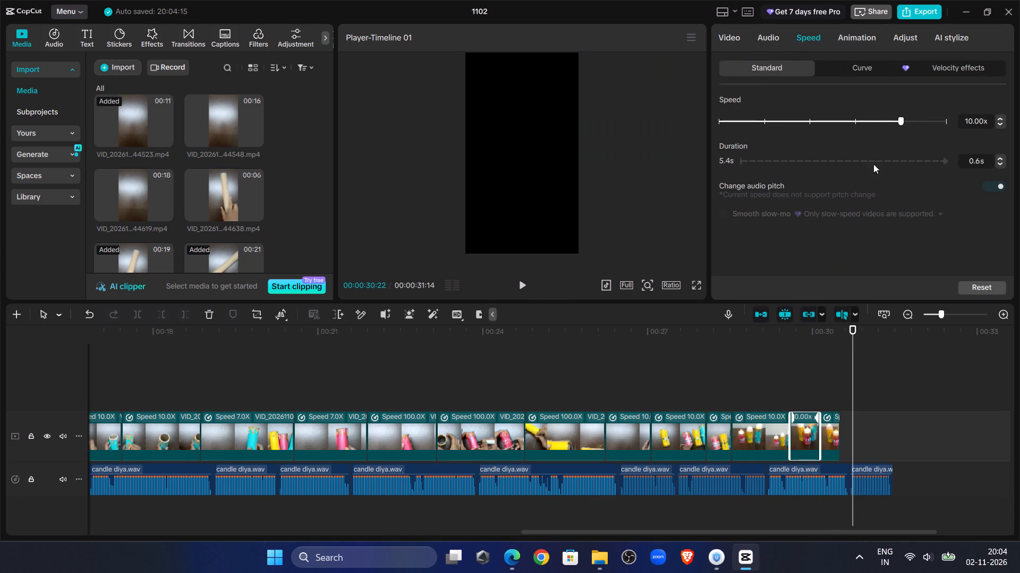
pyautogui.click(888, 123)
pyautogui.click(885, 123)
pyautogui.click(880, 124)
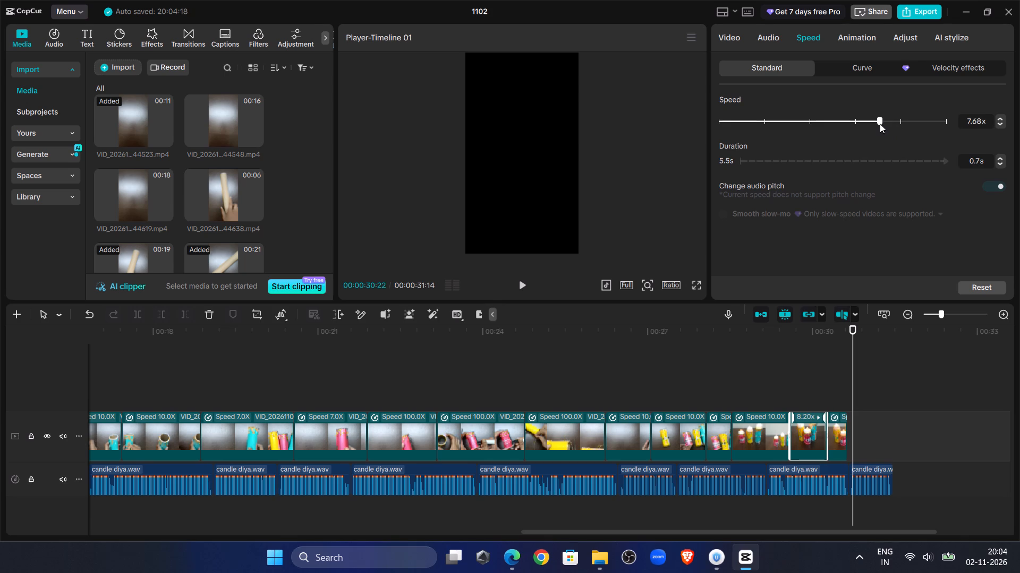
pyautogui.click(878, 124)
pyautogui.click(873, 121)
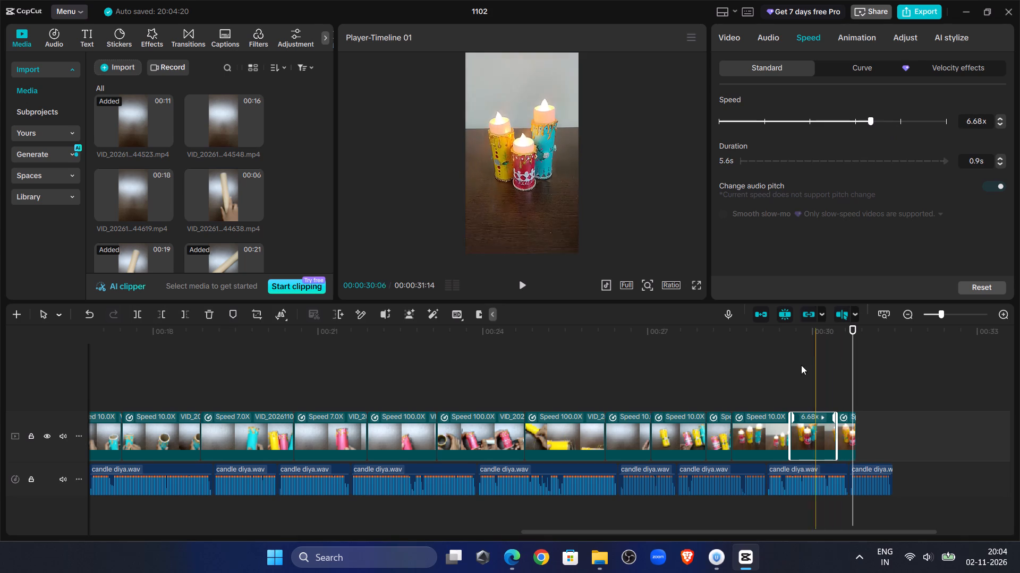
# Preview the closing shots and set the speed of the last lit-candle clip to about 8x.
pyautogui.click(788, 367)
pyautogui.click(513, 285)
pyautogui.click(523, 285)
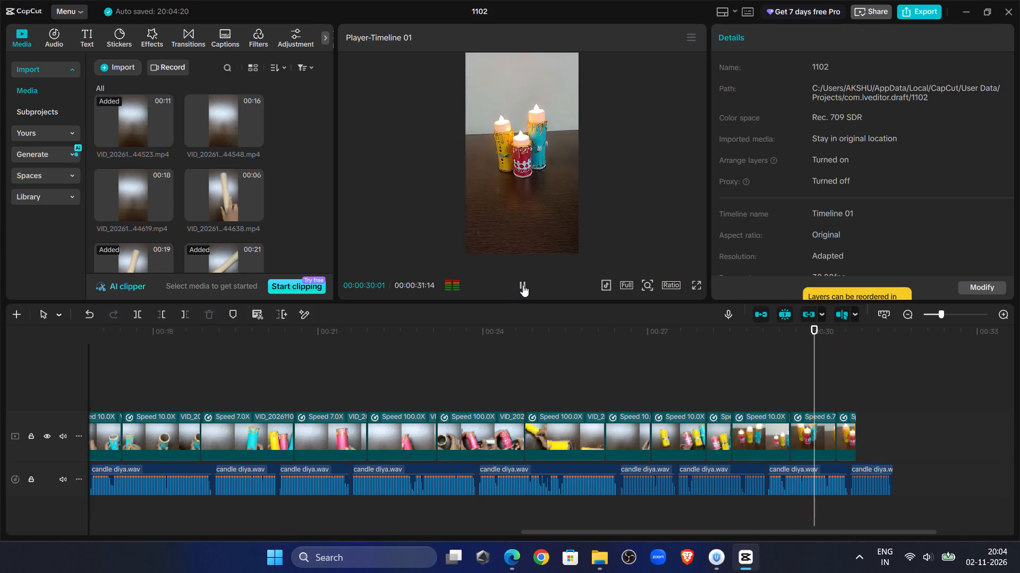
pyautogui.click(523, 285)
pyautogui.click(849, 441)
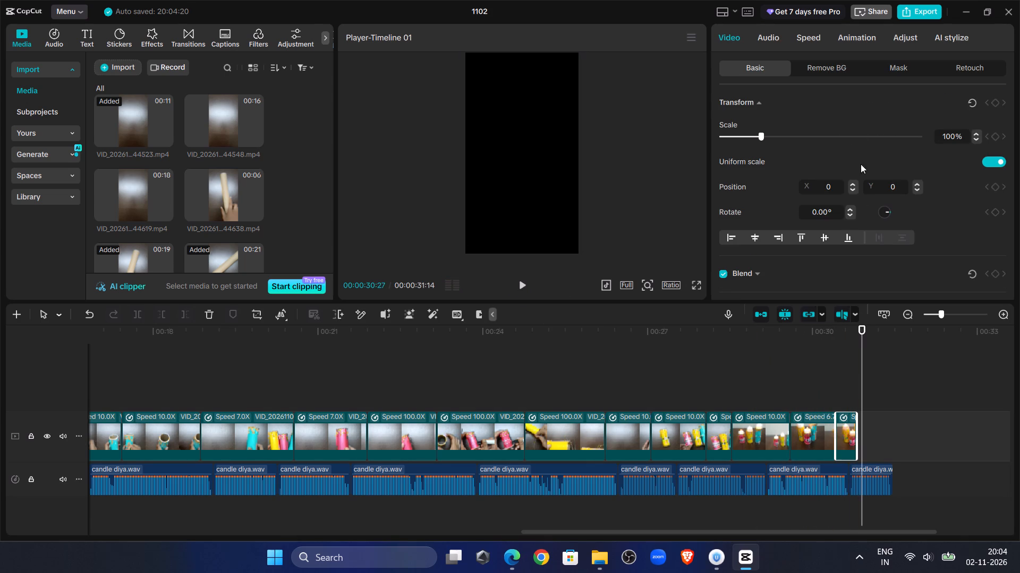
pyautogui.click(812, 39)
pyautogui.click(884, 118)
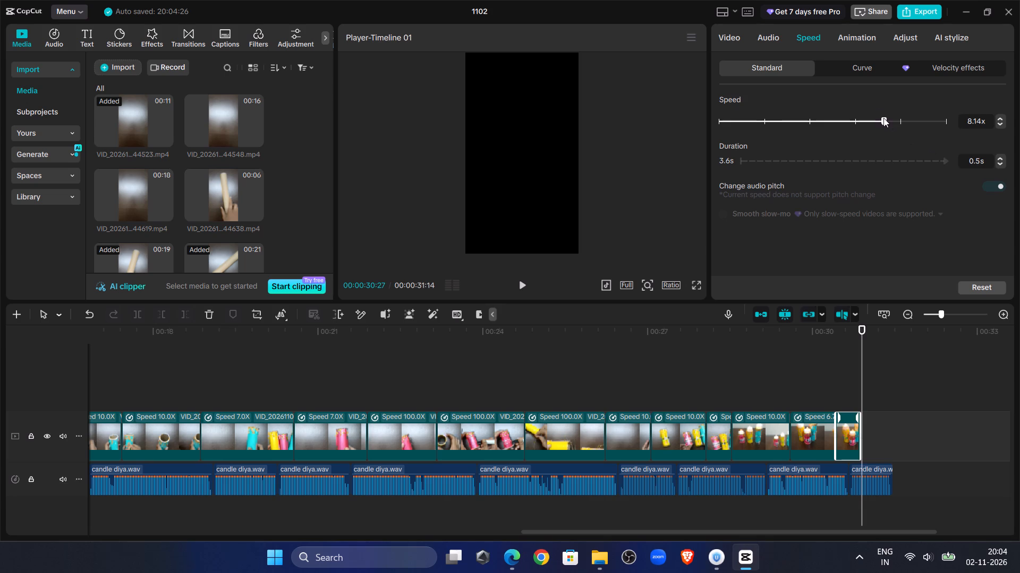
pyautogui.click(883, 118)
# Replay the ending and delete the last short candle diya.wav piece from the audio track.
pyautogui.click(803, 370)
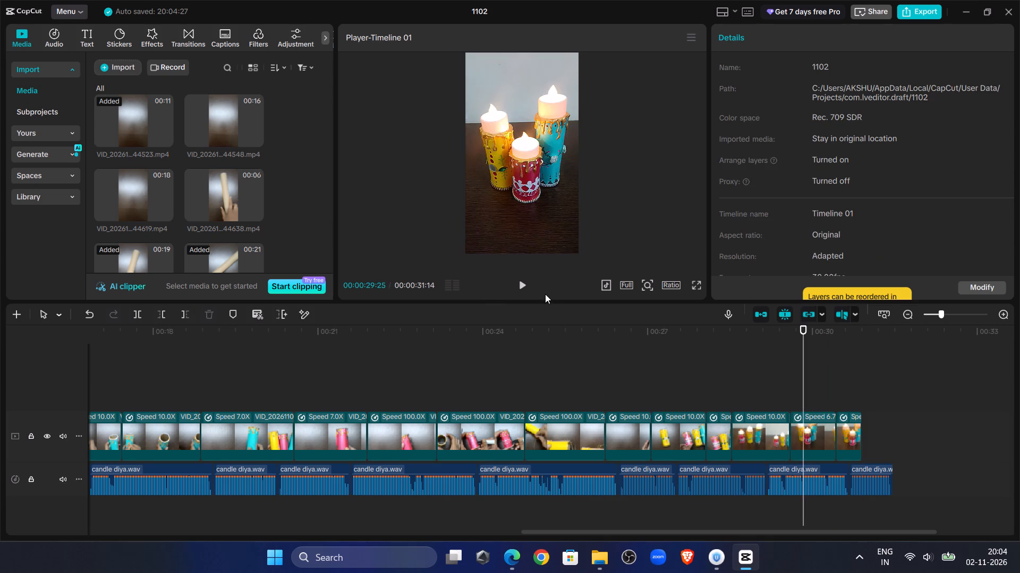
pyautogui.click(529, 285)
pyautogui.click(529, 285)
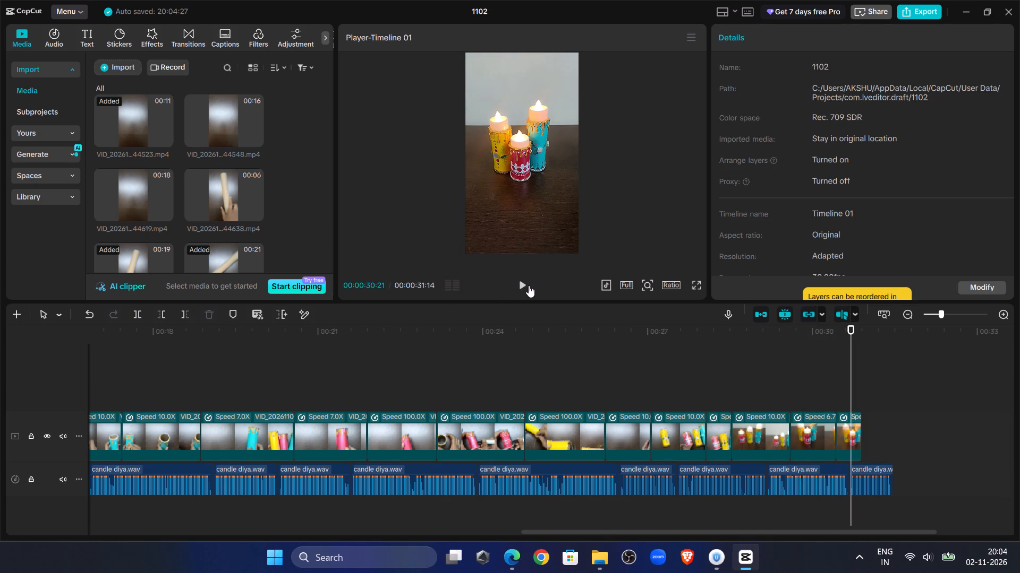
pyautogui.click(529, 285)
pyautogui.click(529, 285)
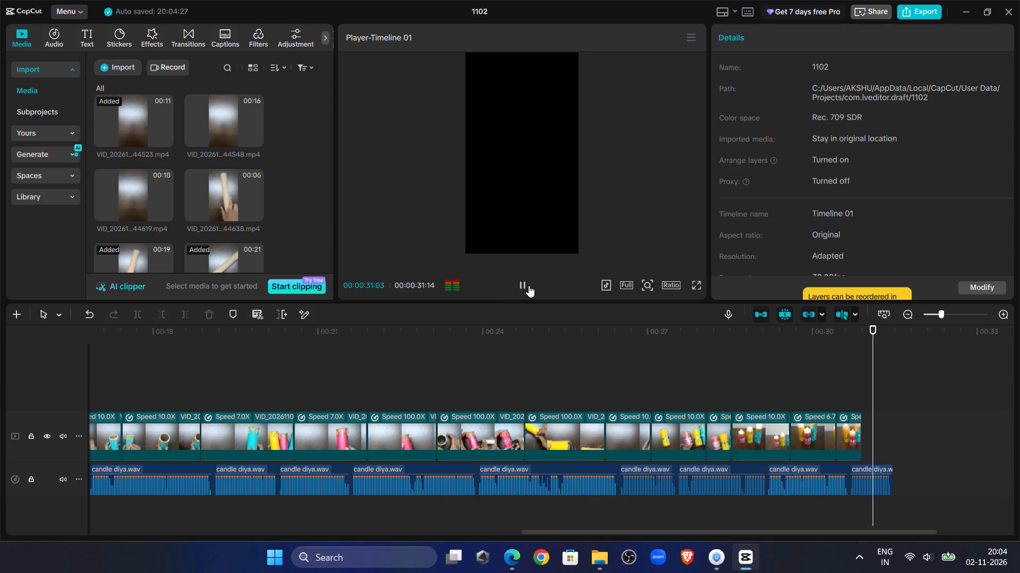
pyautogui.click(812, 366)
pyautogui.click(514, 289)
pyautogui.click(517, 287)
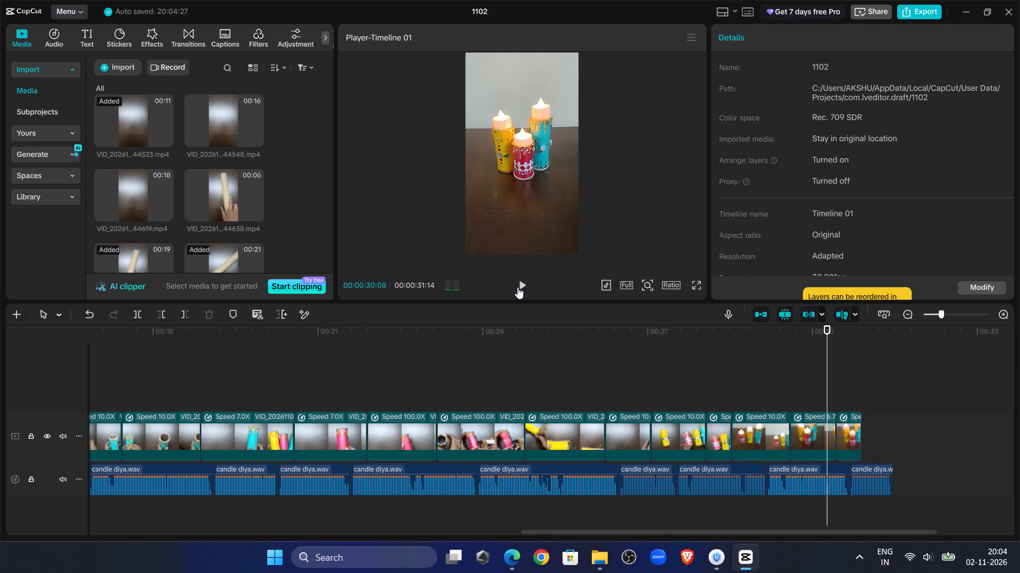
pyautogui.doubleClick(517, 287)
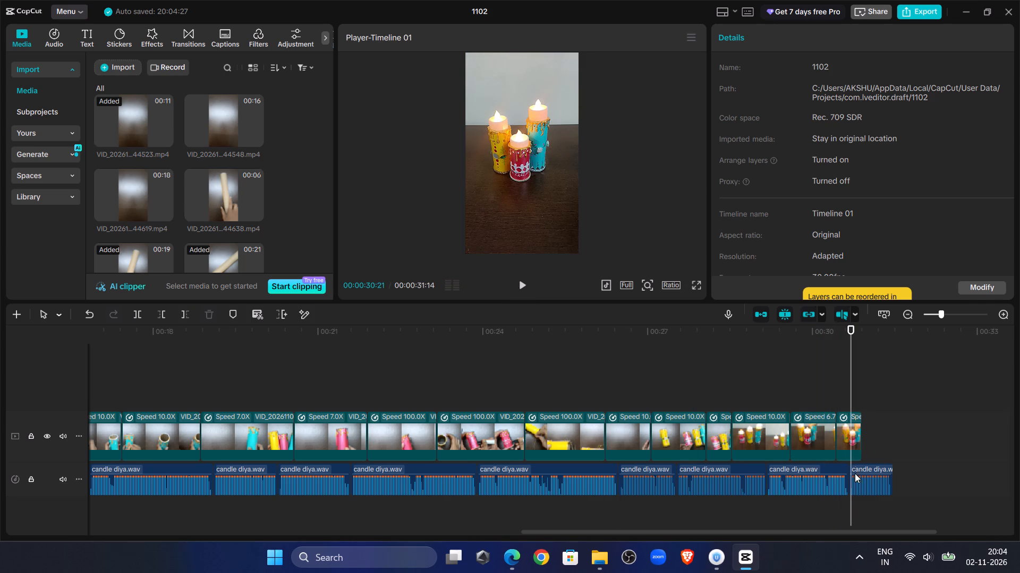
pyautogui.click(855, 473)
pyautogui.press('Delete')
# Trim the end of the last lit-candle clip at 00:00:30:20, matching the end of the voice-over.
pyautogui.click(847, 430)
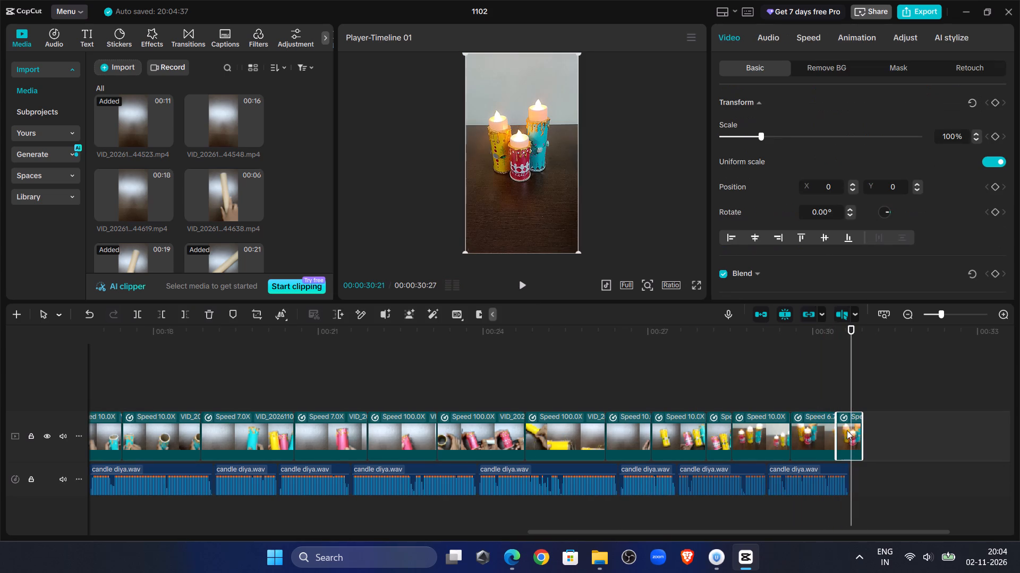
pyautogui.moveTo(852, 387); pyautogui.dragTo(849, 392)
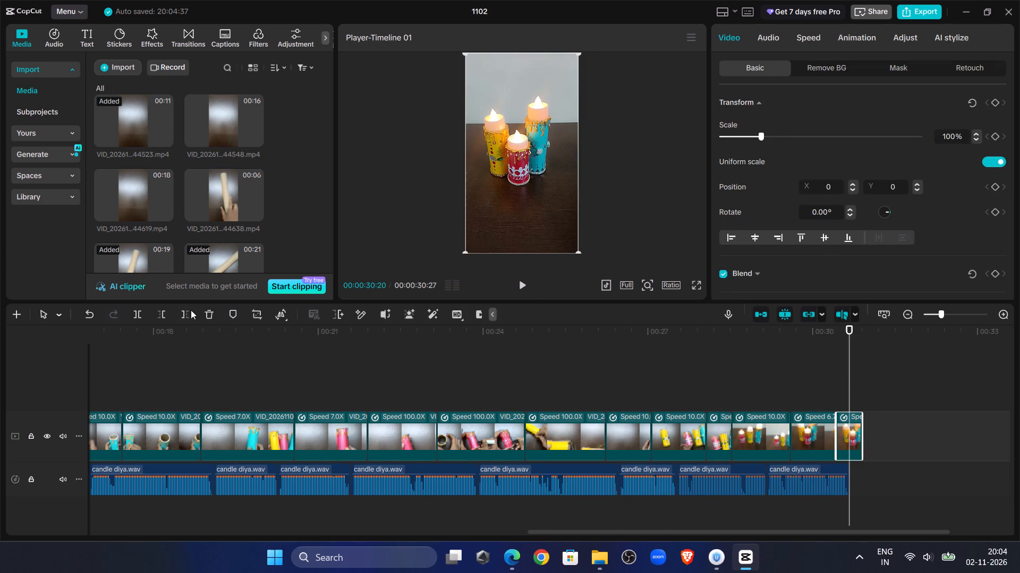
pyautogui.press('Delete')
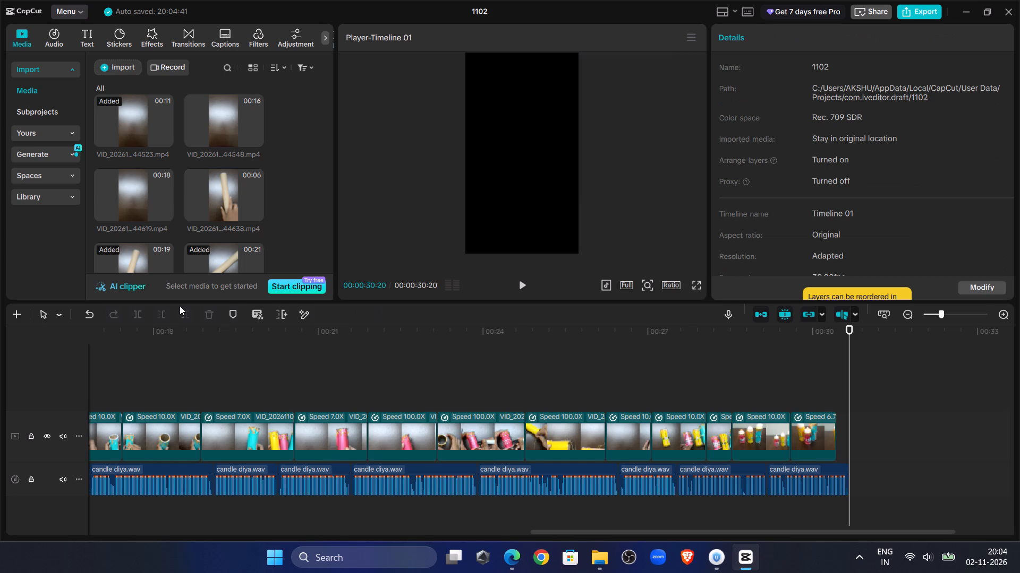
pyautogui.hotkey('ctrl', 'z')
pyautogui.click(185, 306)
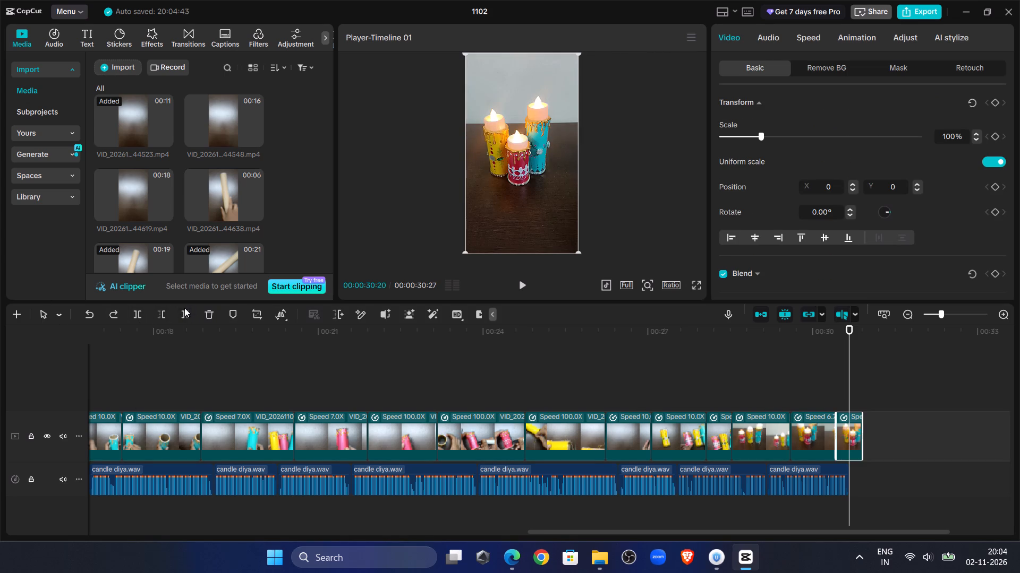
pyautogui.click(185, 319)
# Import Youtube Watermark.png from the My video collection folder on the D: drive into the project media.
pyautogui.click(730, 360)
pyautogui.moveTo(730, 360); pyautogui.dragTo(0, 370)
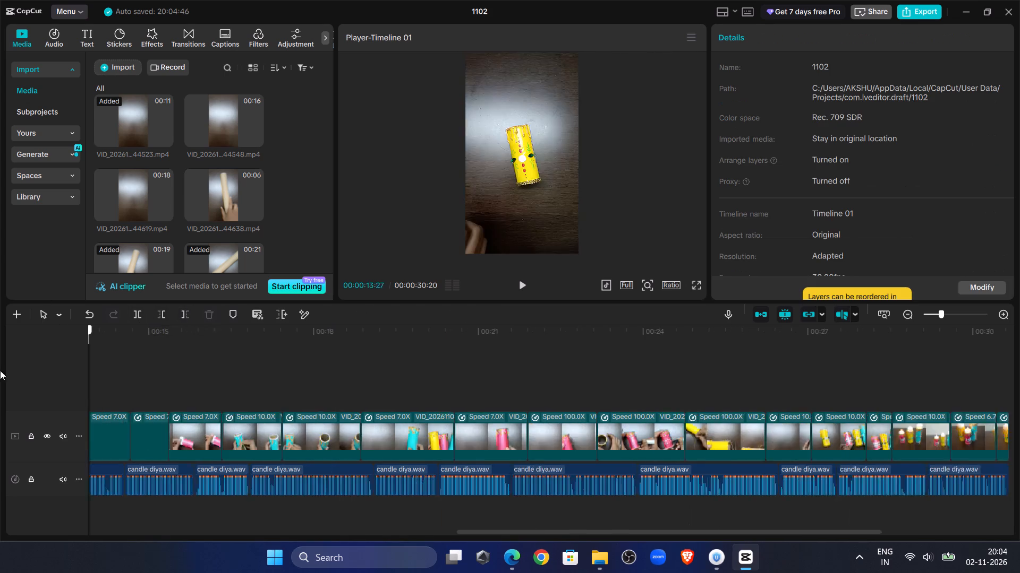
pyautogui.moveTo(0, 370); pyautogui.dragTo(0, 433)
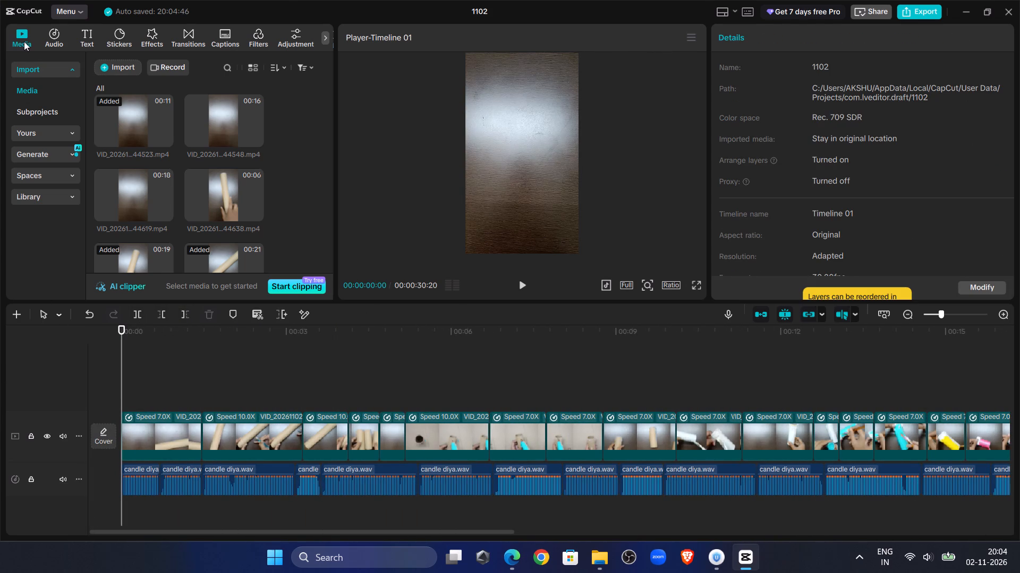
pyautogui.click(107, 72)
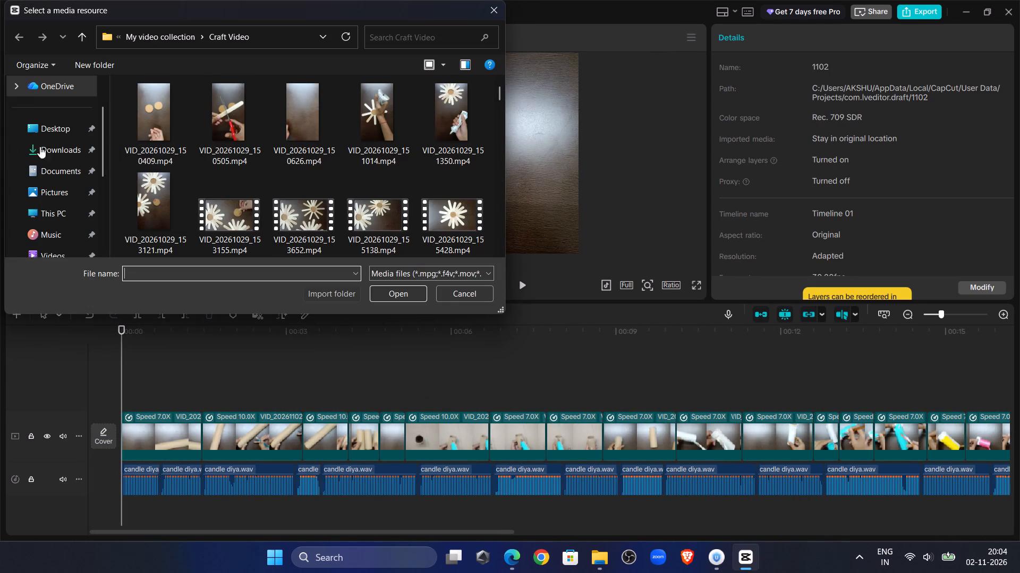
pyautogui.scroll(-5, 30, 198)
pyautogui.click(62, 191)
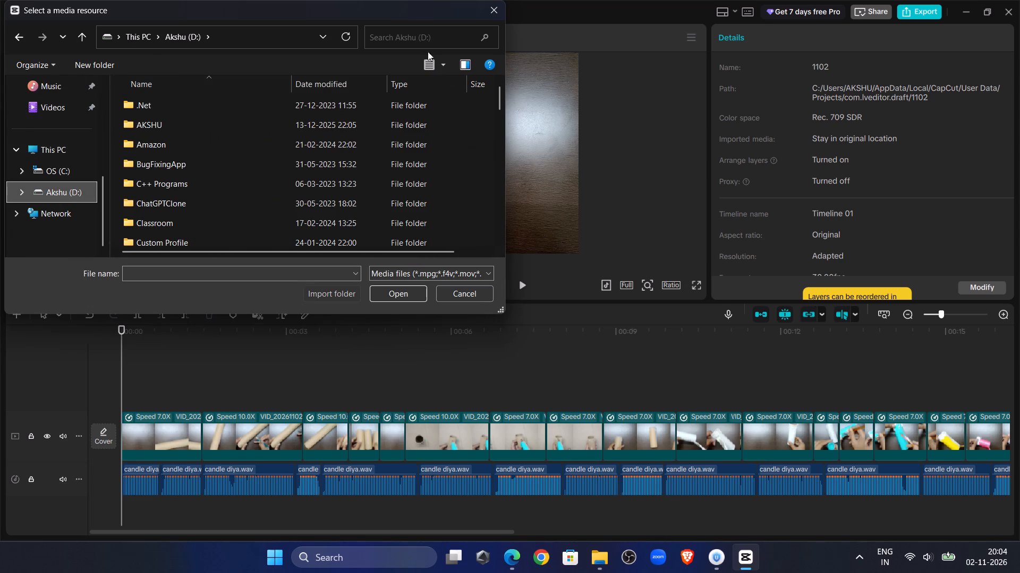
pyautogui.click(427, 40)
pyautogui.press(',')
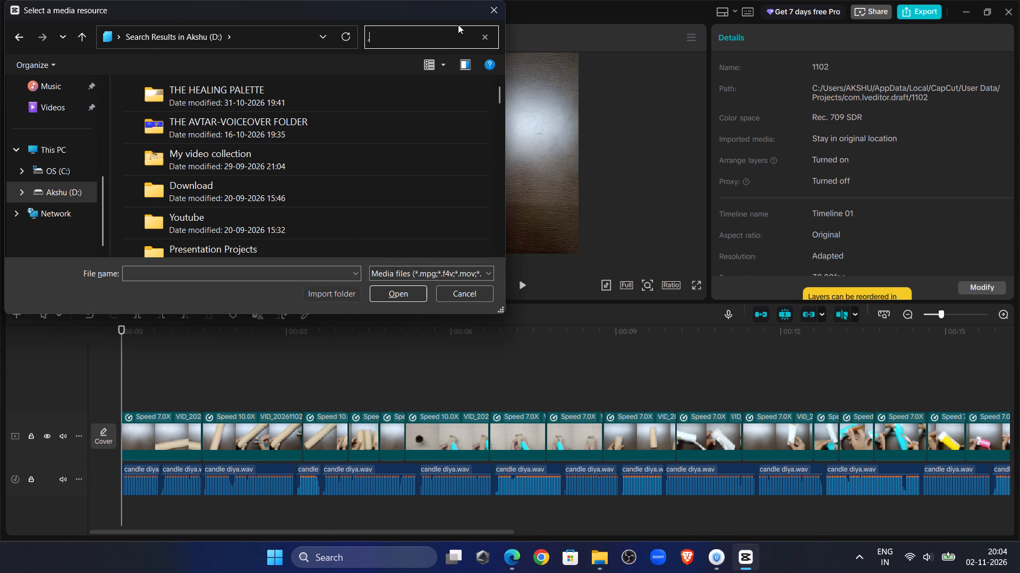
pyautogui.press('BackSpace')
pyautogui.write('my')
pyautogui.press('Return')
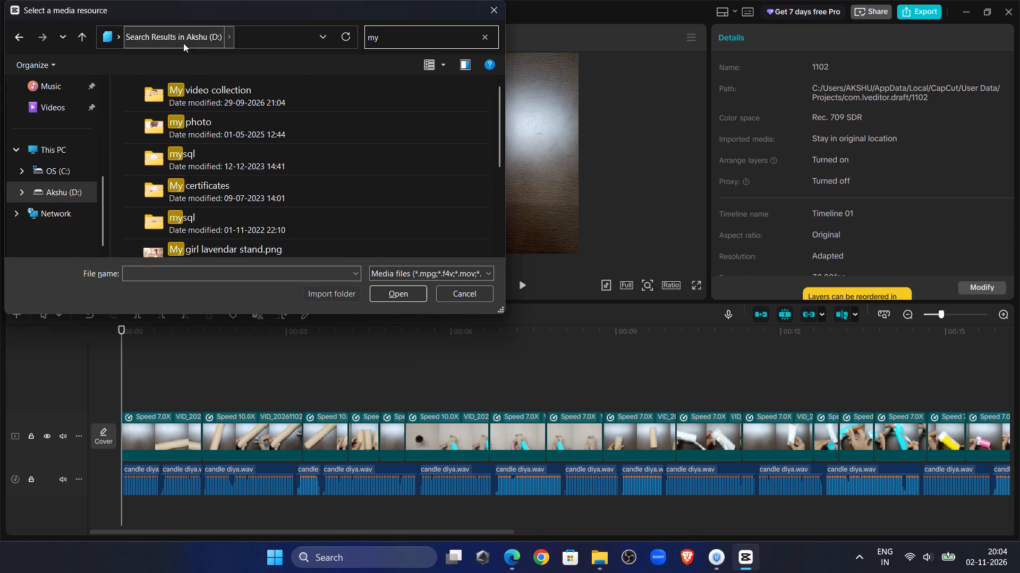
pyautogui.doubleClick(212, 100)
pyautogui.scroll(-5, 268, 171)
pyautogui.click(248, 212)
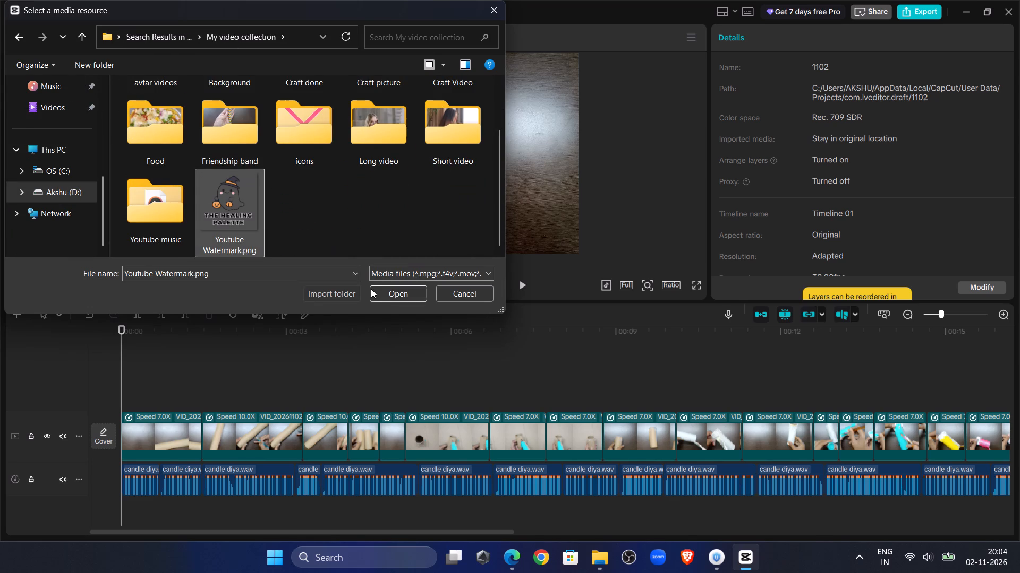
pyautogui.click(371, 289)
# Place Youtube Watermark.png above the video at 00:00, scaled to 26% in the frame's lower-left corner at X -716, Y -1570, and preview it.
pyautogui.moveTo(203, 231); pyautogui.dragTo(125, 388)
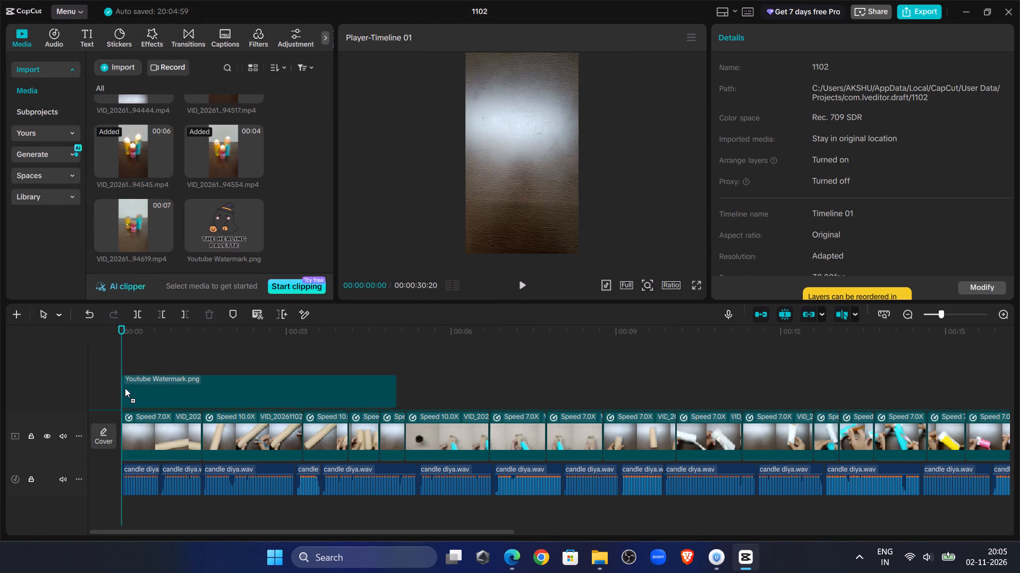
pyautogui.moveTo(125, 388); pyautogui.dragTo(123, 386)
pyautogui.moveTo(578, 94); pyautogui.dragTo(546, 135)
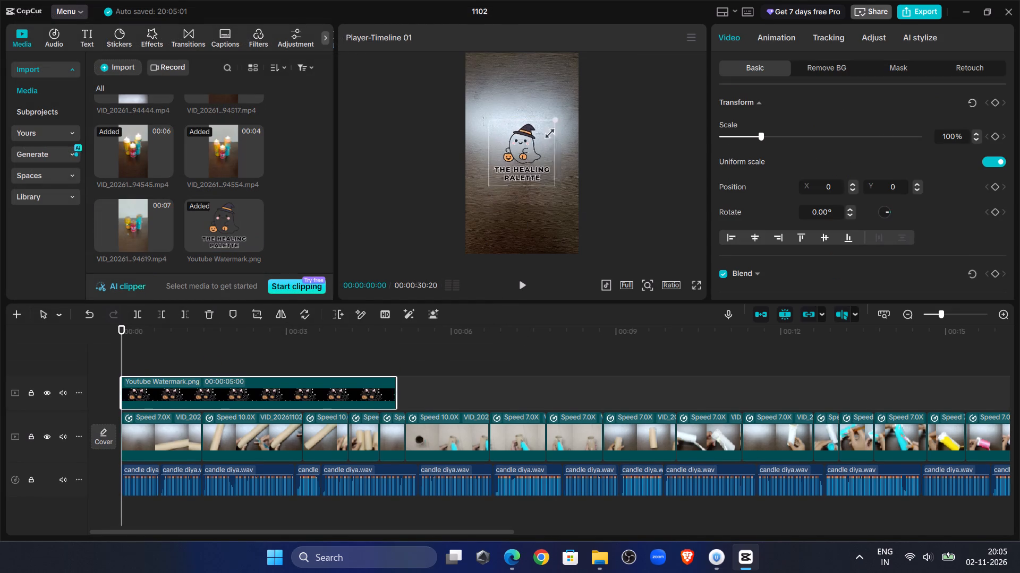
pyautogui.moveTo(546, 135); pyautogui.dragTo(526, 163)
pyautogui.moveTo(524, 153); pyautogui.dragTo(494, 231)
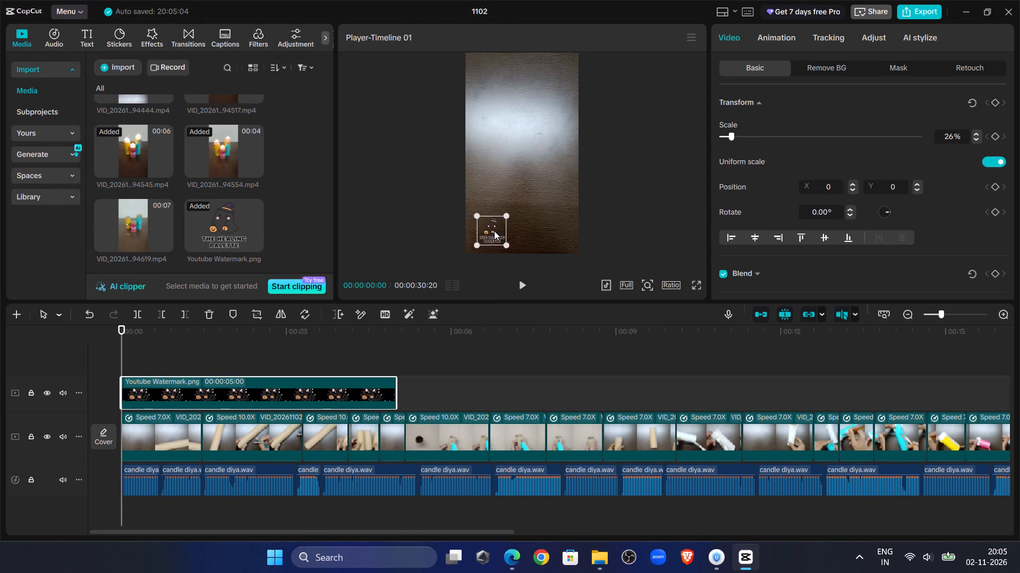
pyautogui.moveTo(494, 231); pyautogui.dragTo(488, 235)
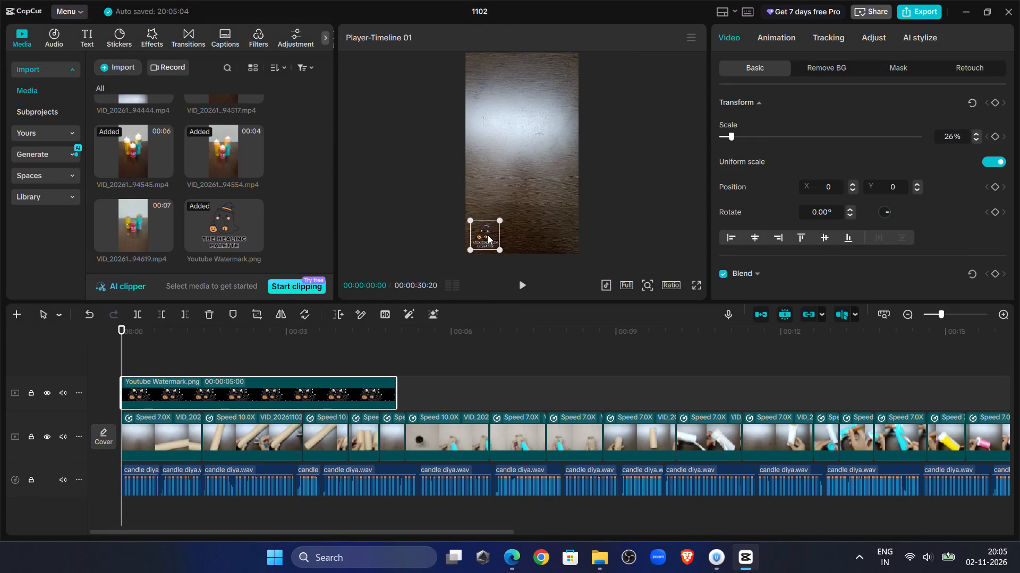
pyautogui.moveTo(488, 235); pyautogui.dragTo(487, 235)
pyautogui.click(519, 289)
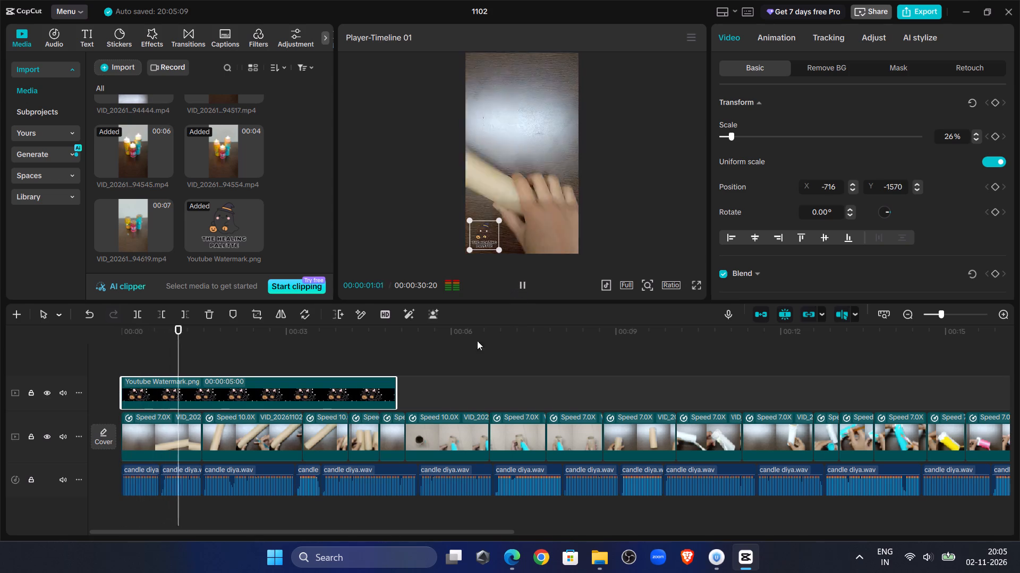
# Extend the Youtube Watermark.png clip to the end of the video at 00:00:30:20 and preview the closing section.
pyautogui.moveTo(396, 398); pyautogui.dragTo(1019, 349)
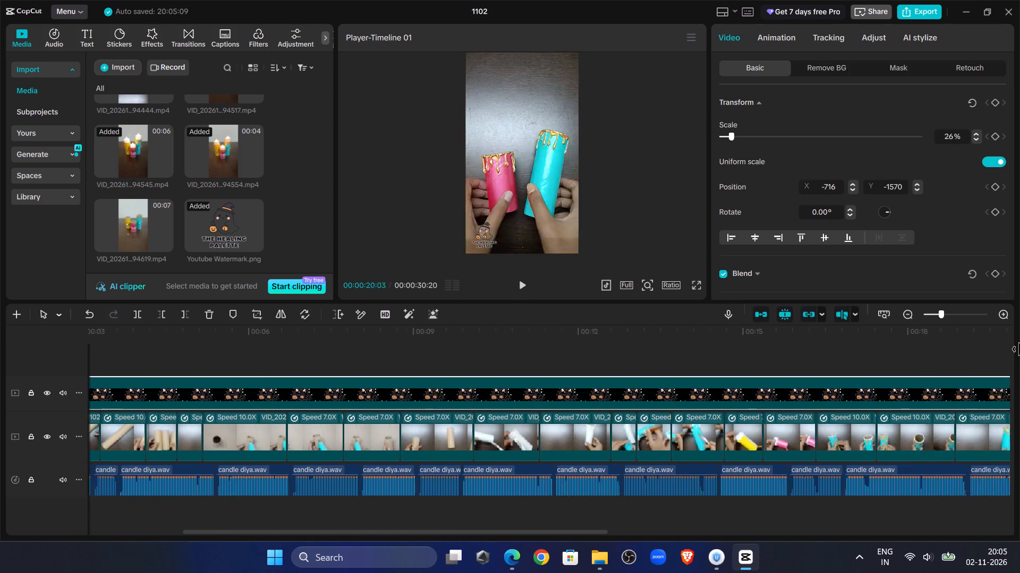
pyautogui.moveTo(1019, 349); pyautogui.dragTo(729, 387)
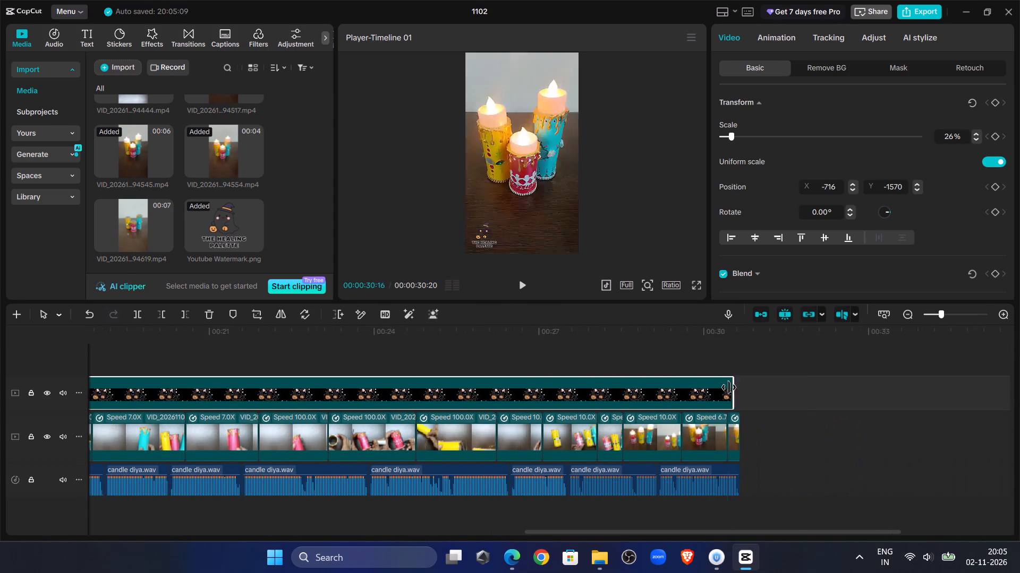
pyautogui.moveTo(729, 387); pyautogui.dragTo(735, 388)
pyautogui.click(597, 351)
pyautogui.click(517, 283)
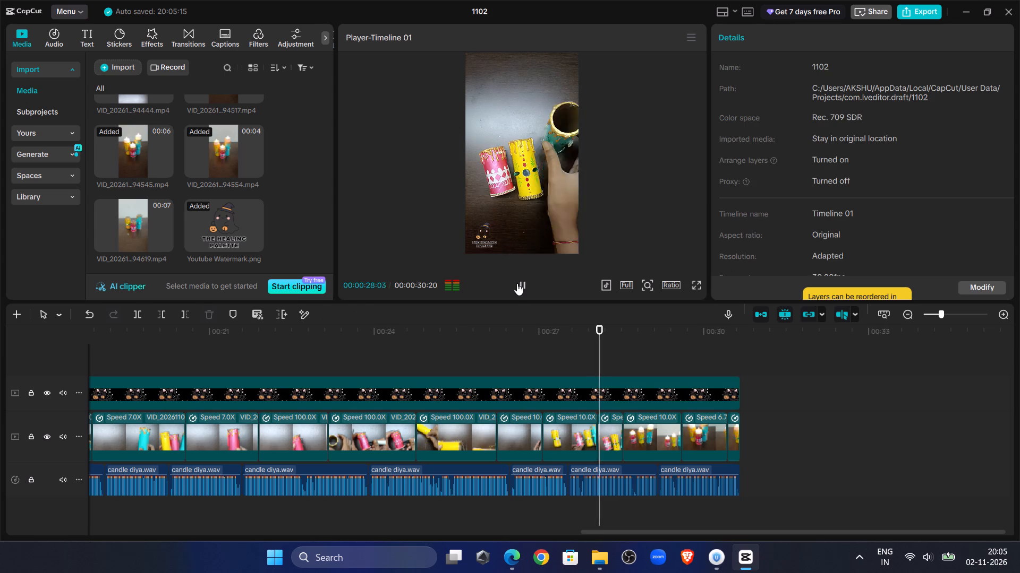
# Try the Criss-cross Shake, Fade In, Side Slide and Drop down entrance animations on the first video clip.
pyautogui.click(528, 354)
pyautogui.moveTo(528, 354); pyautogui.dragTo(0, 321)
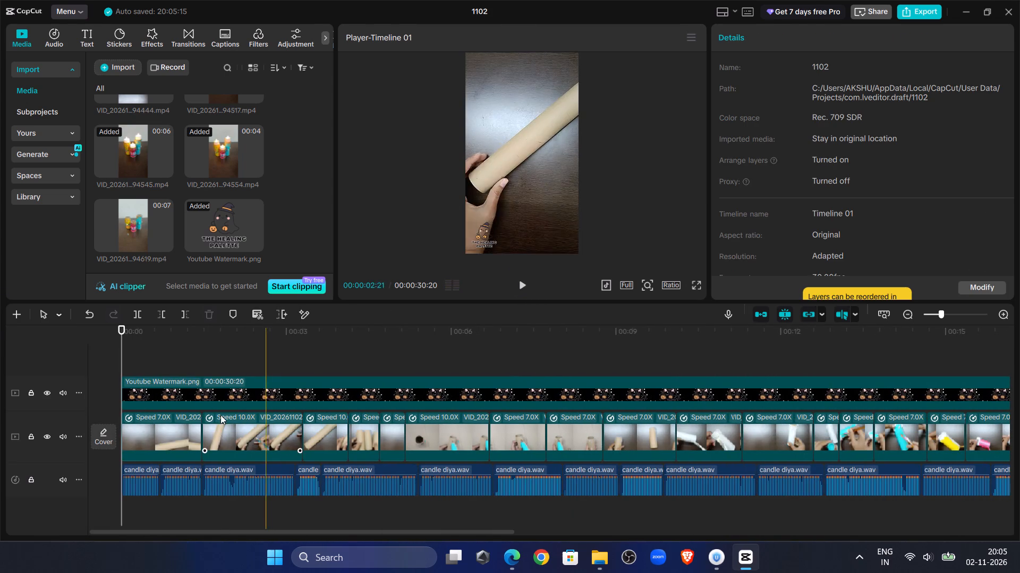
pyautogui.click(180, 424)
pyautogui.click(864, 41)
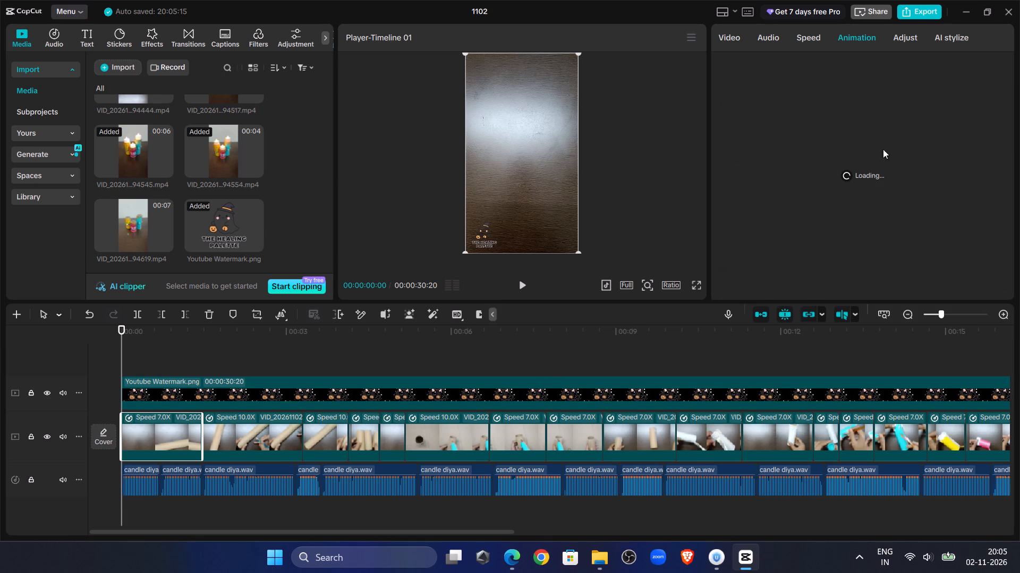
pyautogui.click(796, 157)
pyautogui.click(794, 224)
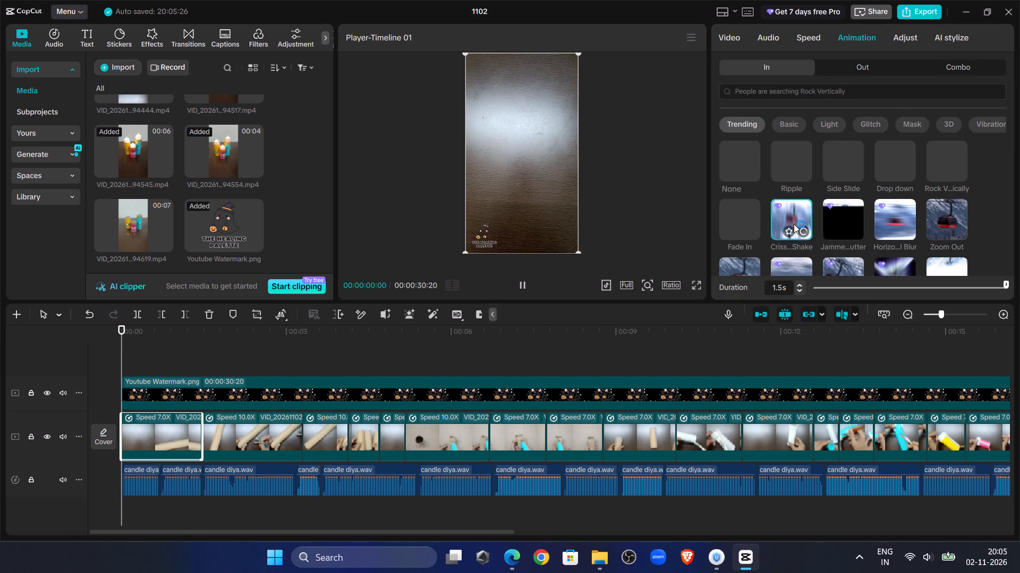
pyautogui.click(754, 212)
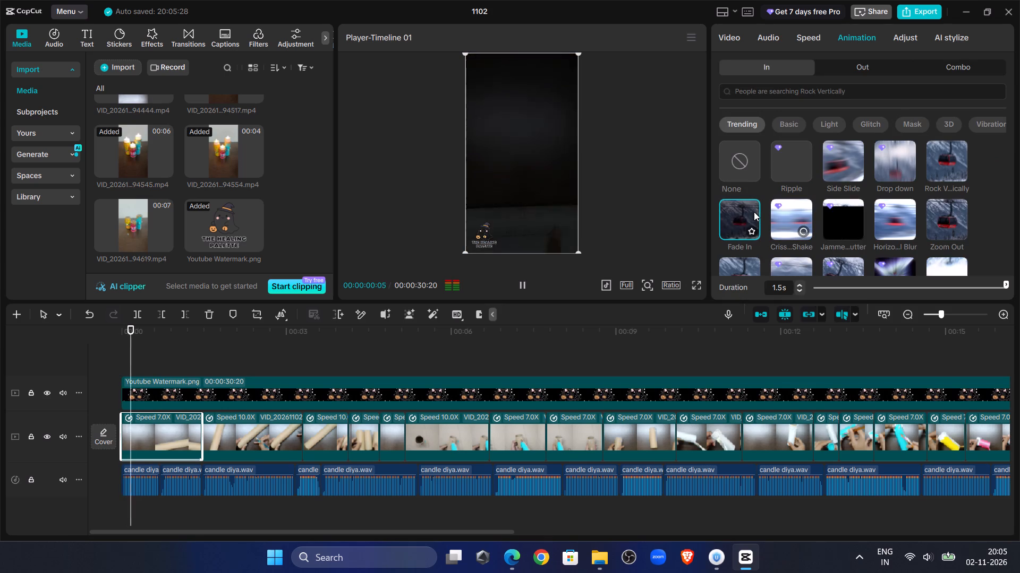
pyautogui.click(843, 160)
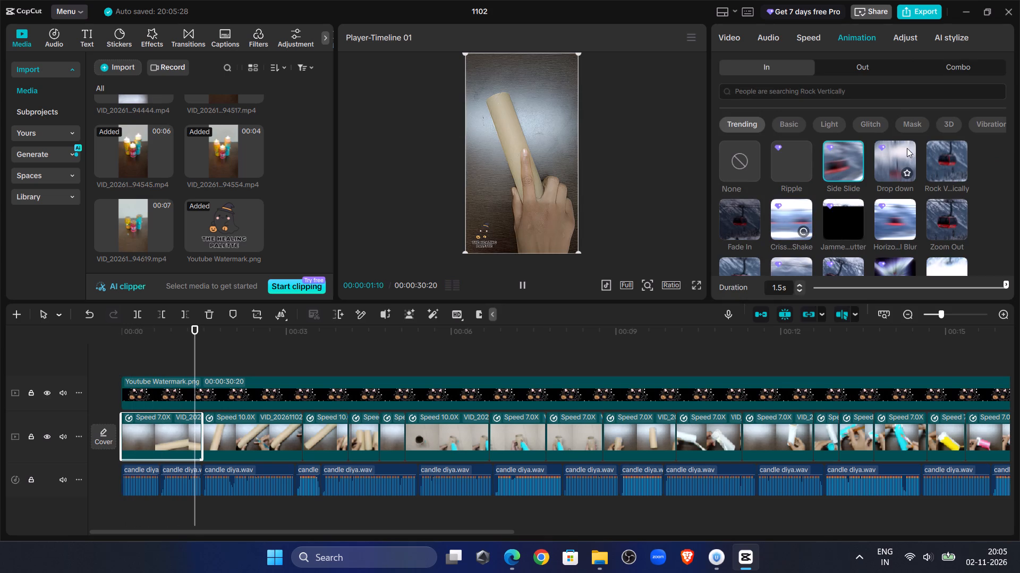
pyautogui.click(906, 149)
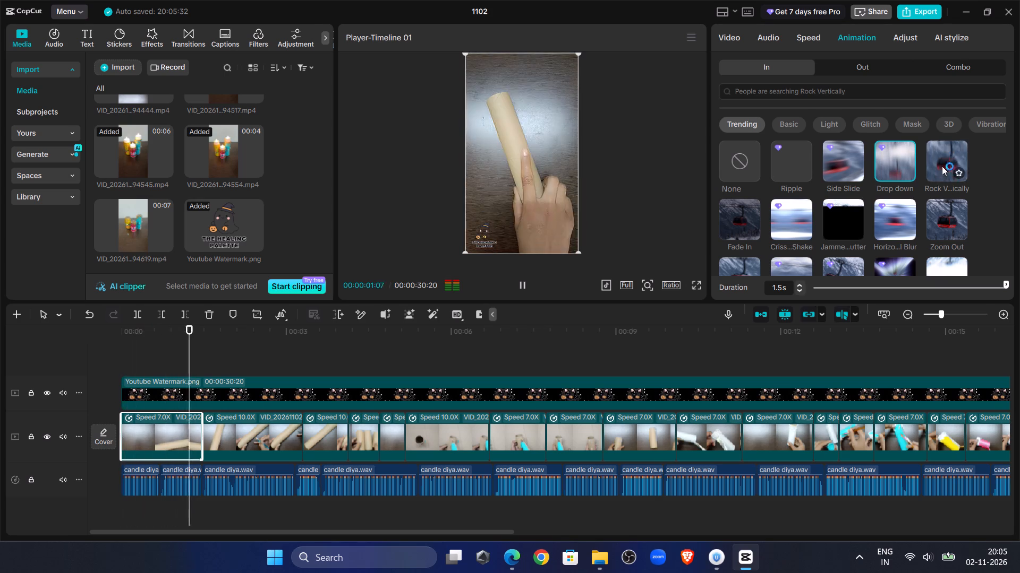
# Apply the basic Ripple entrance animation to the first video clip with a 0.2 s duration and preview it.
pyautogui.click(794, 125)
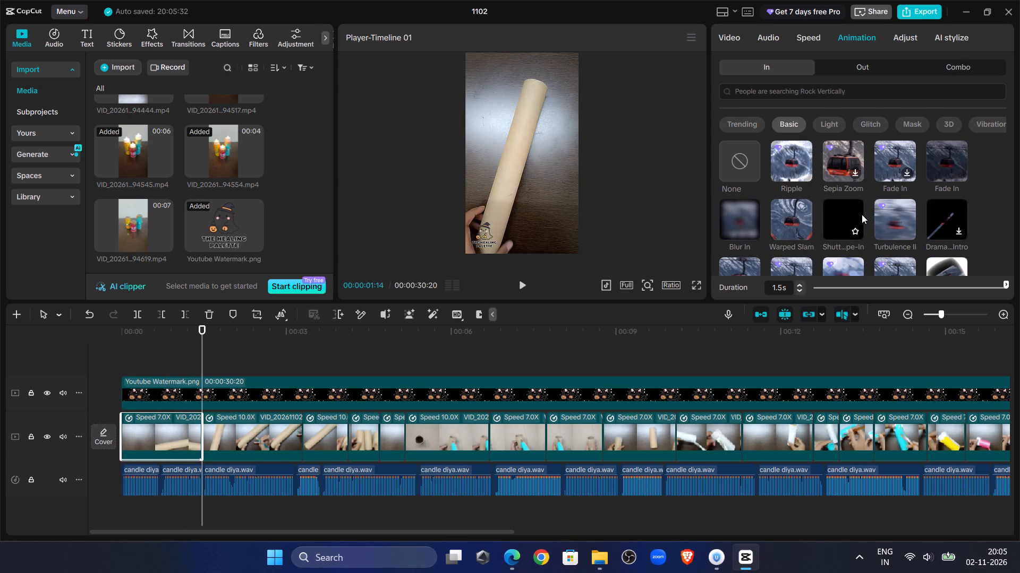
pyautogui.click(773, 150)
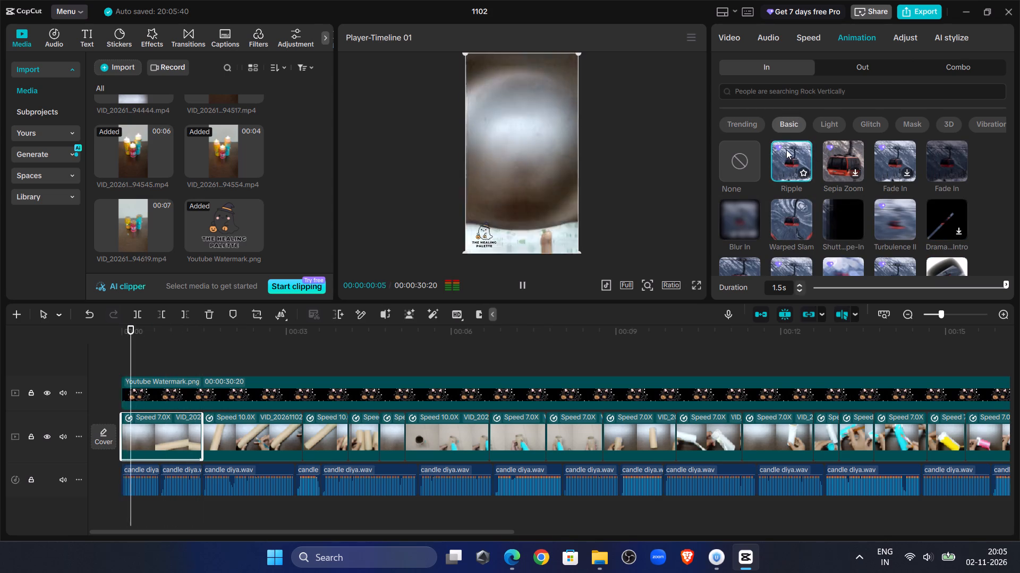
pyautogui.click(838, 292)
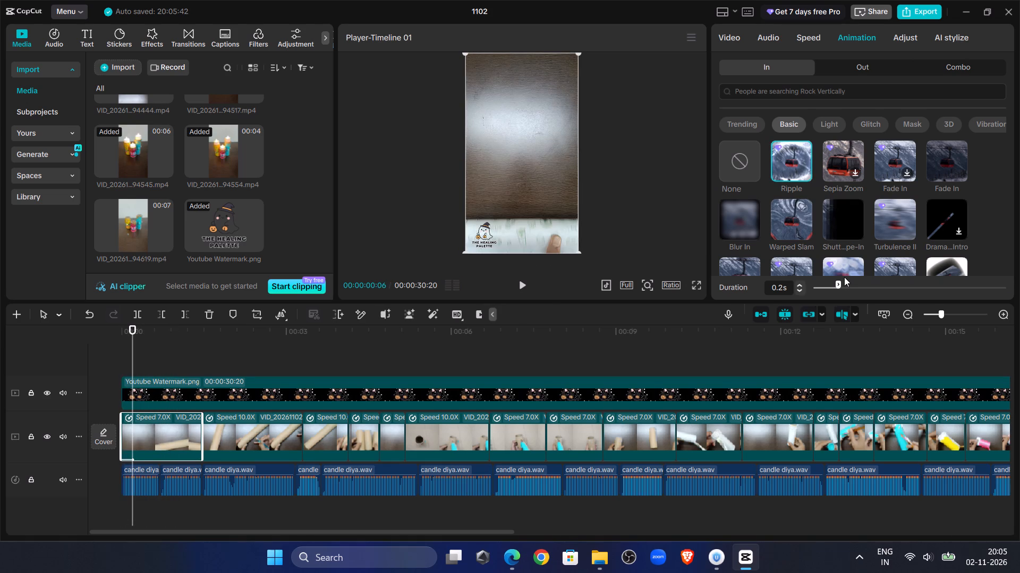
pyautogui.moveTo(138, 331); pyautogui.dragTo(84, 333)
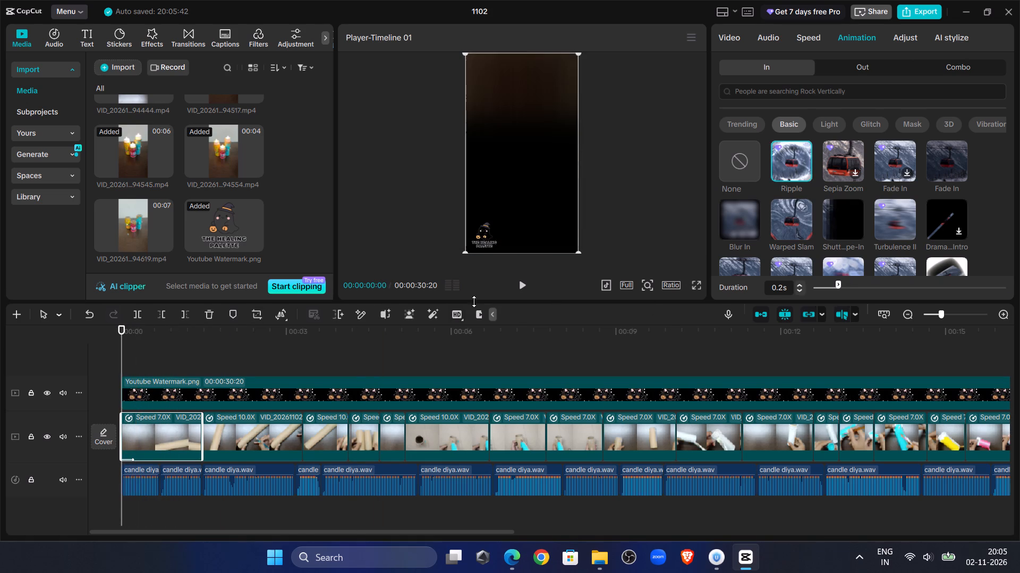
pyautogui.click(523, 288)
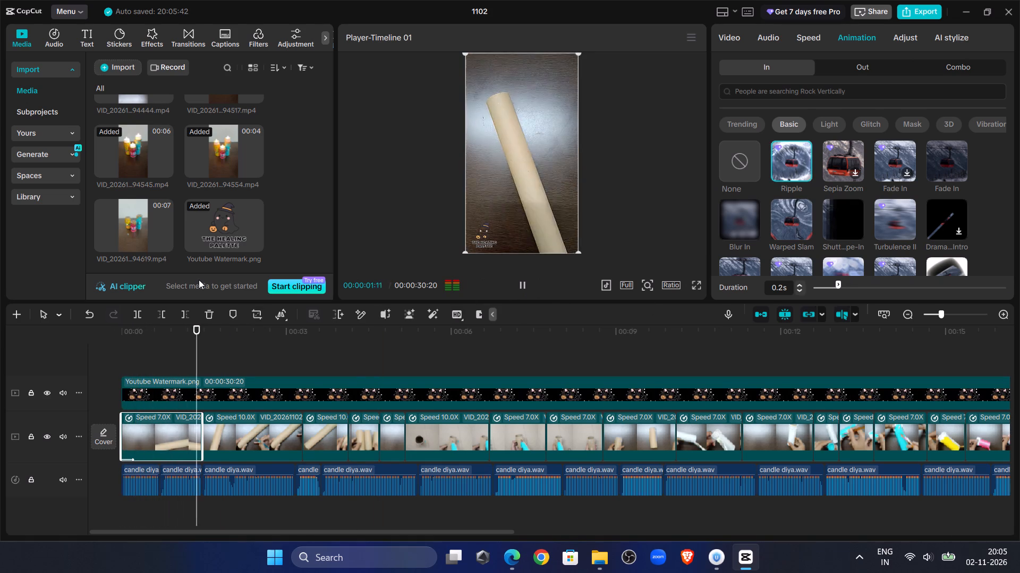
# Search the sound effects for wave and add the first one-second Wave effect at the start of the timeline.
pyautogui.moveTo(150, 345); pyautogui.dragTo(150, 352)
pyautogui.moveTo(150, 352); pyautogui.dragTo(68, 354)
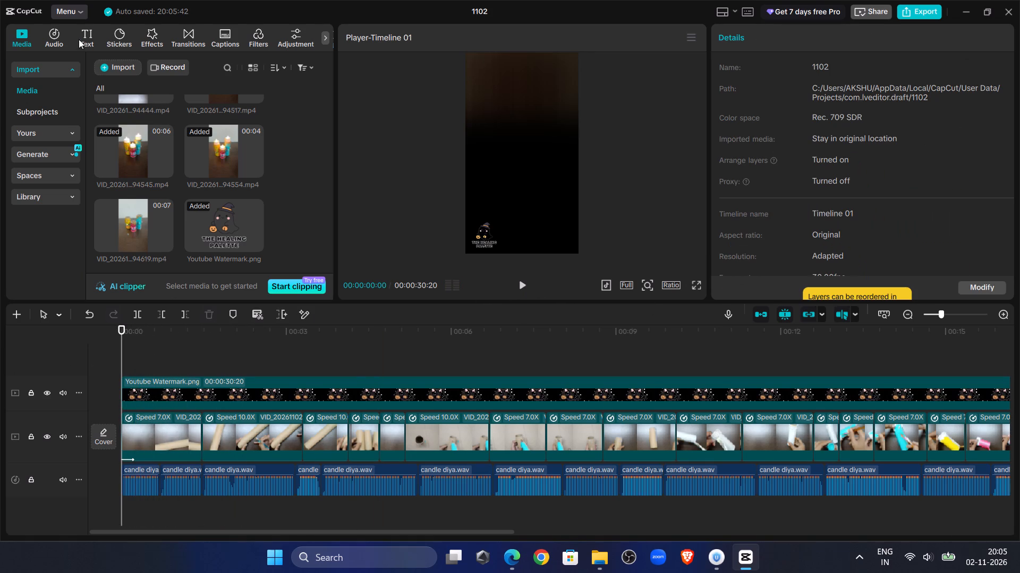
pyautogui.click(39, 37)
pyautogui.click(55, 40)
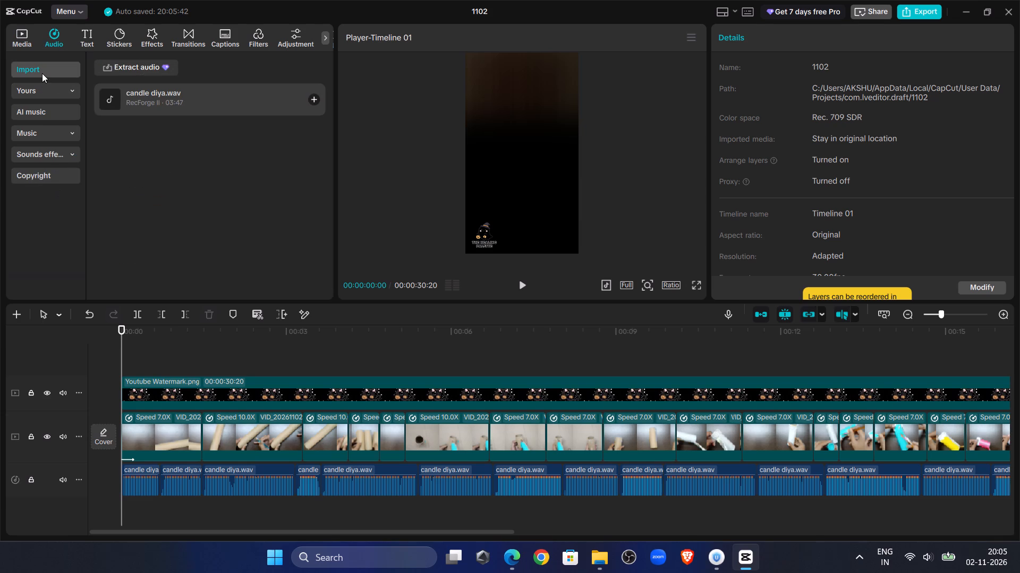
pyautogui.click(86, 34)
pyautogui.click(56, 37)
pyautogui.click(46, 152)
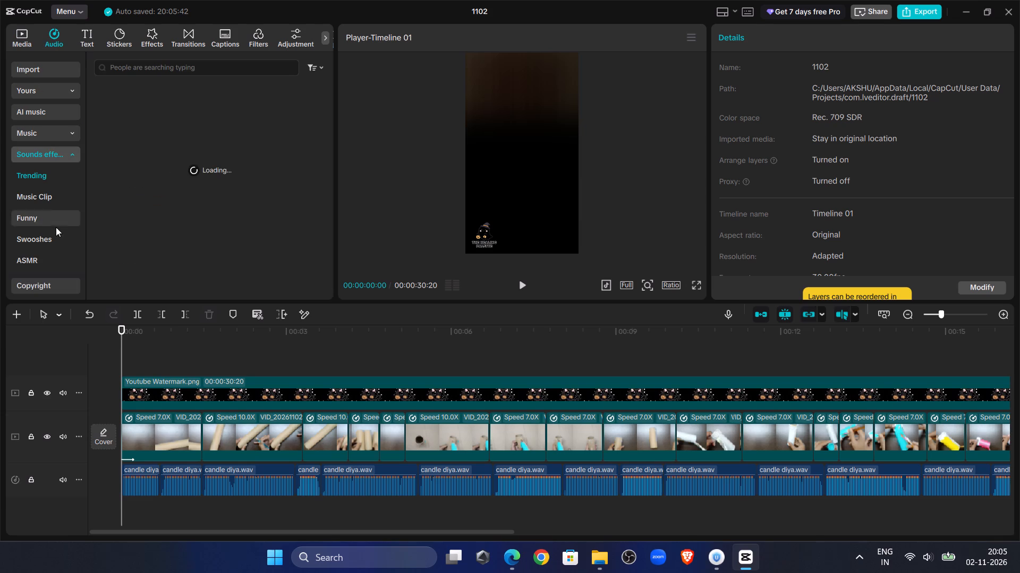
pyautogui.click(175, 67)
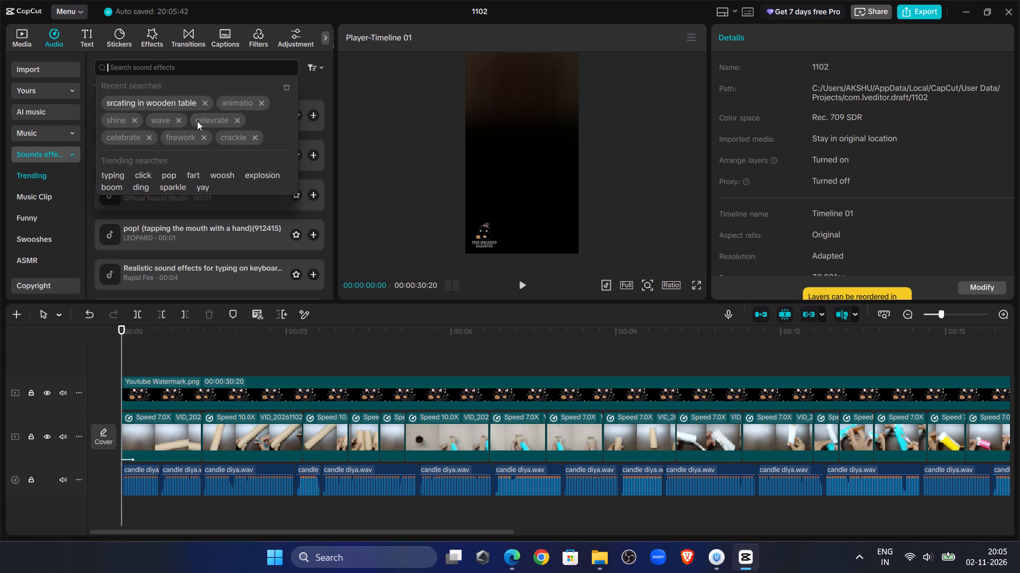
pyautogui.click(161, 114)
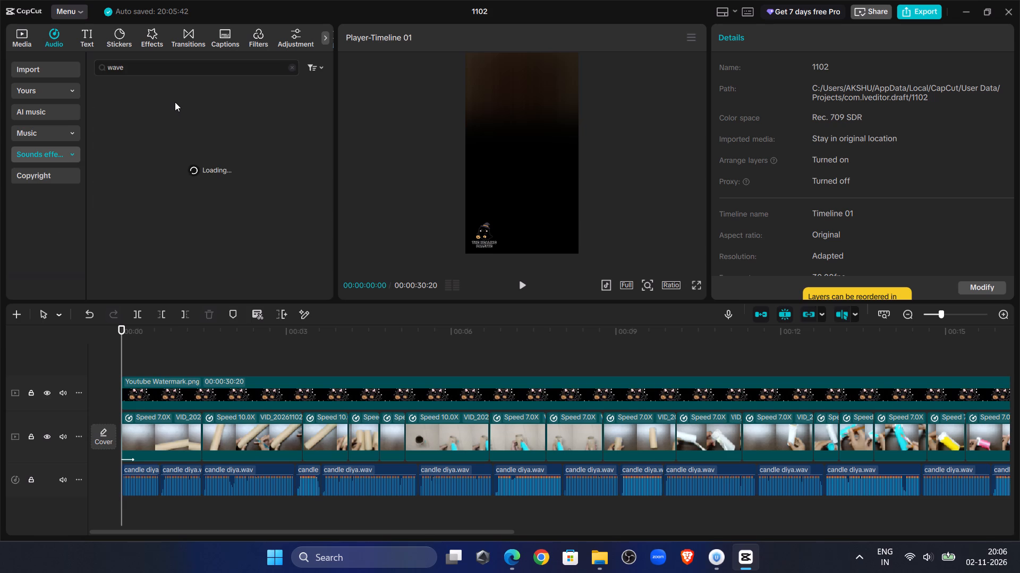
pyautogui.click(188, 109)
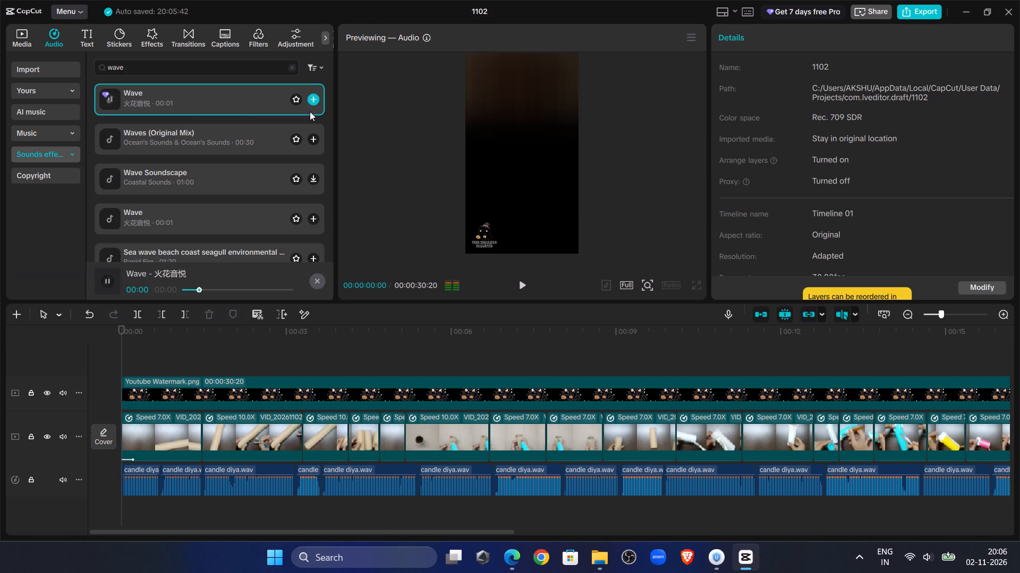
pyautogui.click(313, 106)
pyautogui.click(314, 103)
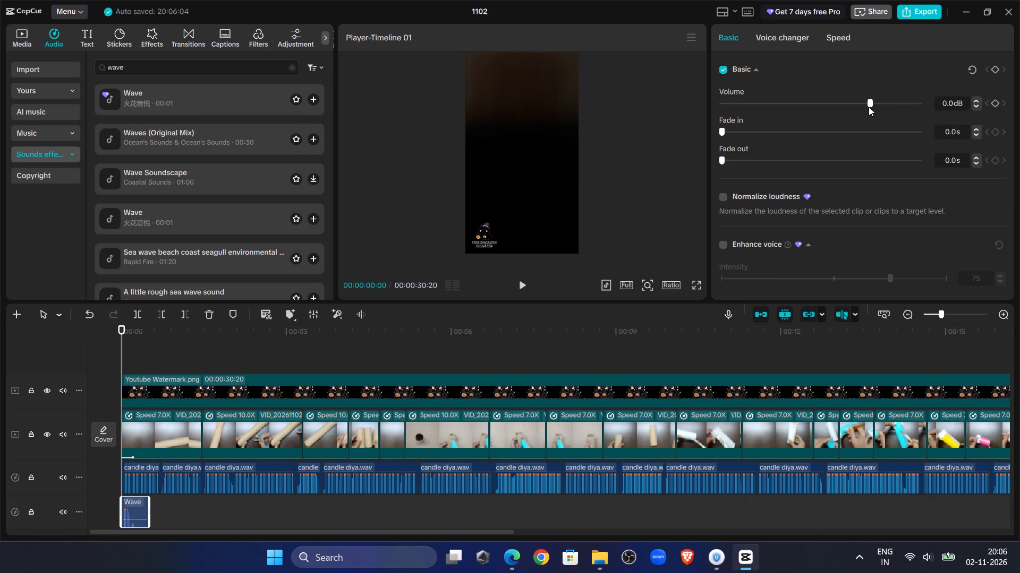
# Raise the Wave sound effect's volume to 20.0 dB and play the opening.
pyautogui.moveTo(869, 107); pyautogui.dragTo(1019, 122)
pyautogui.click(523, 290)
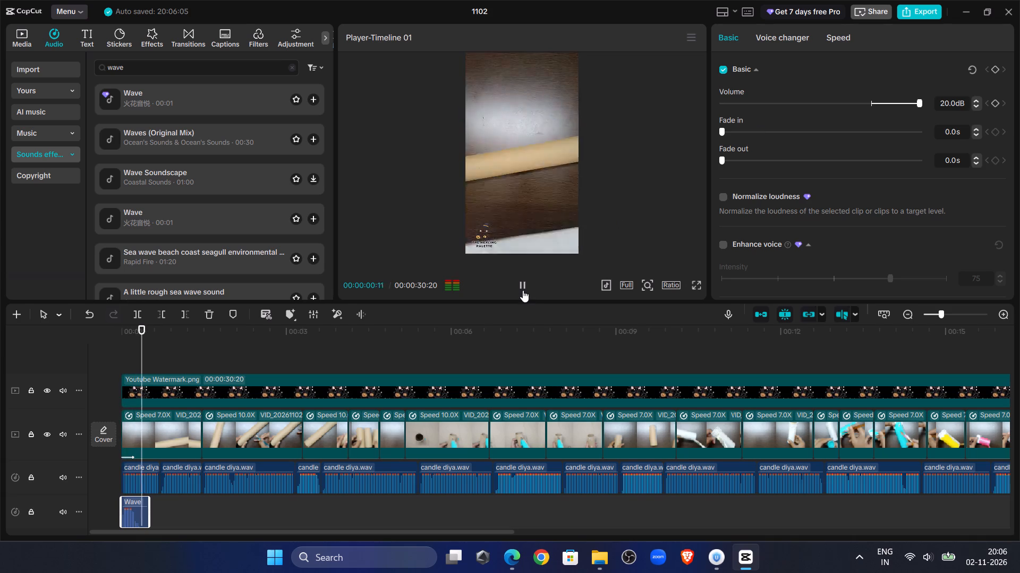
# Play back the opening, middle and ending sections of the timeline to check the edit with its watermark and Wave sound.
pyautogui.click(489, 346)
pyautogui.moveTo(489, 346); pyautogui.dragTo(1019, 358)
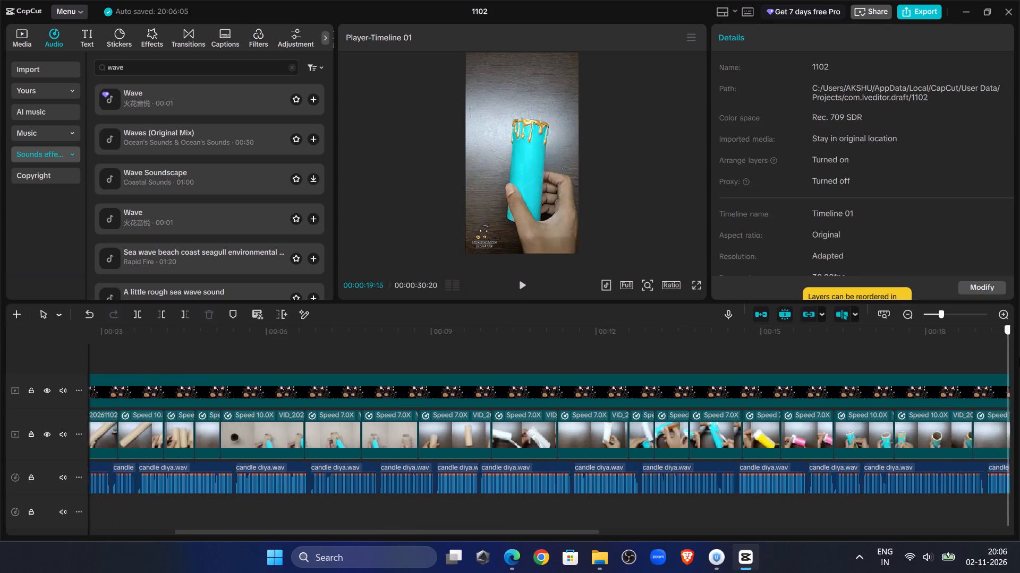
pyautogui.moveTo(1019, 358); pyautogui.dragTo(717, 346)
pyautogui.click(514, 288)
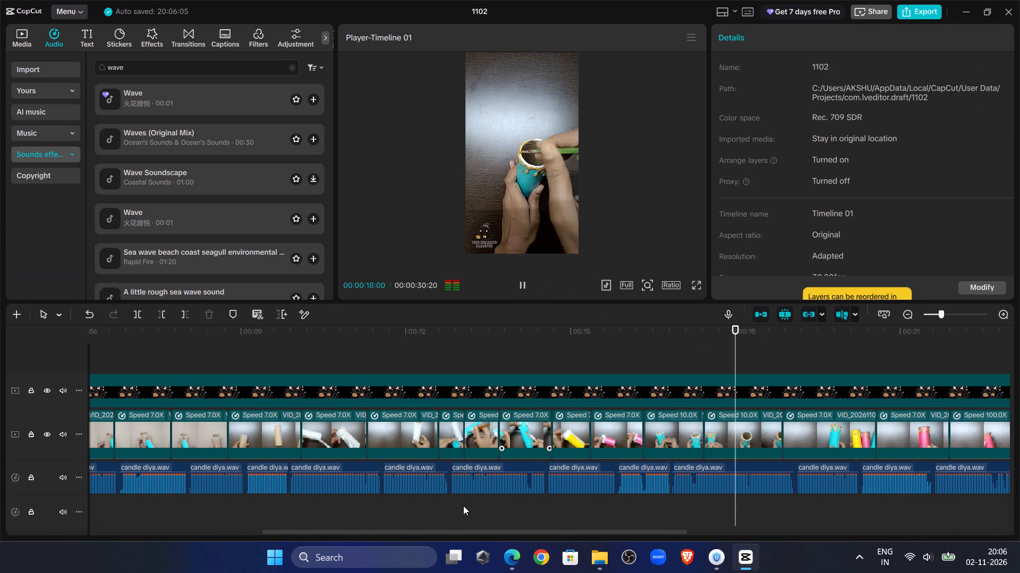
pyautogui.moveTo(441, 533); pyautogui.dragTo(675, 513)
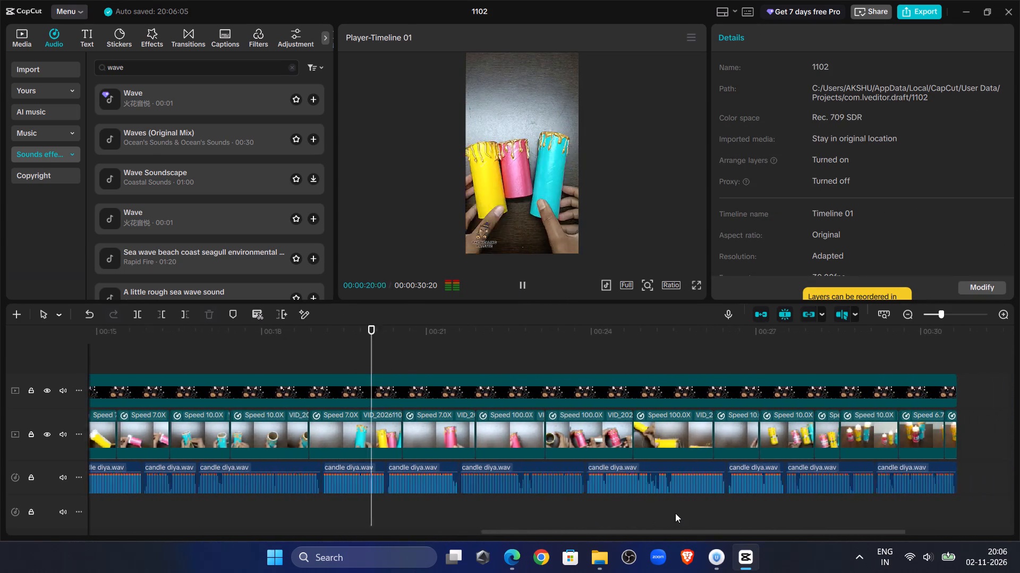
pyautogui.moveTo(675, 513); pyautogui.dragTo(680, 514)
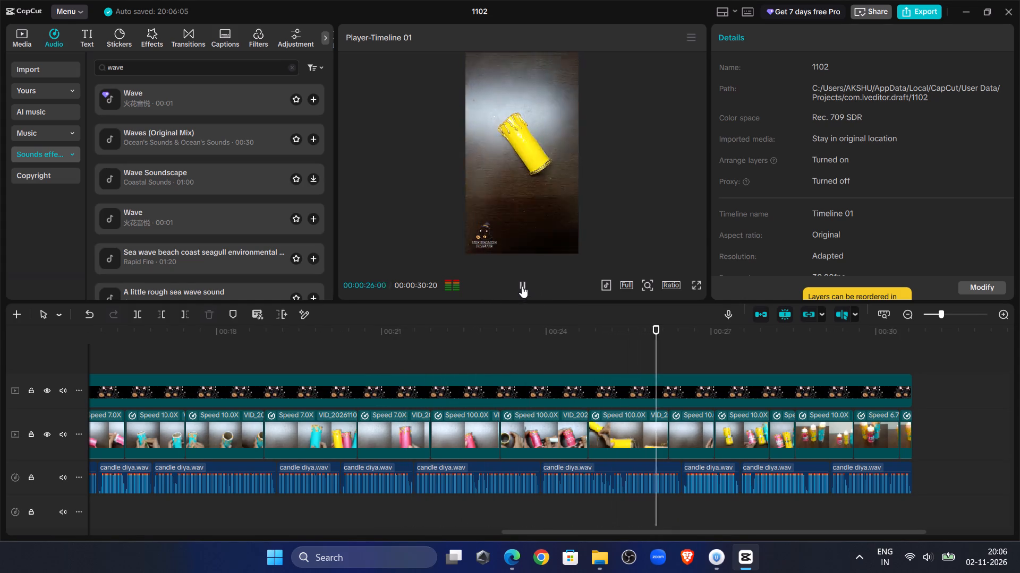
pyautogui.click(518, 280)
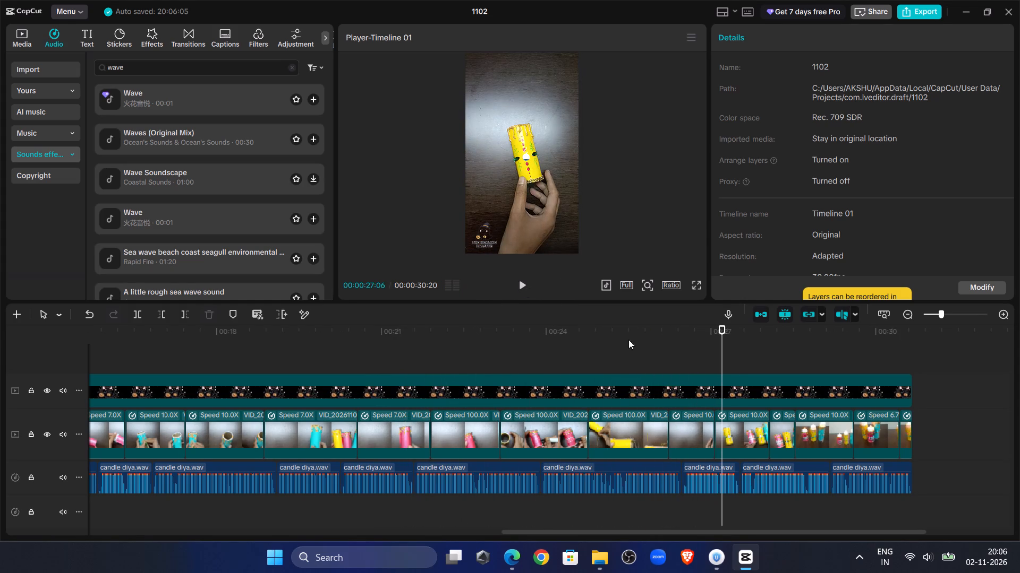
pyautogui.moveTo(724, 341); pyautogui.dragTo(0, 331)
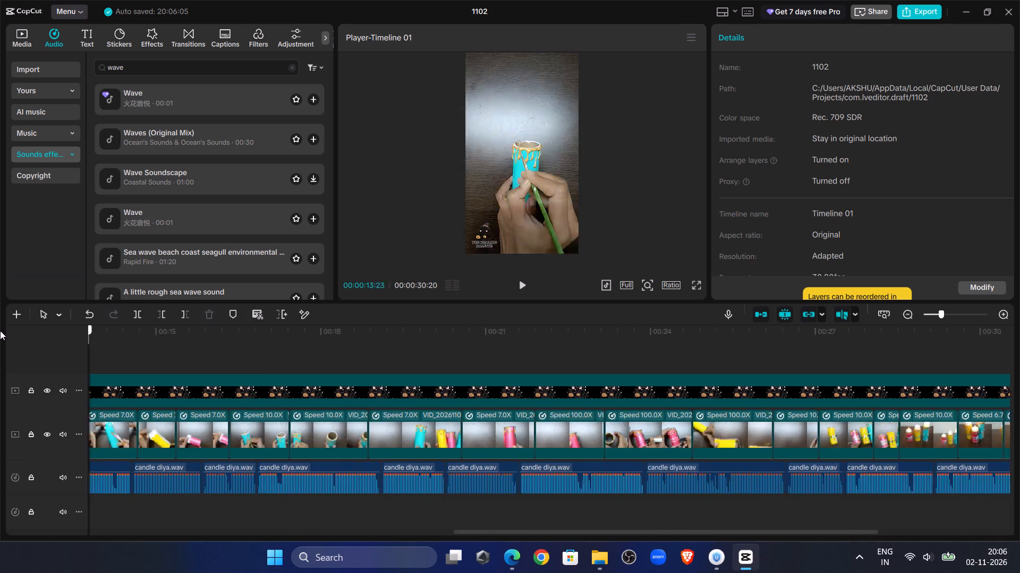
pyautogui.moveTo(0, 331); pyautogui.dragTo(101, 345)
pyautogui.click(517, 292)
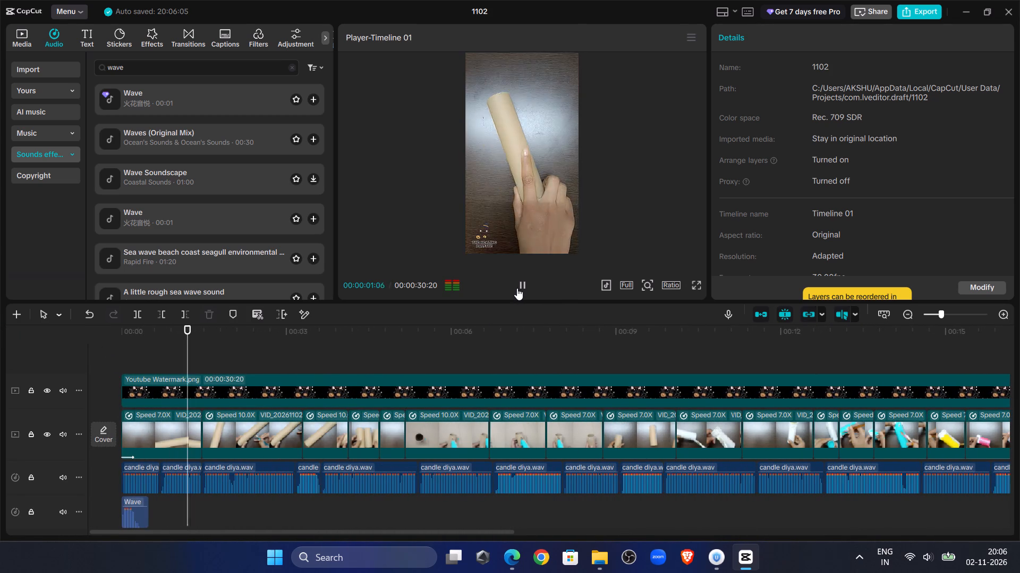
pyautogui.click(517, 288)
# Import the red Dilo Ki दिवाली logo PNG from Downloads and place it above the watermark track, starting at 00:00:01:14.
pyautogui.click(202, 348)
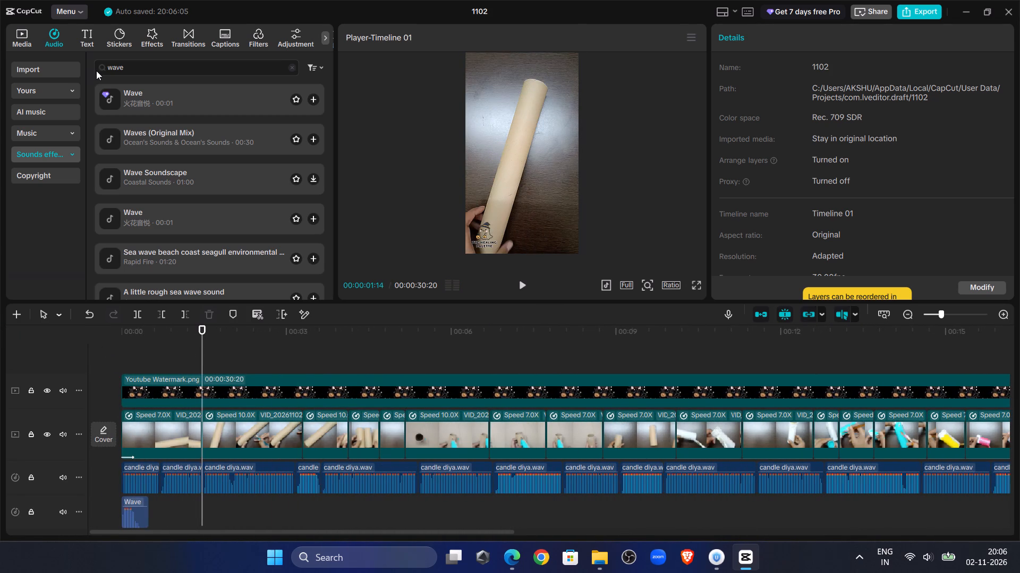
pyautogui.click(12, 31)
pyautogui.click(126, 67)
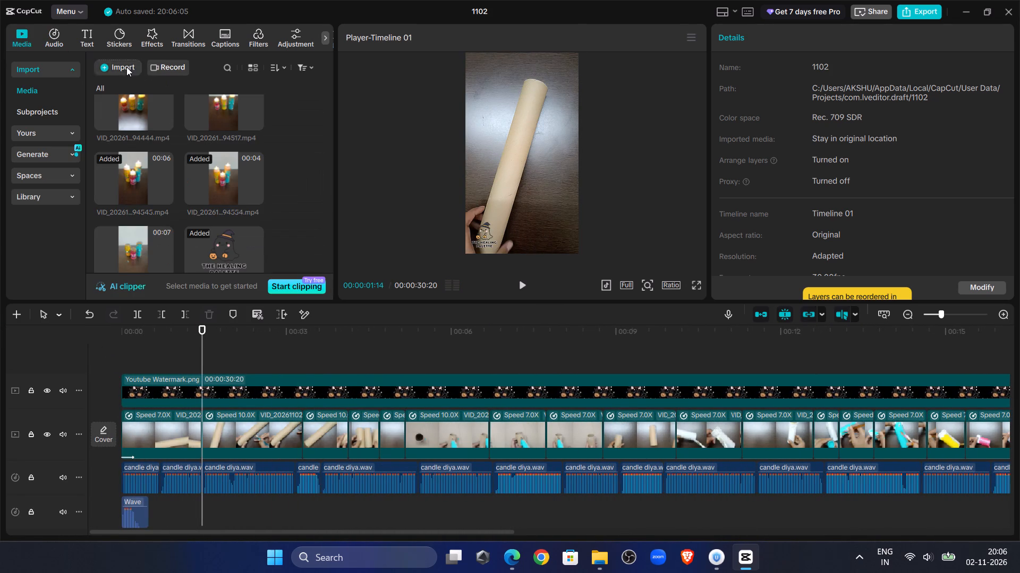
pyautogui.scroll(6, 48, 162)
pyautogui.click(50, 195)
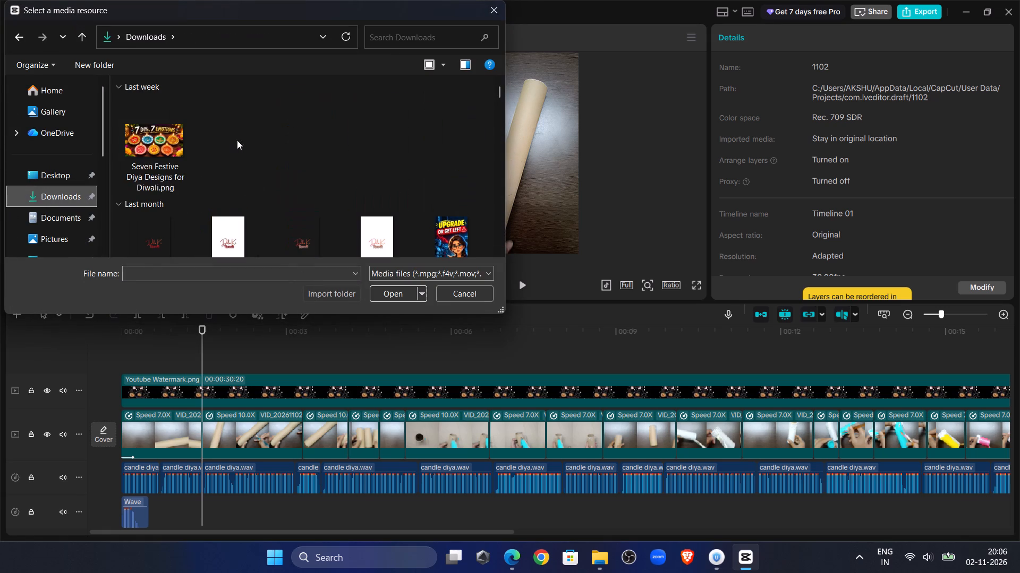
pyautogui.click(150, 223)
pyautogui.click(390, 296)
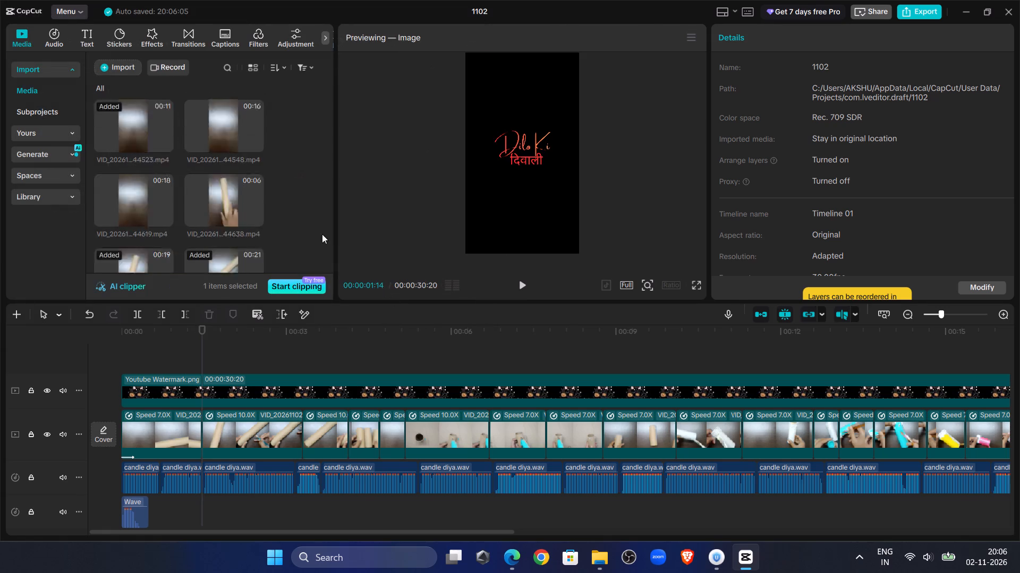
pyautogui.moveTo(132, 216); pyautogui.dragTo(205, 350)
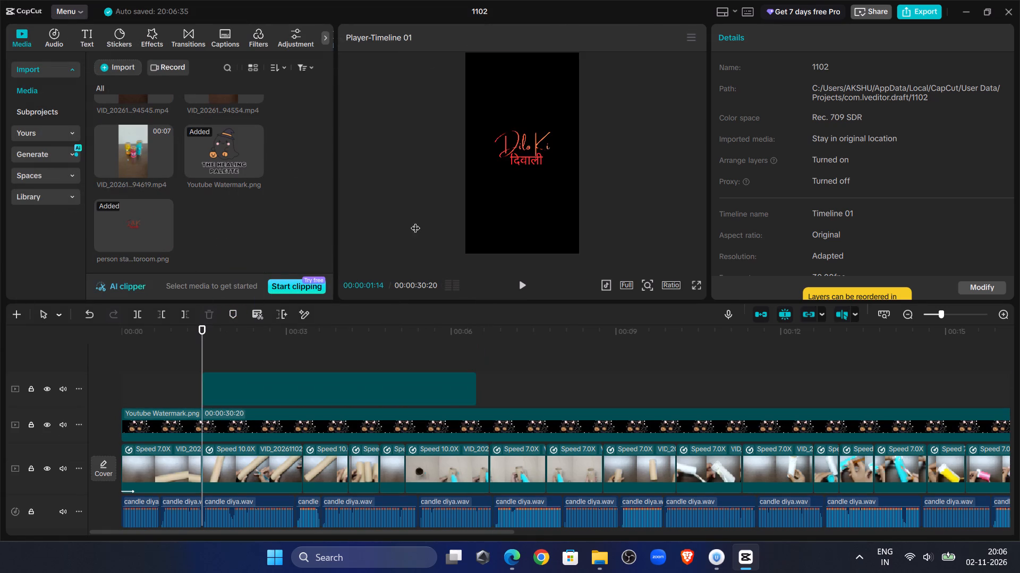
# Scale the Dilo Ki दिवाली logo to 55%, place it in the frame's upper-left corner at X -704, Y 1570, and preview it full screen.
pyautogui.moveTo(576, 250); pyautogui.dragTo(534, 188)
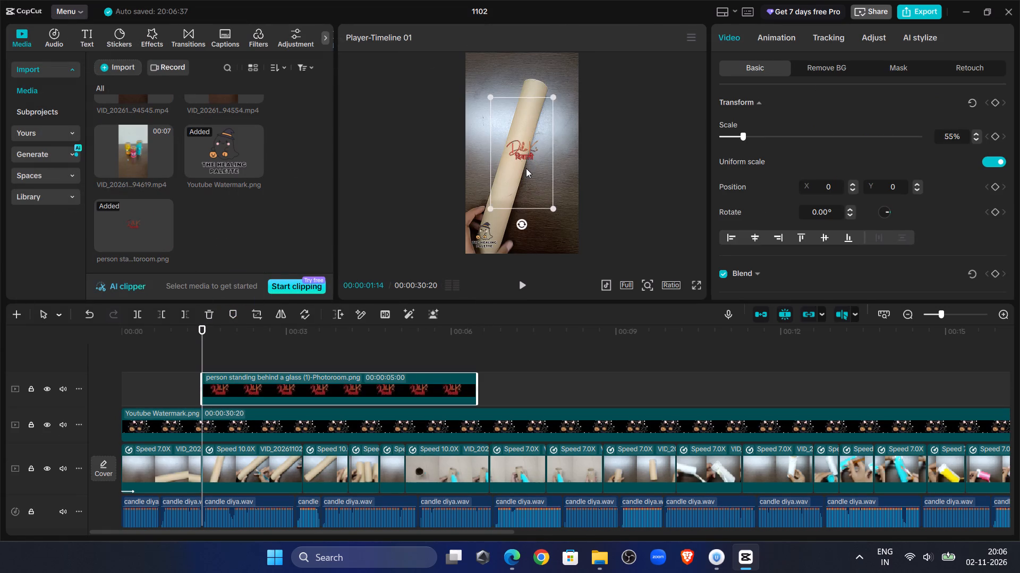
pyautogui.moveTo(526, 168); pyautogui.dragTo(487, 89)
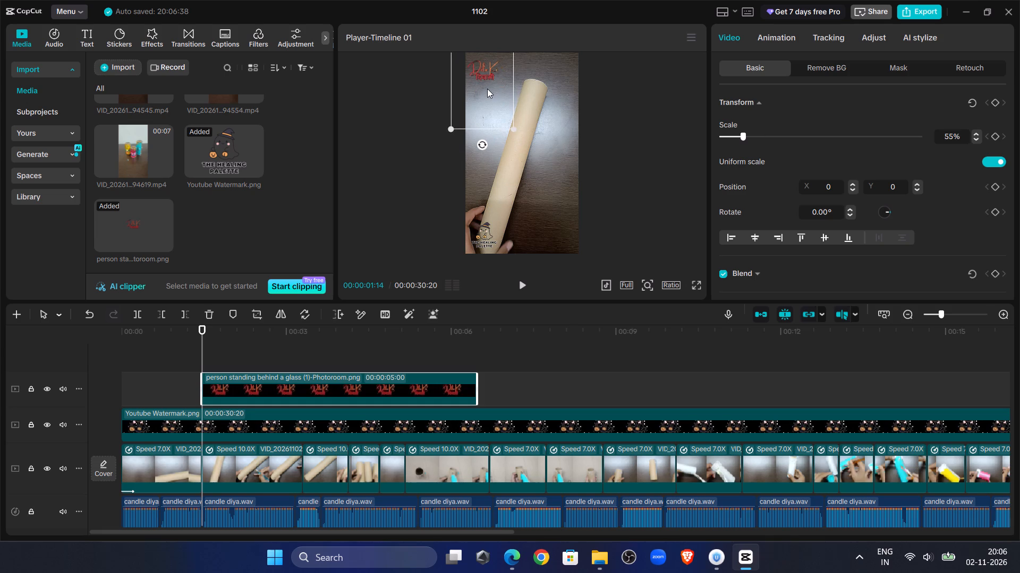
pyautogui.moveTo(487, 89); pyautogui.dragTo(489, 86)
pyautogui.click(528, 286)
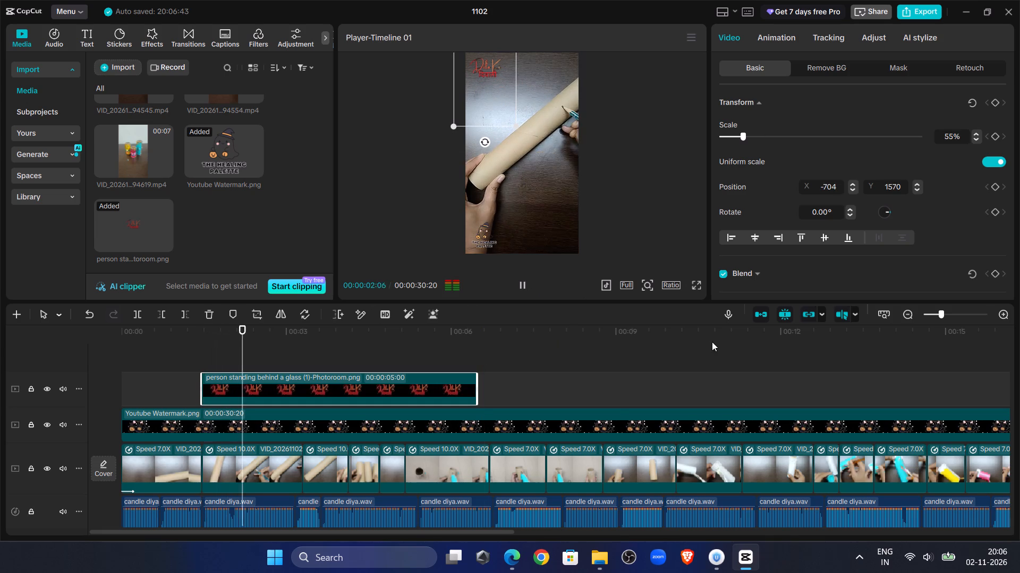
pyautogui.click(699, 285)
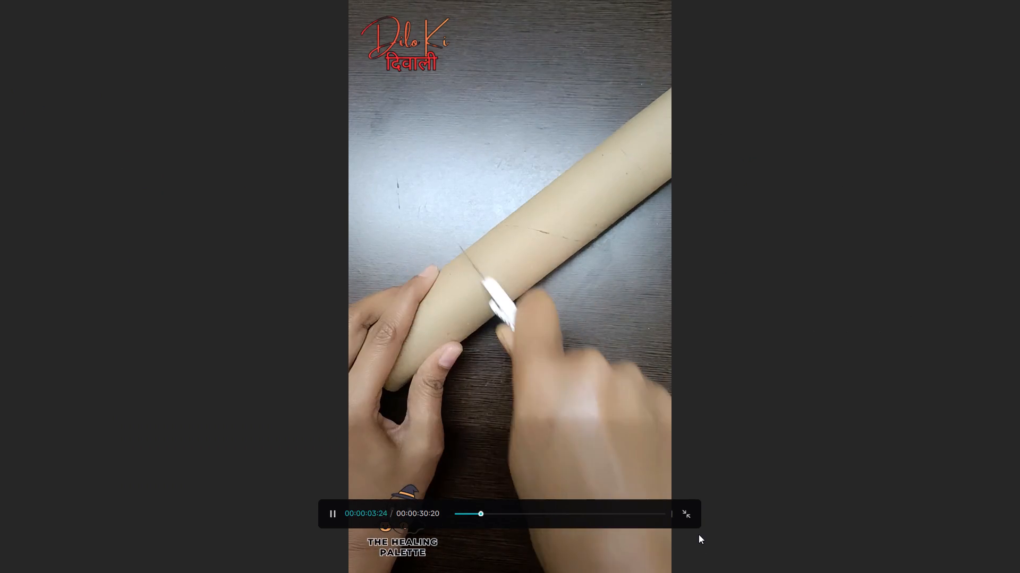
pyautogui.click(694, 514)
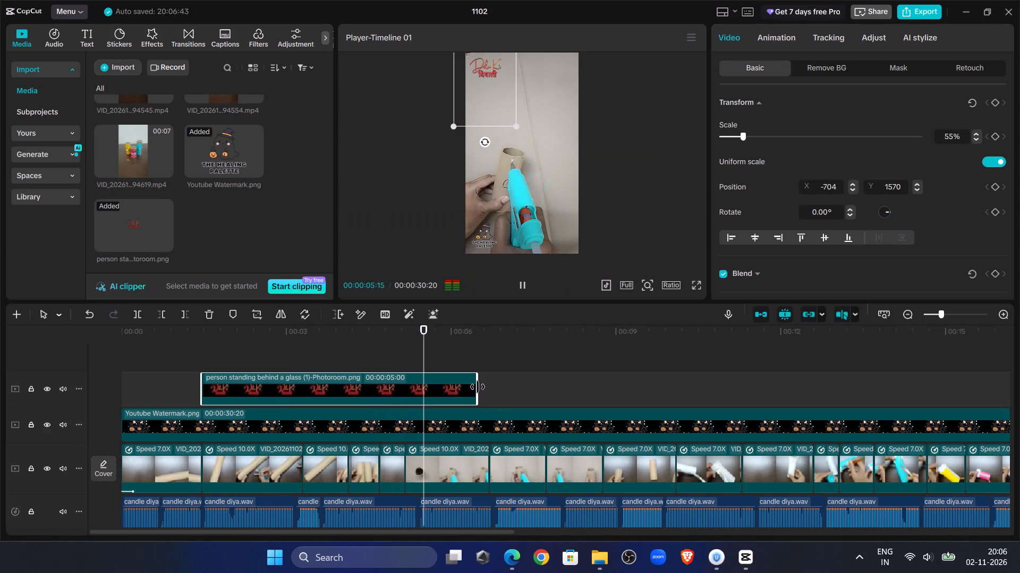
# Extend the Dilo Ki दिवाली logo clip to the start of the first lit-candles clip, at about 00:00:28:16.
pyautogui.moveTo(478, 387); pyautogui.dragTo(1019, 435)
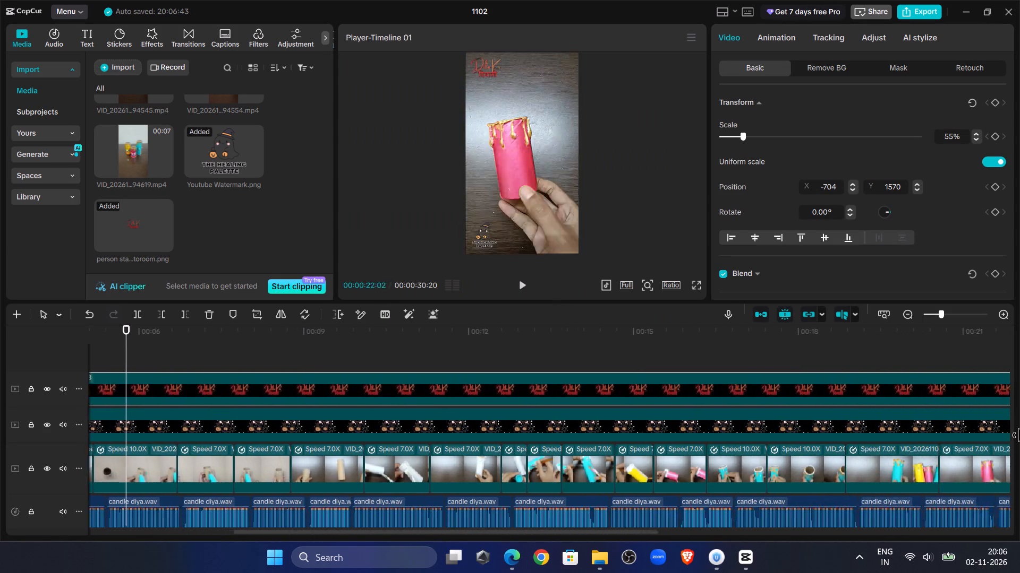
pyautogui.moveTo(1019, 435); pyautogui.dragTo(1019, 432)
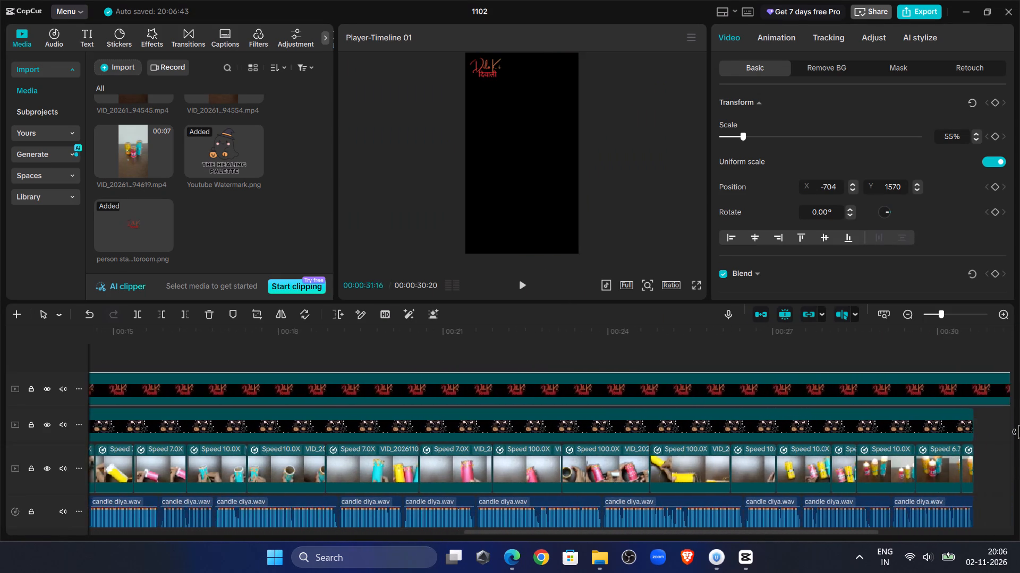
pyautogui.moveTo(1019, 432); pyautogui.dragTo(635, 419)
pyautogui.click(592, 350)
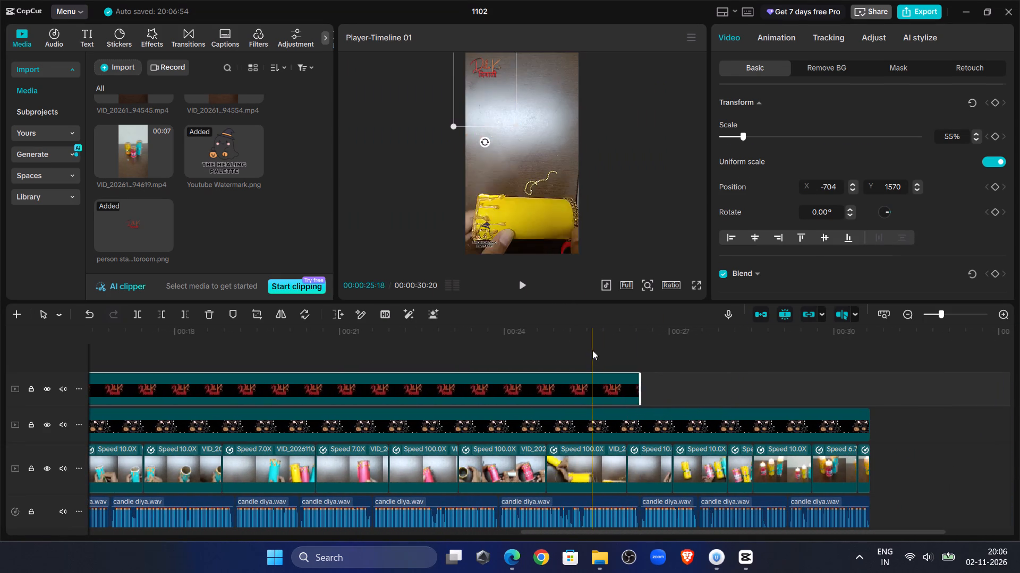
pyautogui.click(524, 290)
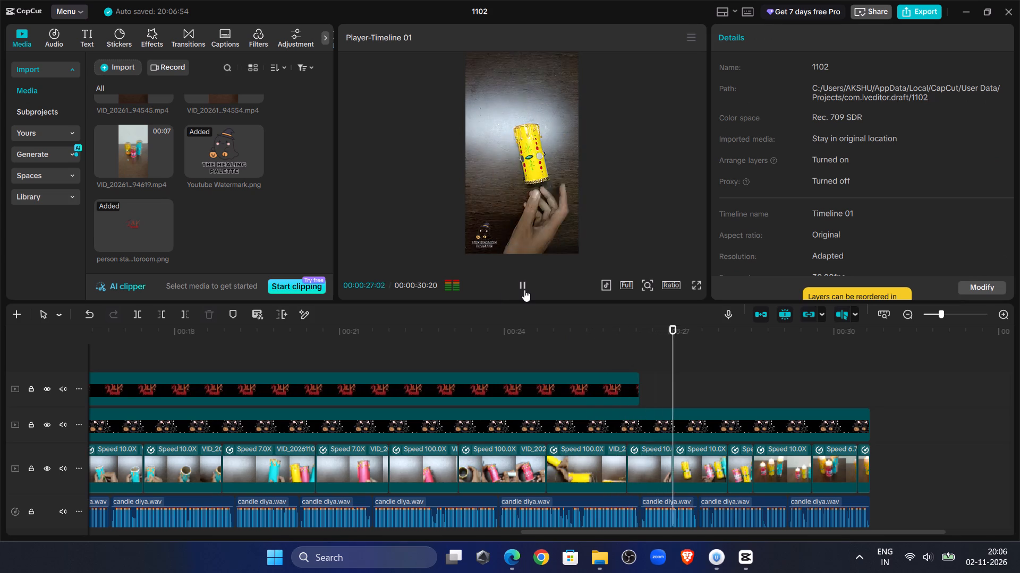
pyautogui.click(608, 382)
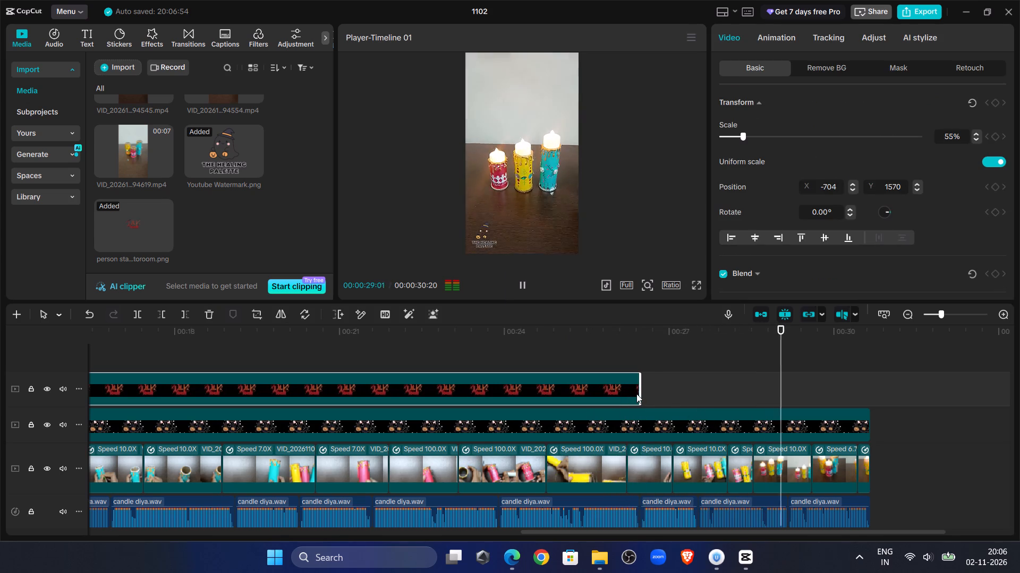
pyautogui.moveTo(641, 393); pyautogui.dragTo(749, 422)
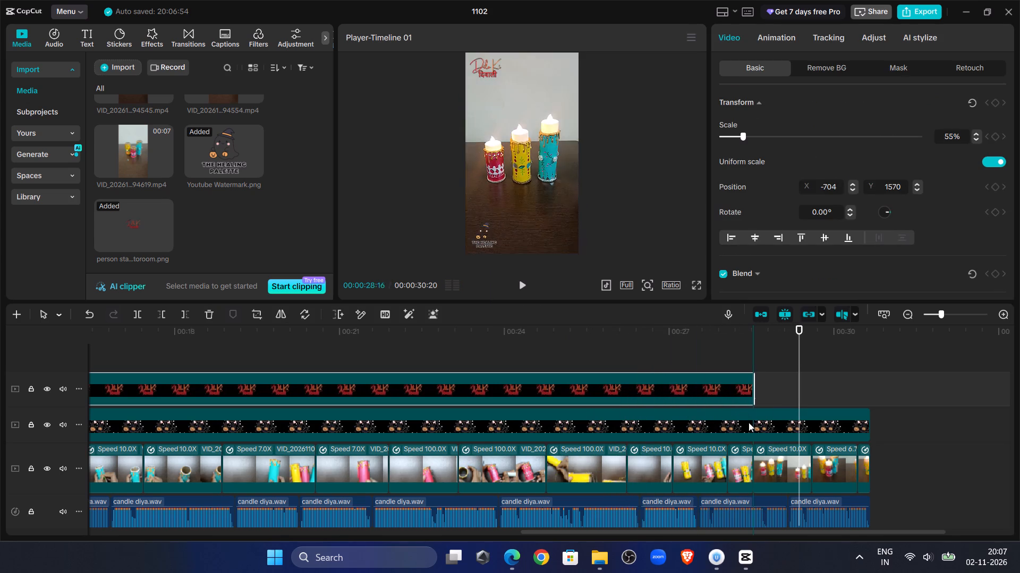
# Play the ending, including in full screen, to check where the logo stops relative to the lit-candles clips.
pyautogui.click(720, 364)
pyautogui.moveTo(720, 364); pyautogui.dragTo(757, 379)
pyautogui.click(522, 280)
pyautogui.click(721, 338)
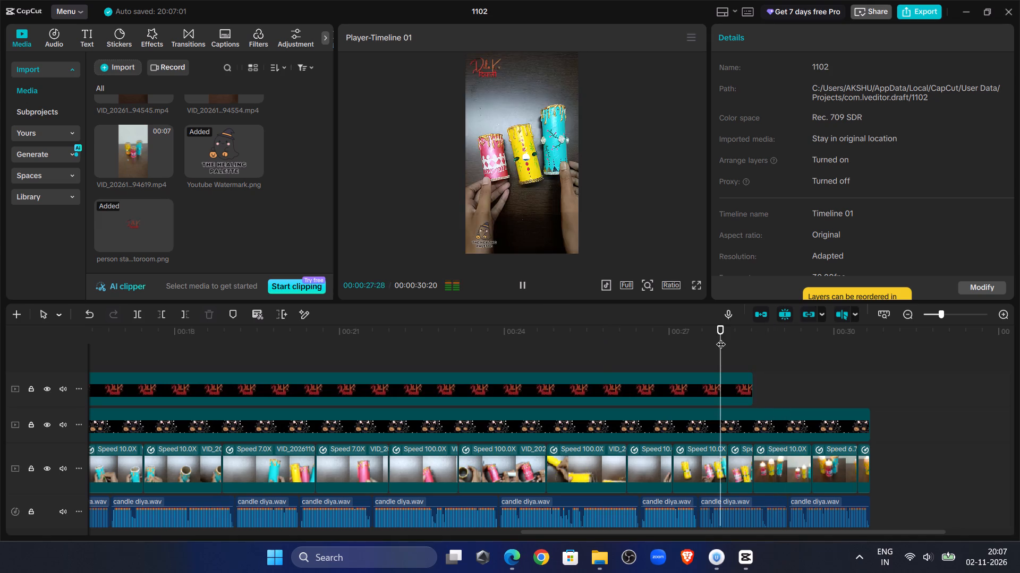
pyautogui.click(528, 284)
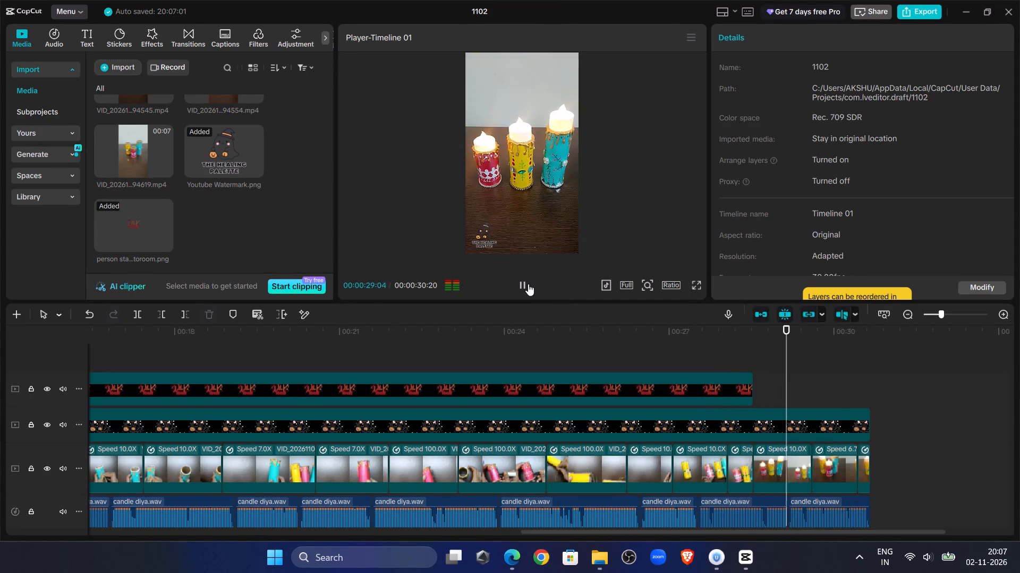
pyautogui.click(693, 292)
pyautogui.click(692, 292)
pyautogui.click(695, 288)
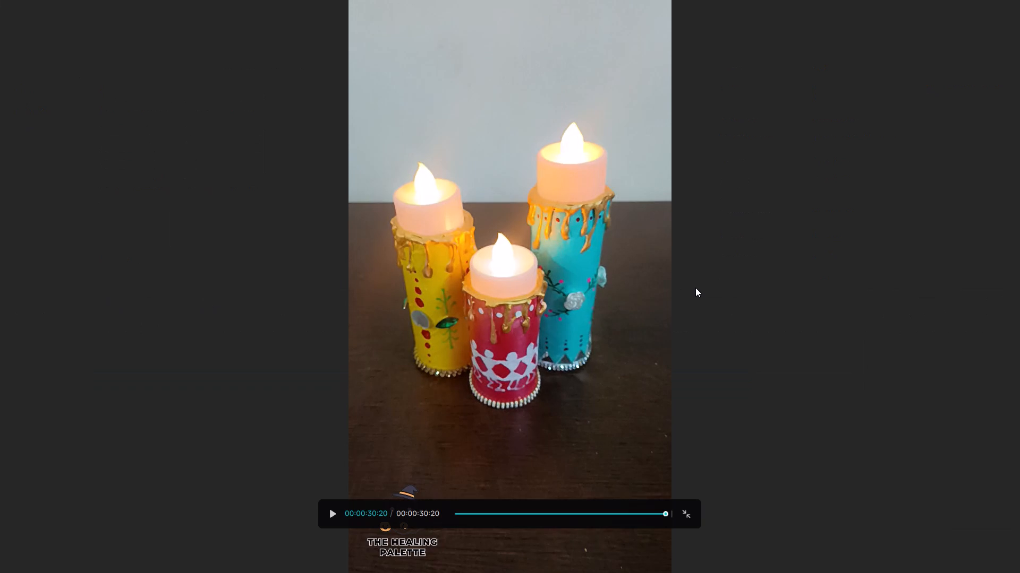
pyautogui.click(648, 520)
pyautogui.click(643, 516)
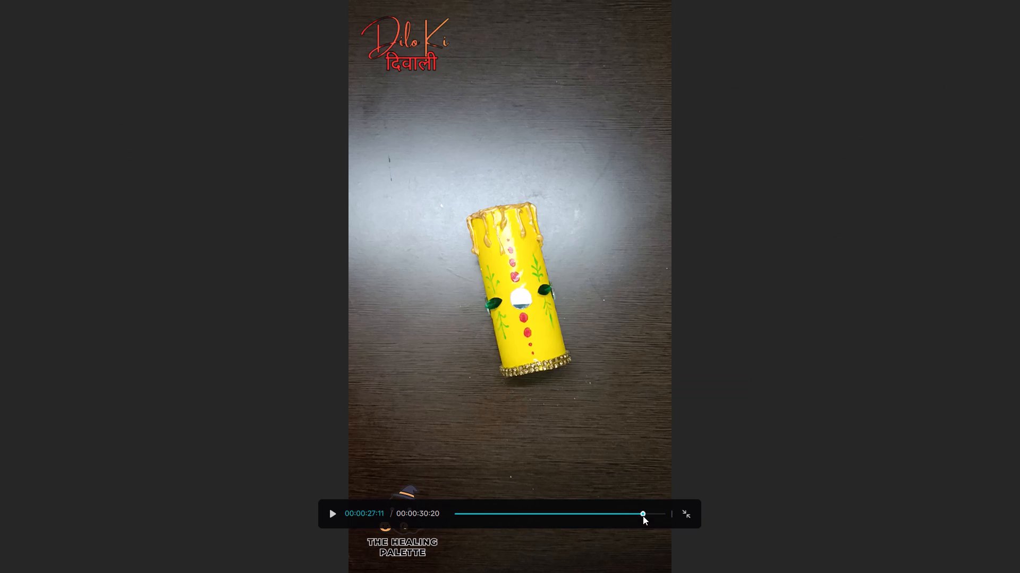
pyautogui.click(688, 518)
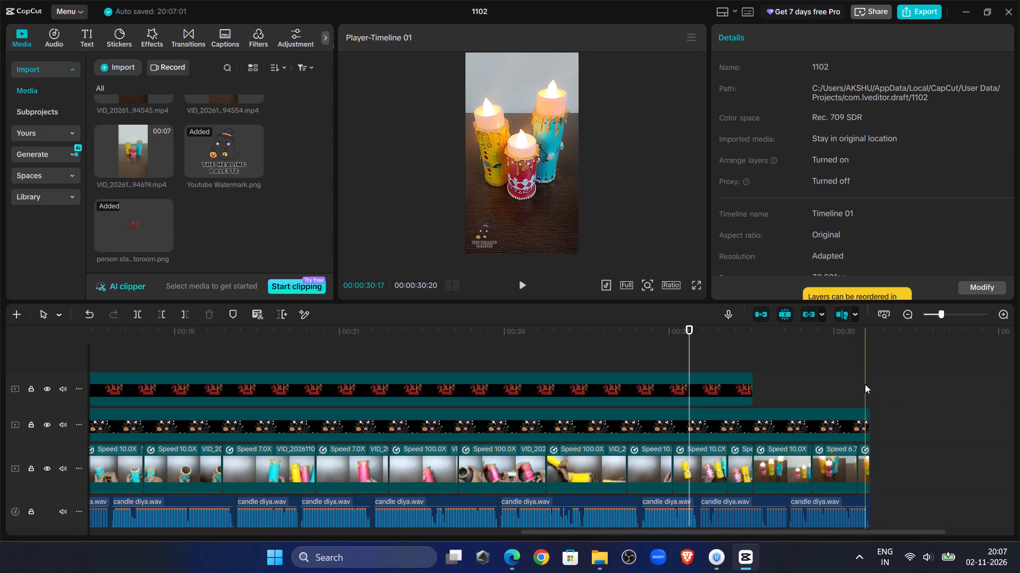
# Combine all clips on the timeline, video, logo, watermark and audio, into one compound clip.
pyautogui.click(865, 384)
pyautogui.moveTo(936, 309); pyautogui.dragTo(713, 328)
pyautogui.scroll(-4, 635, 449)
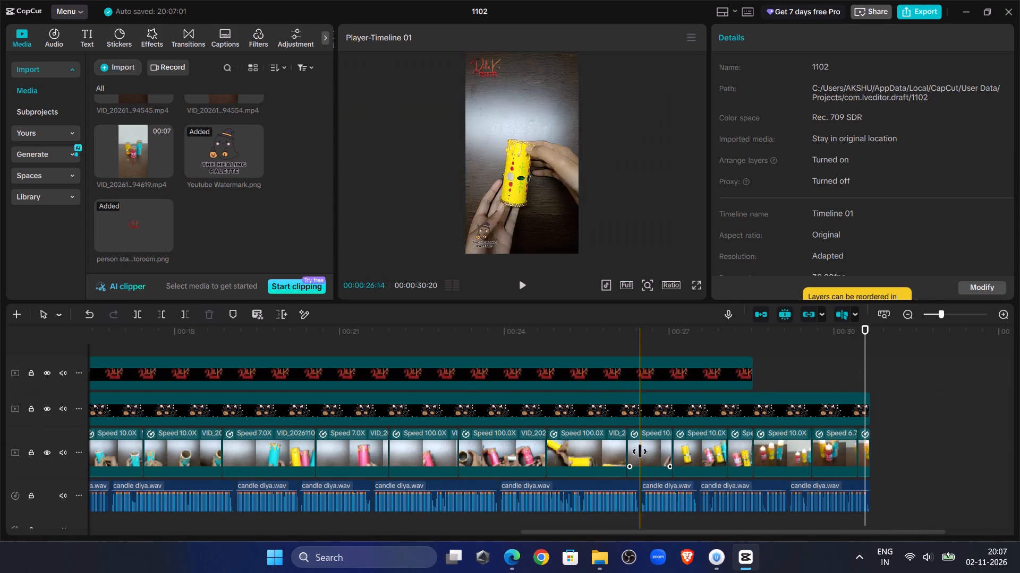
pyautogui.moveTo(934, 314); pyautogui.dragTo(817, 312)
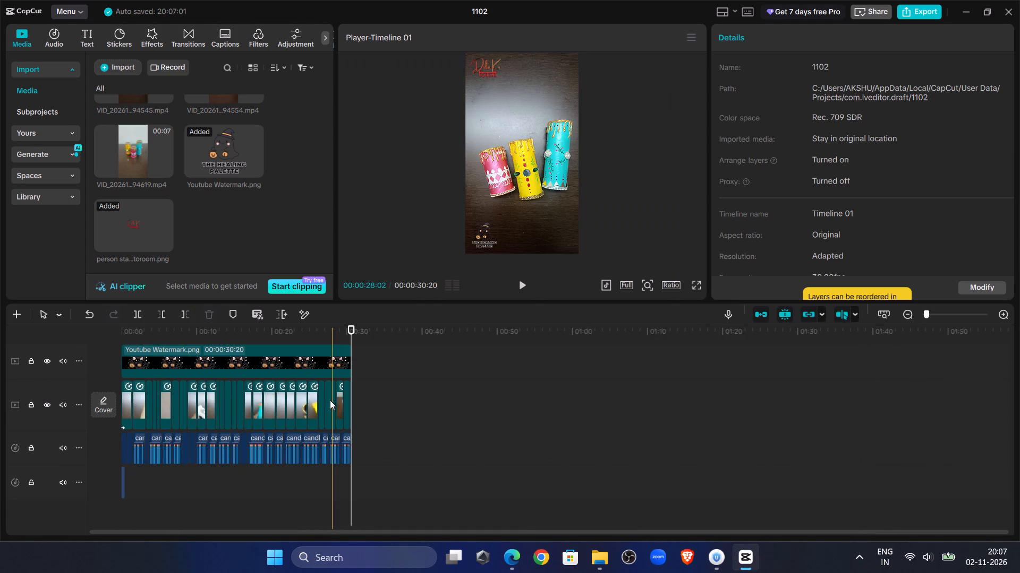
pyautogui.hotkey('ctrl', 'a')
pyautogui.rightClick(317, 369)
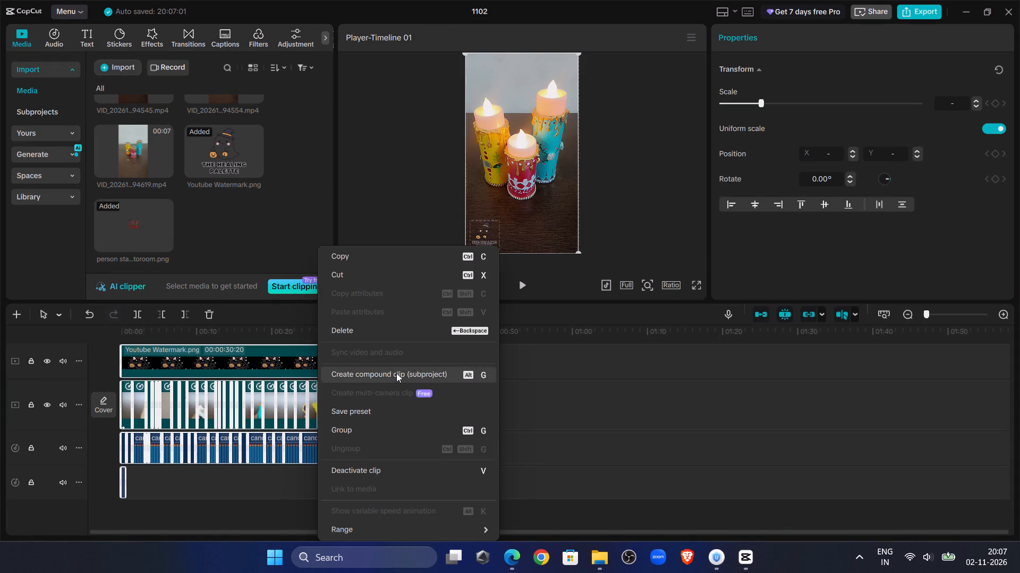
pyautogui.click(395, 370)
# Play the compound clip from 00:00:20:15 to check the combined video.
pyautogui.click(276, 364)
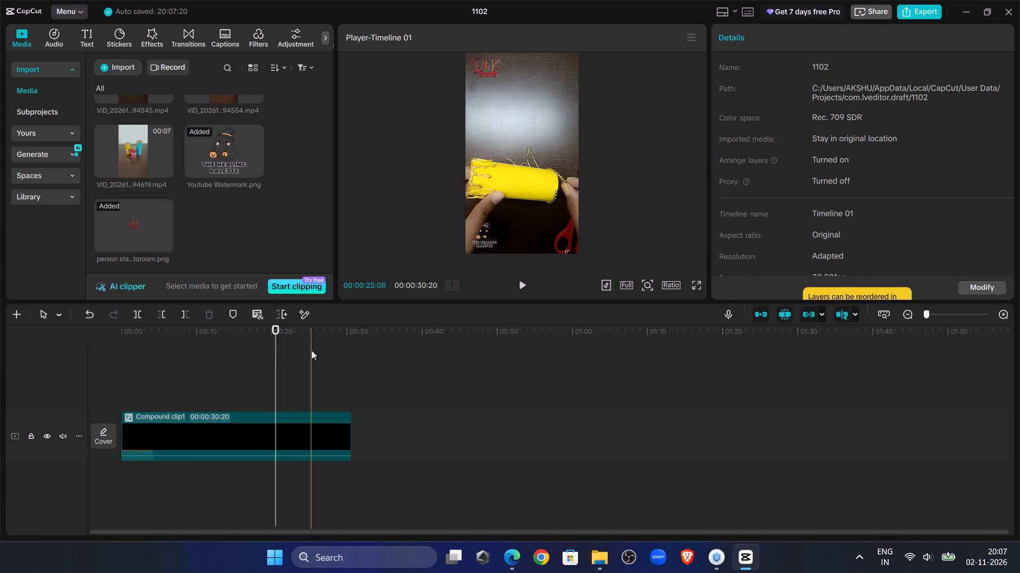
pyautogui.click(522, 286)
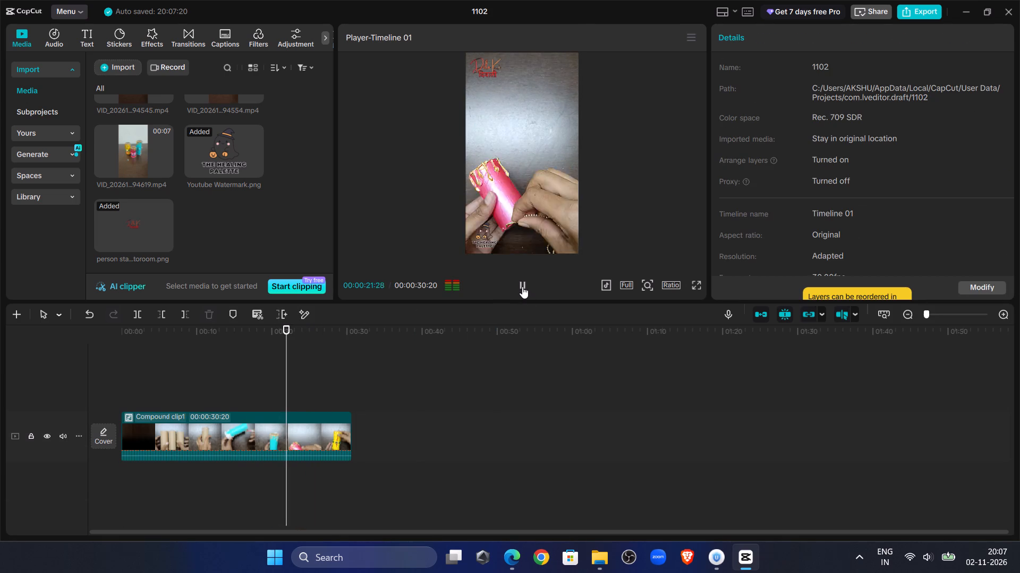
pyautogui.click(523, 282)
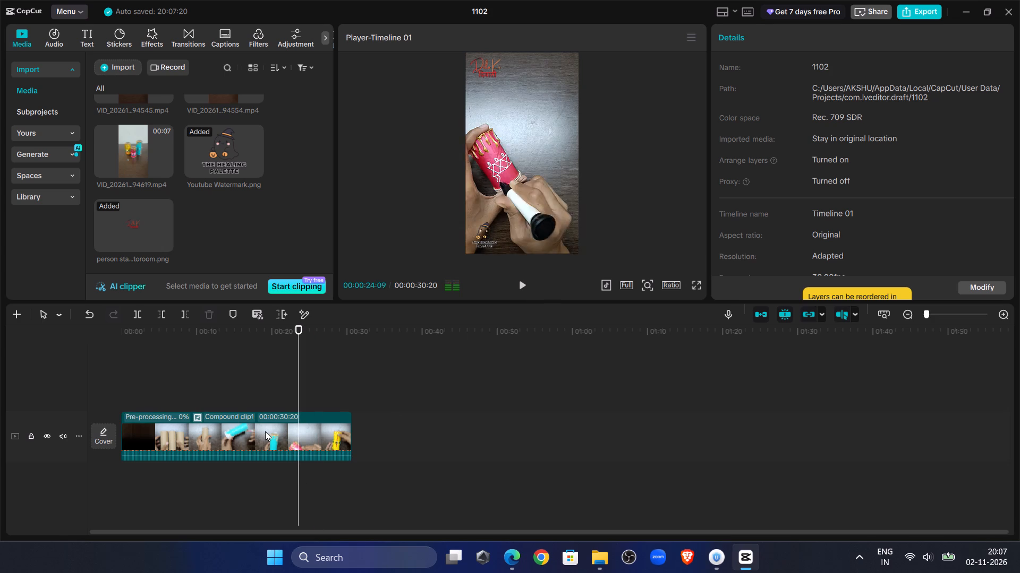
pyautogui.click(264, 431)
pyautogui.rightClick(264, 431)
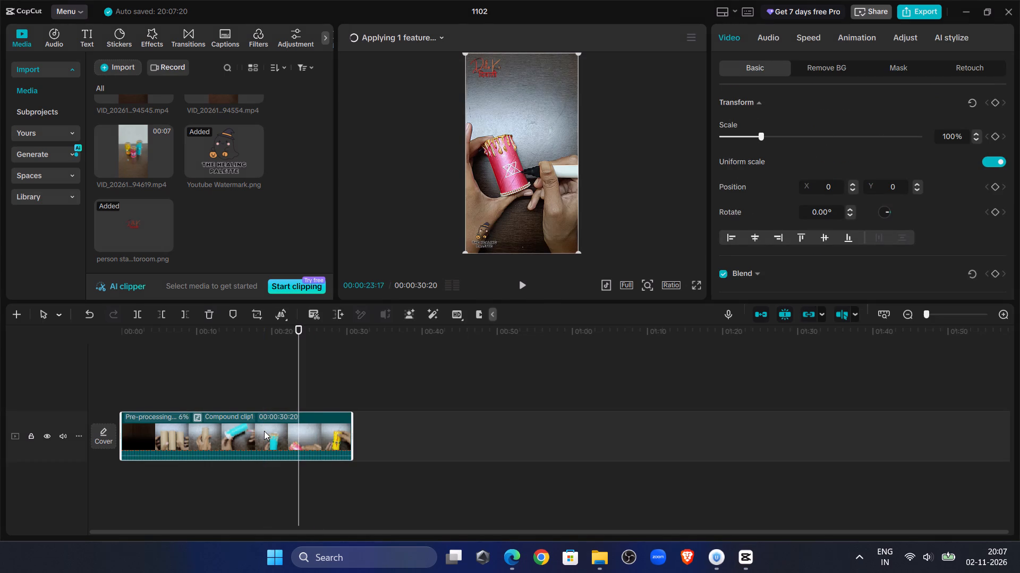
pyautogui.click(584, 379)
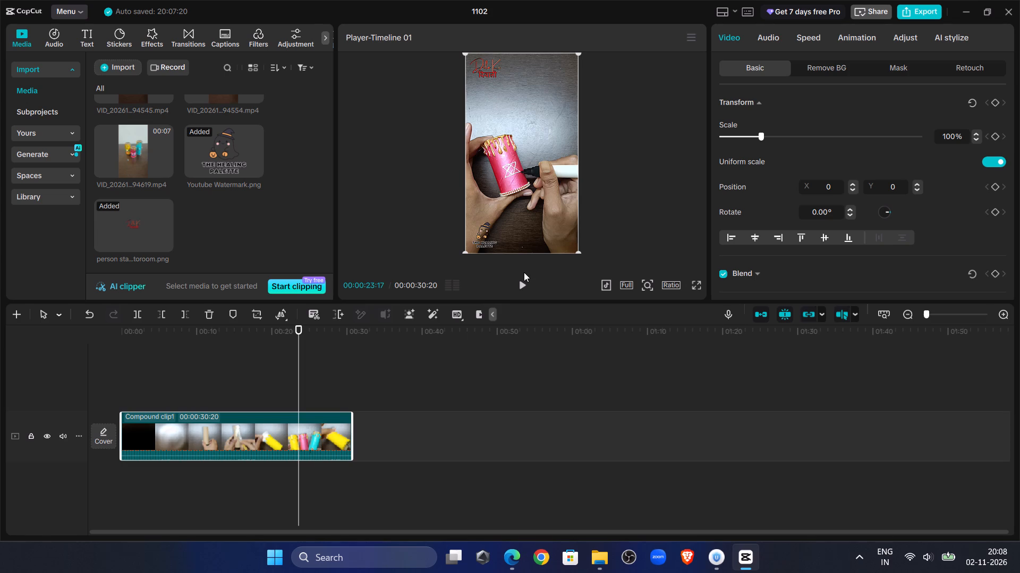
pyautogui.click(966, 16)
pyautogui.click(955, 5)
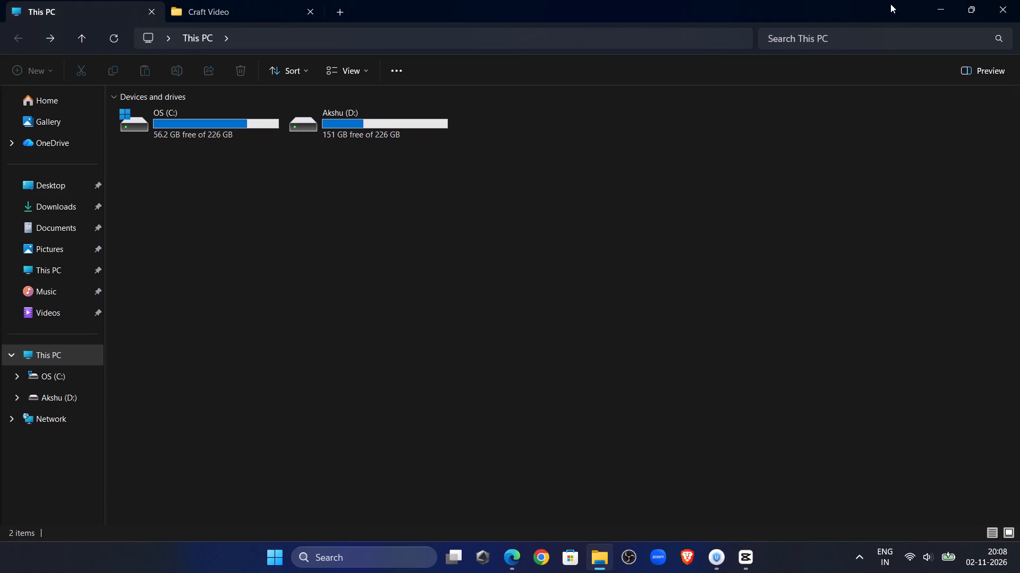
pyautogui.click(1019, 16)
pyautogui.press('r')
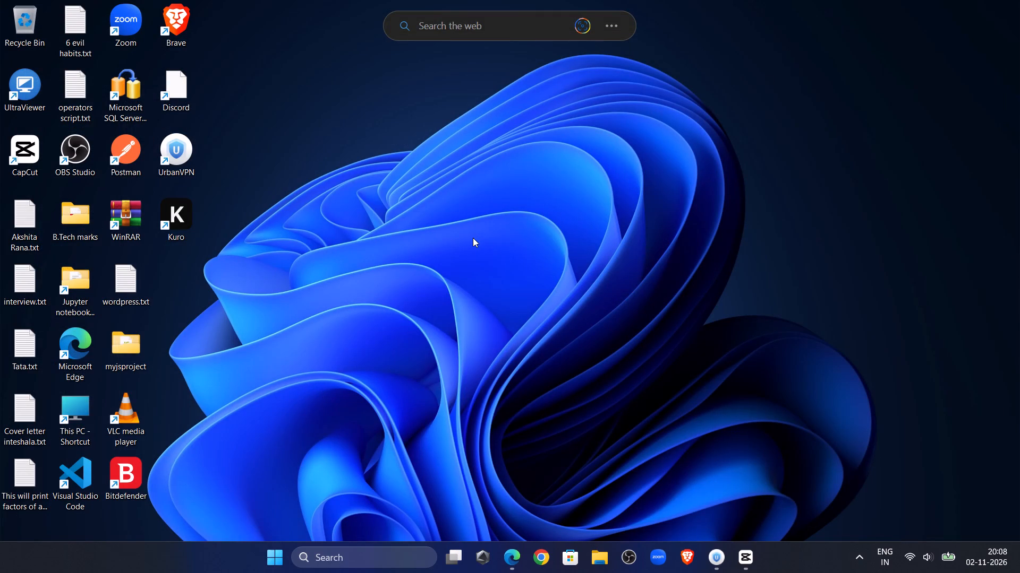
pyautogui.click(355, 561)
pyautogui.write('run')
pyautogui.press('Return')
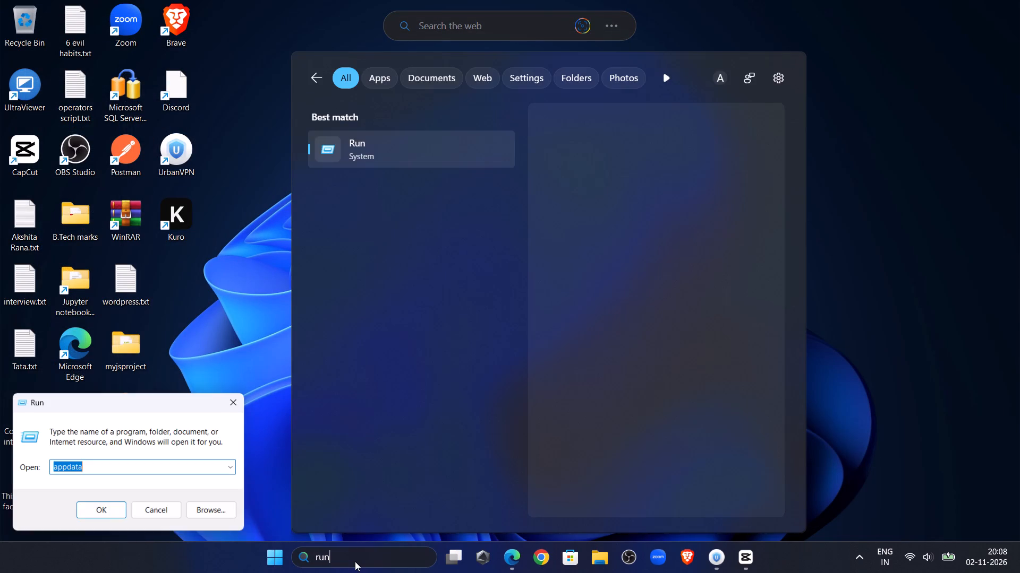
pyautogui.click(93, 509)
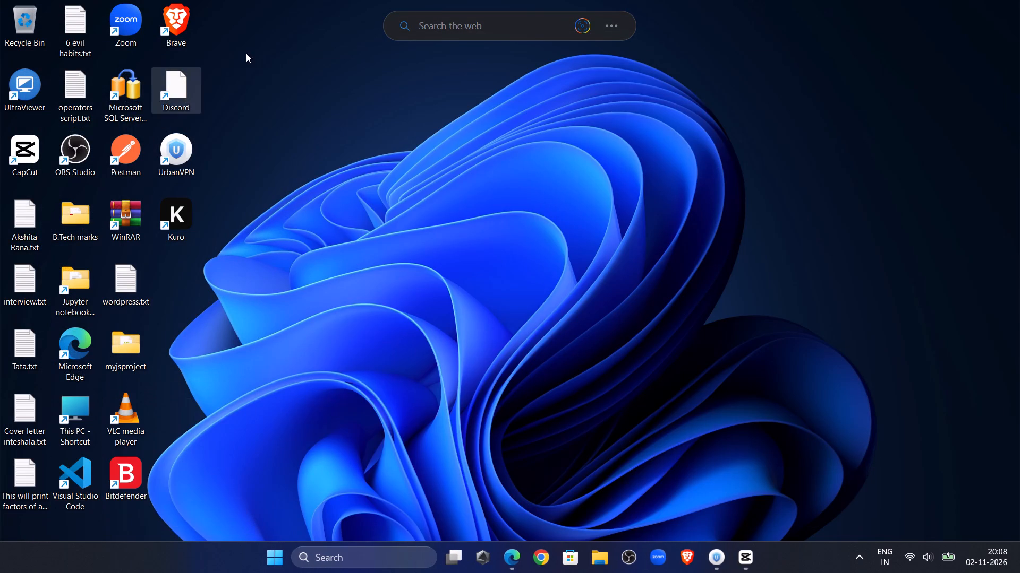
# Browse through Local, CapCut, User Data, Projects, com.lveditor.draft, 1102 and Resources to the combination folder and select the pre-rendered B83EEB64 _video.mp4 file.
pyautogui.click(166, 126)
pyautogui.doubleClick(166, 123)
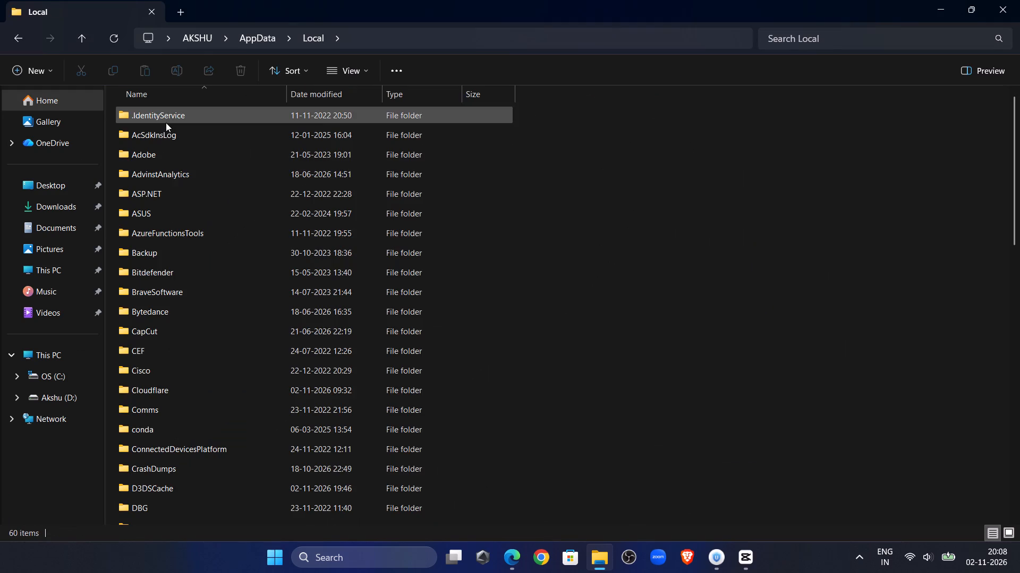
pyautogui.doubleClick(160, 328)
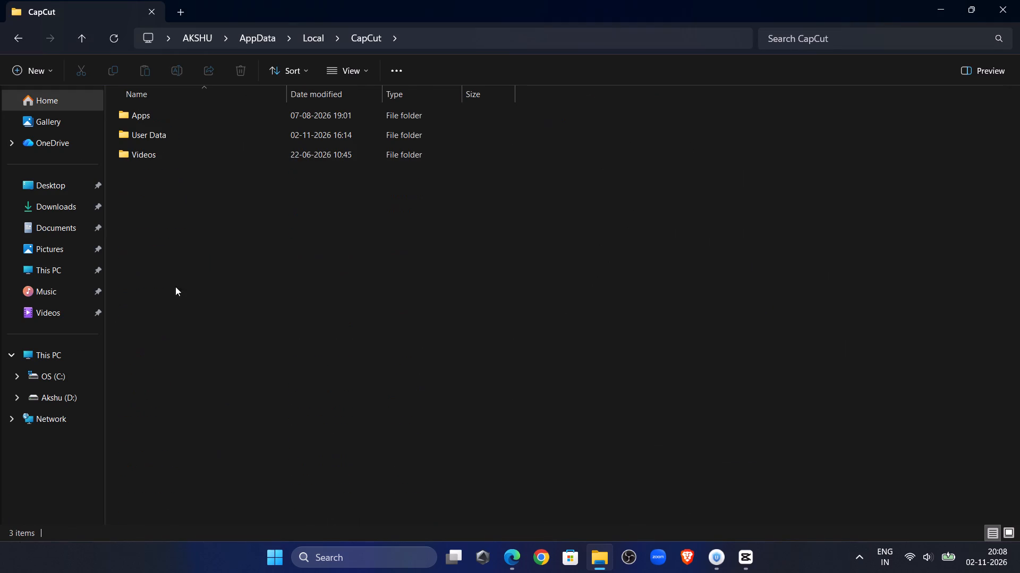
pyautogui.doubleClick(200, 142)
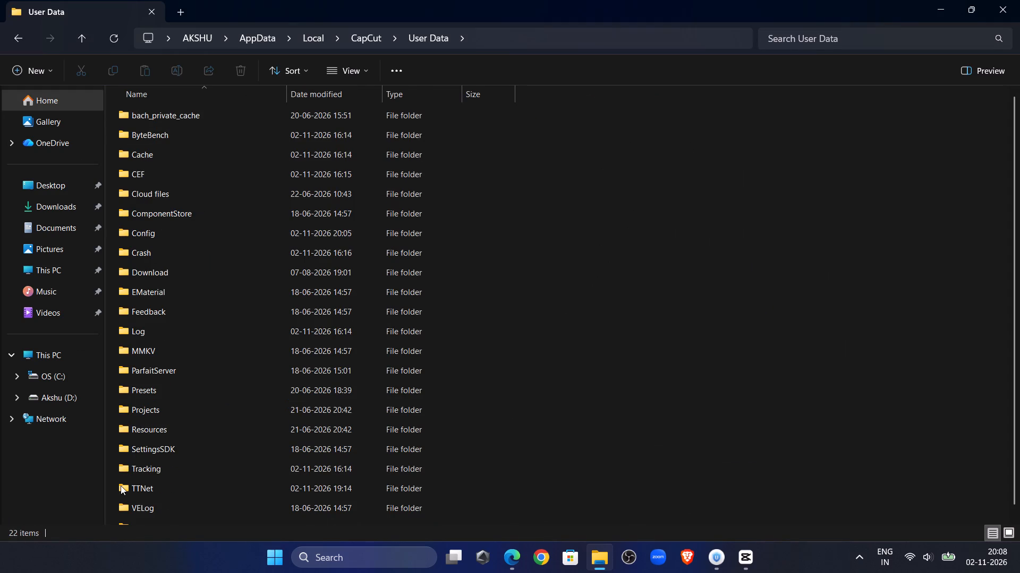
pyautogui.doubleClick(175, 431)
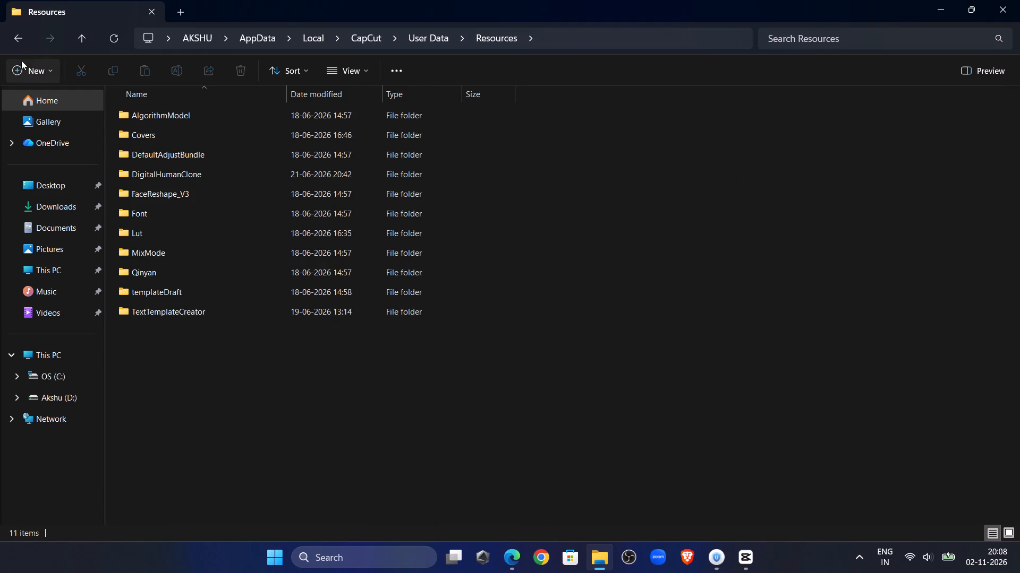
pyautogui.click(21, 46)
pyautogui.doubleClick(146, 414)
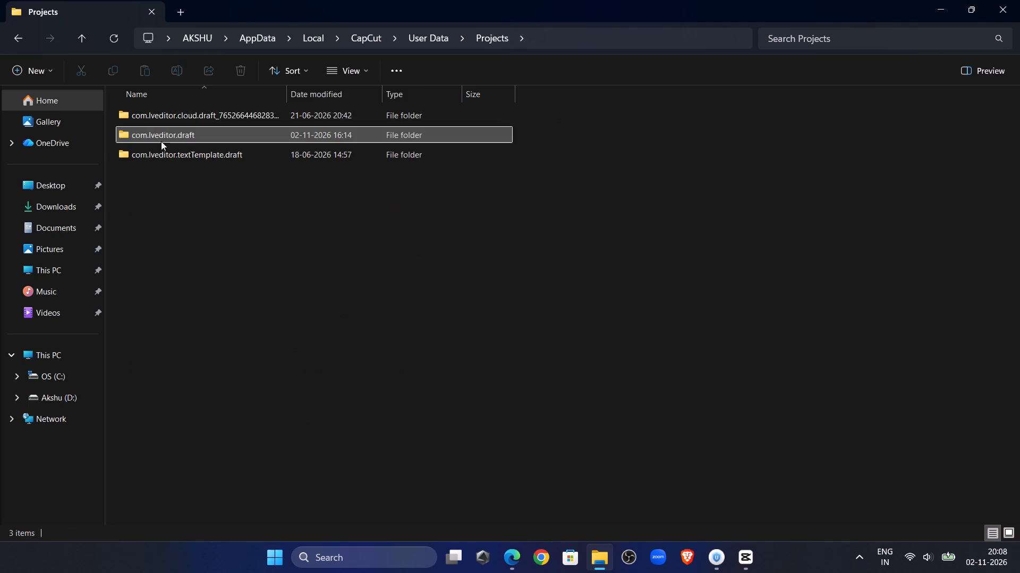
pyautogui.doubleClick(161, 141)
pyautogui.click(745, 553)
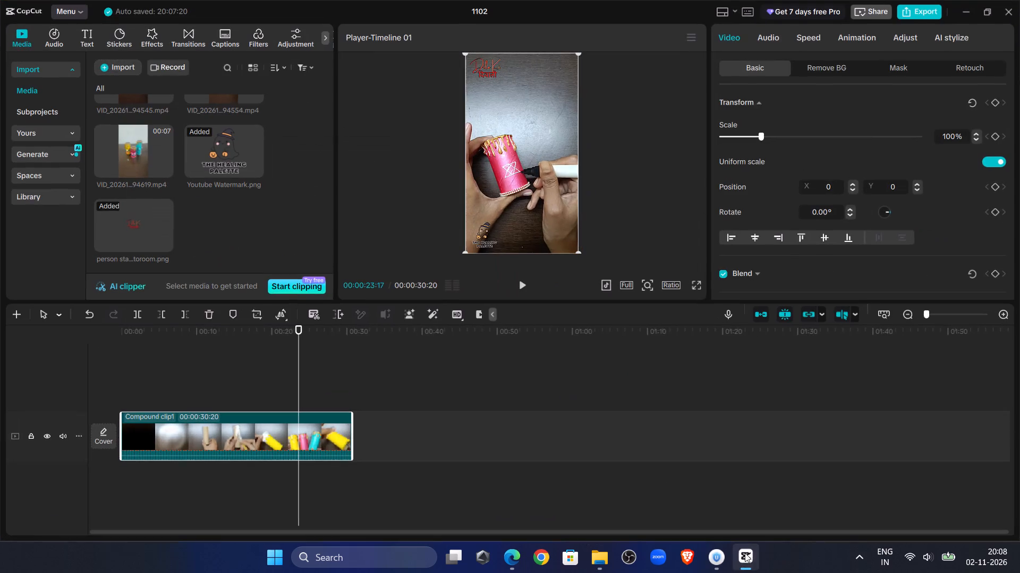
pyautogui.click(745, 553)
pyautogui.doubleClick(133, 173)
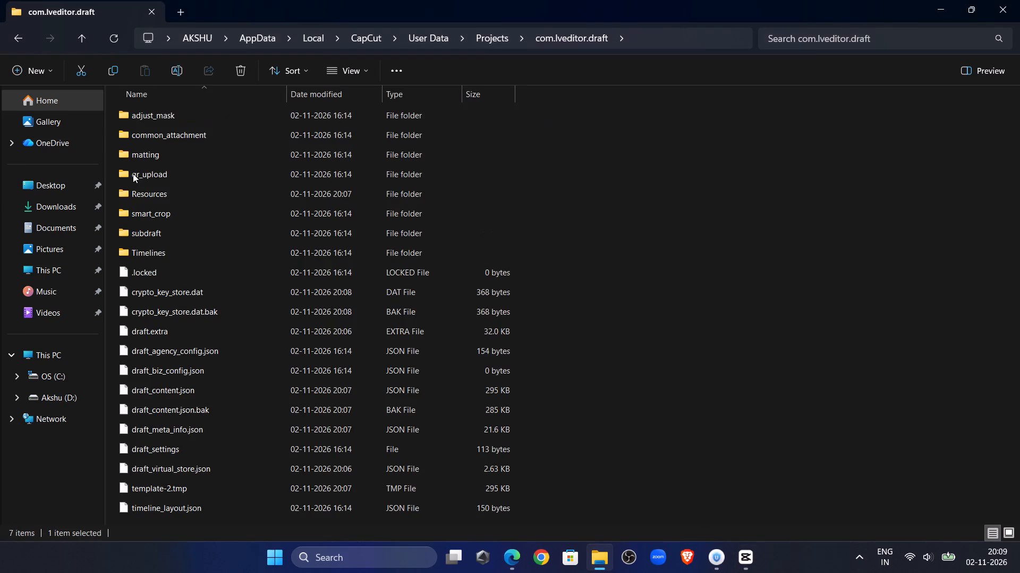
pyautogui.doubleClick(182, 192)
pyautogui.doubleClick(185, 137)
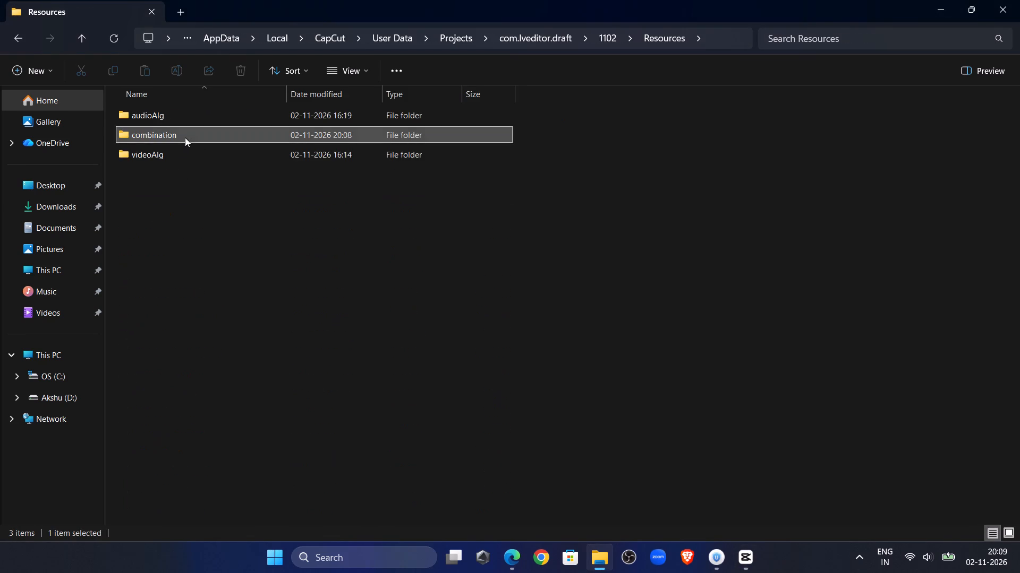
pyautogui.click(155, 164)
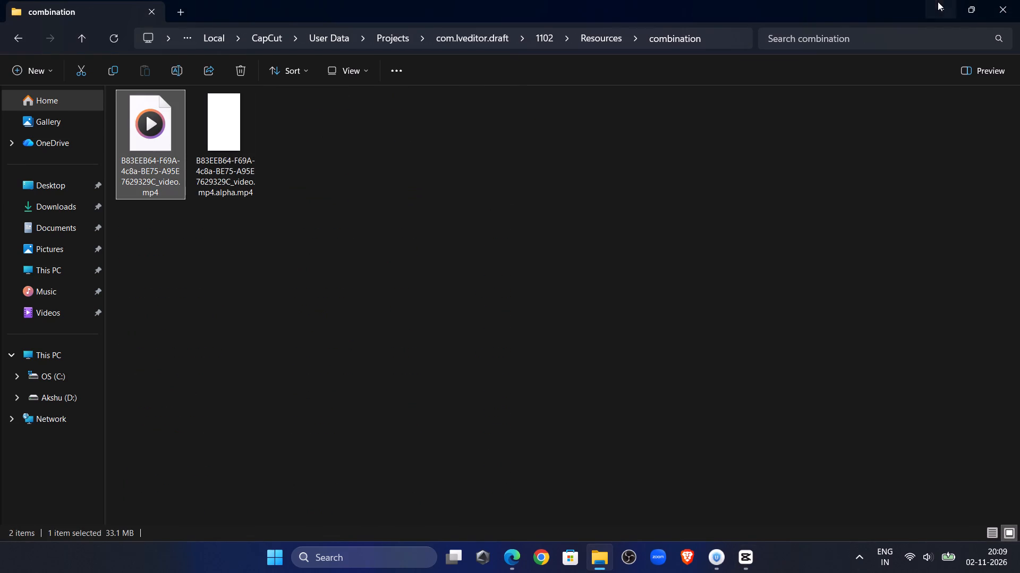
# Minimize the folder window, then close project 1102 and quit CapCut, including its home window.
pyautogui.click(938, 2)
pyautogui.click(755, 553)
pyautogui.click(1009, 8)
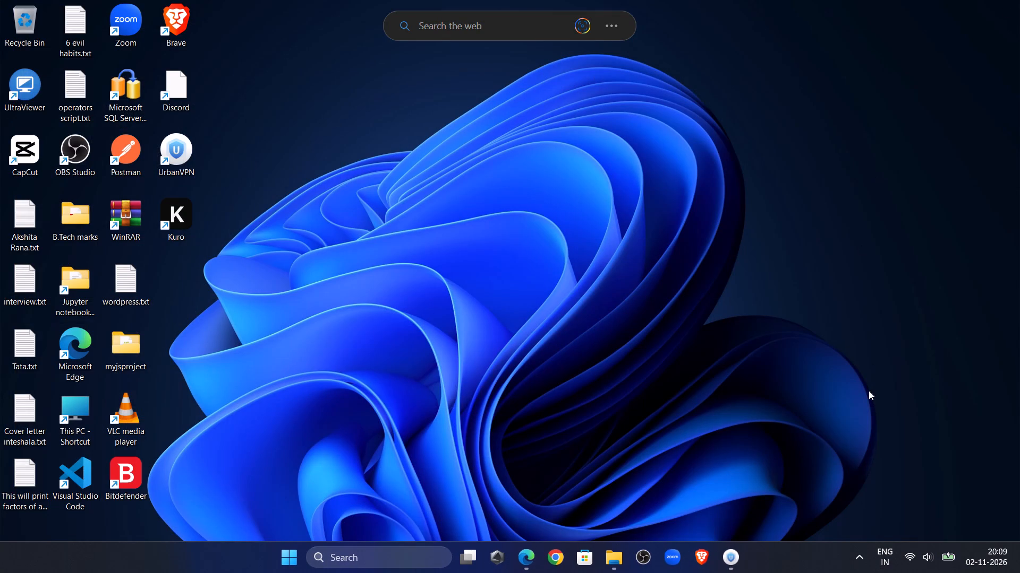
pyautogui.click(740, 558)
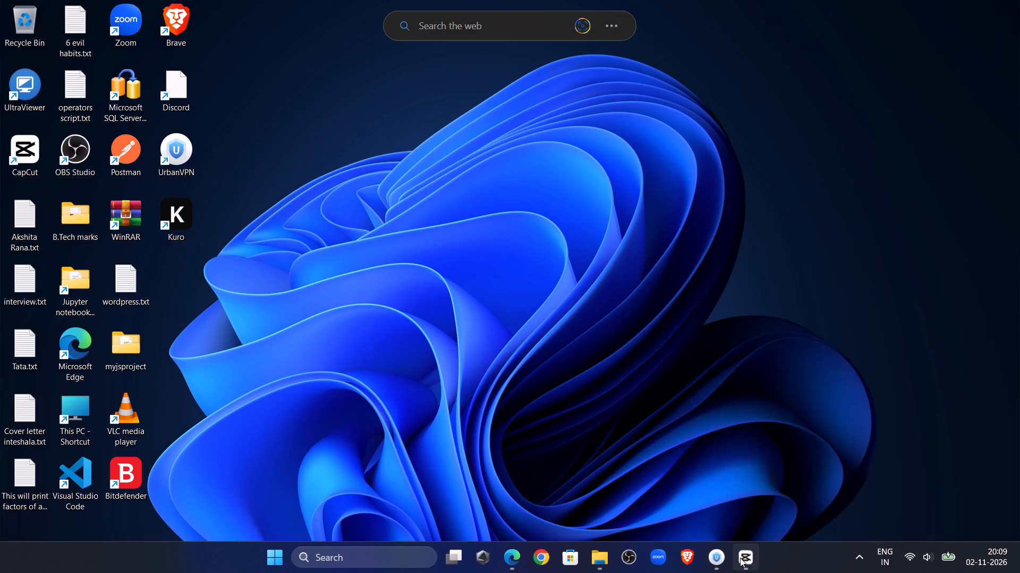
pyautogui.click(740, 558)
pyautogui.click(739, 561)
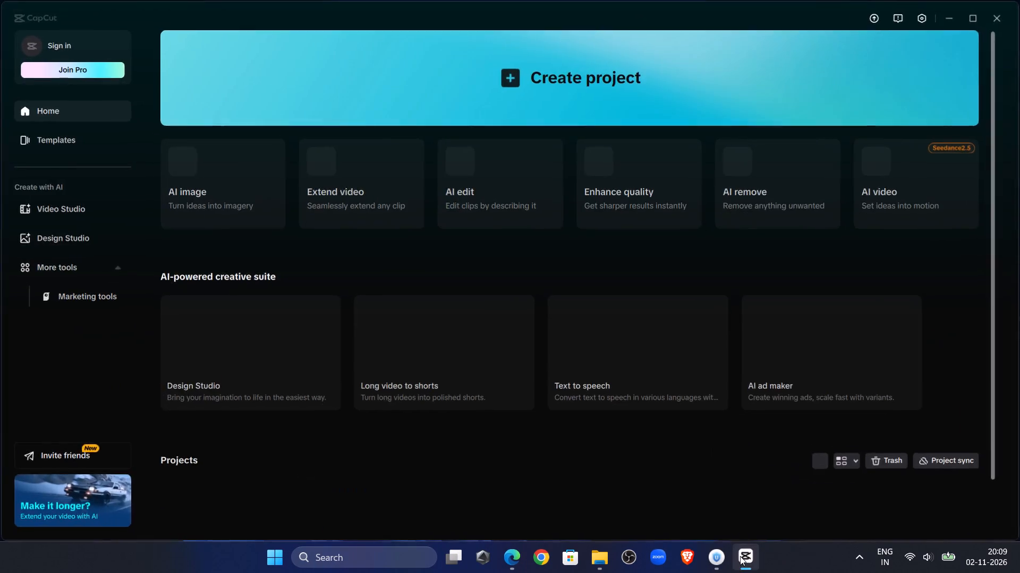
pyautogui.click(740, 556)
pyautogui.click(996, 16)
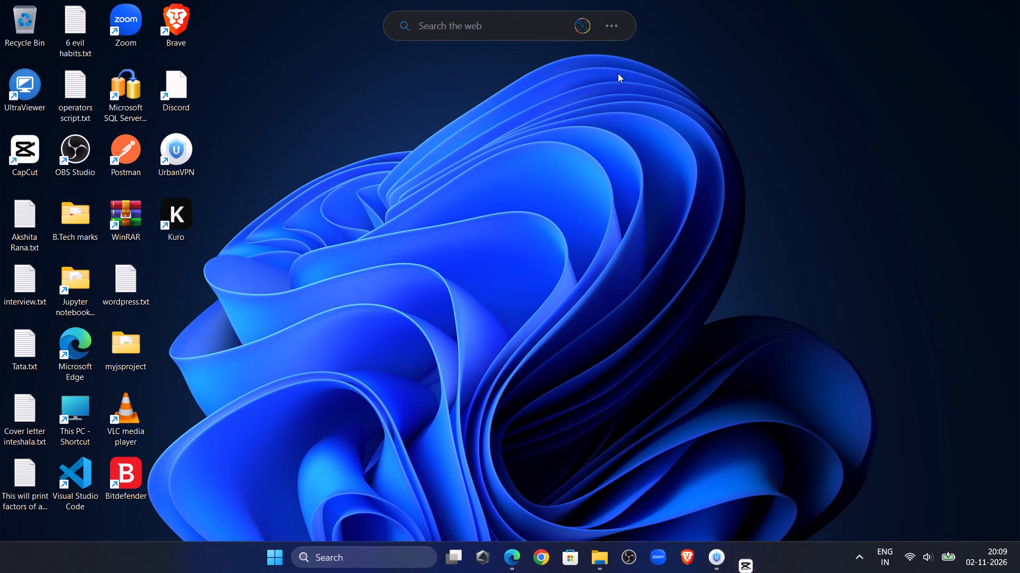
pyautogui.rightClick(618, 73)
pyautogui.click(679, 136)
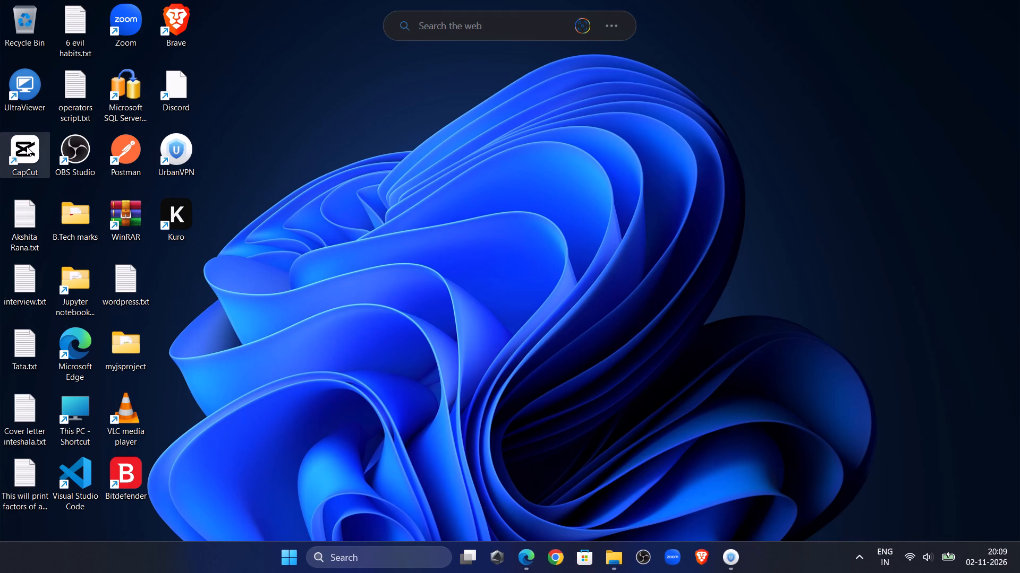
# Relaunch CapCut, dismiss the Pro offer and reopen project 1102.
pyautogui.doubleClick(27, 146)
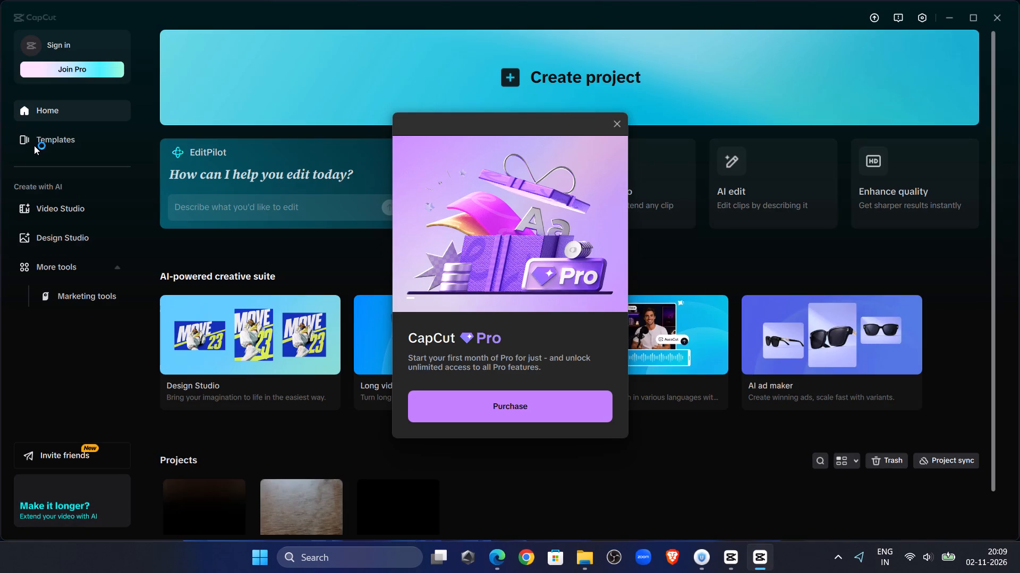
pyautogui.click(619, 124)
pyautogui.scroll(-6, 529, 146)
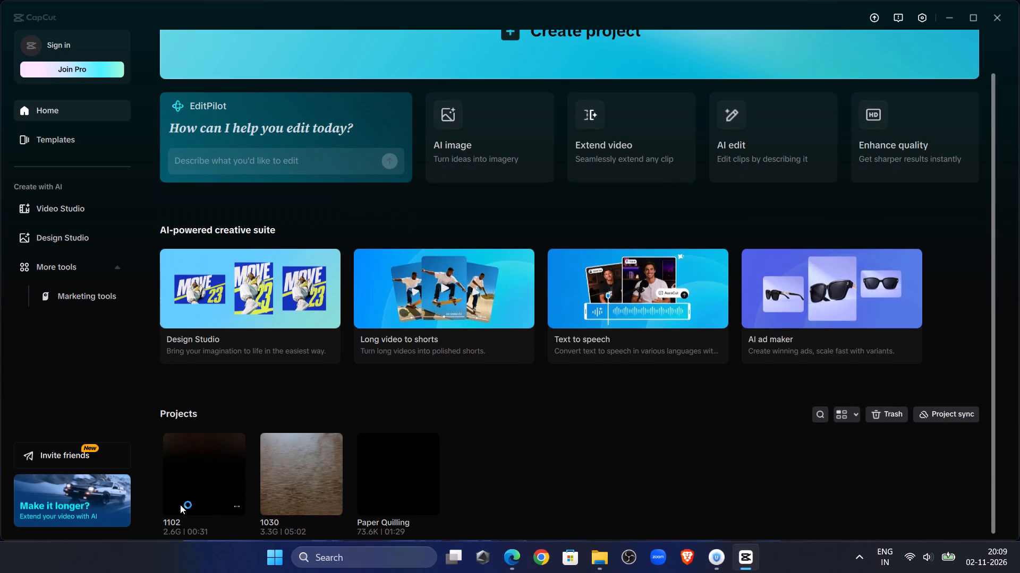
pyautogui.click(202, 502)
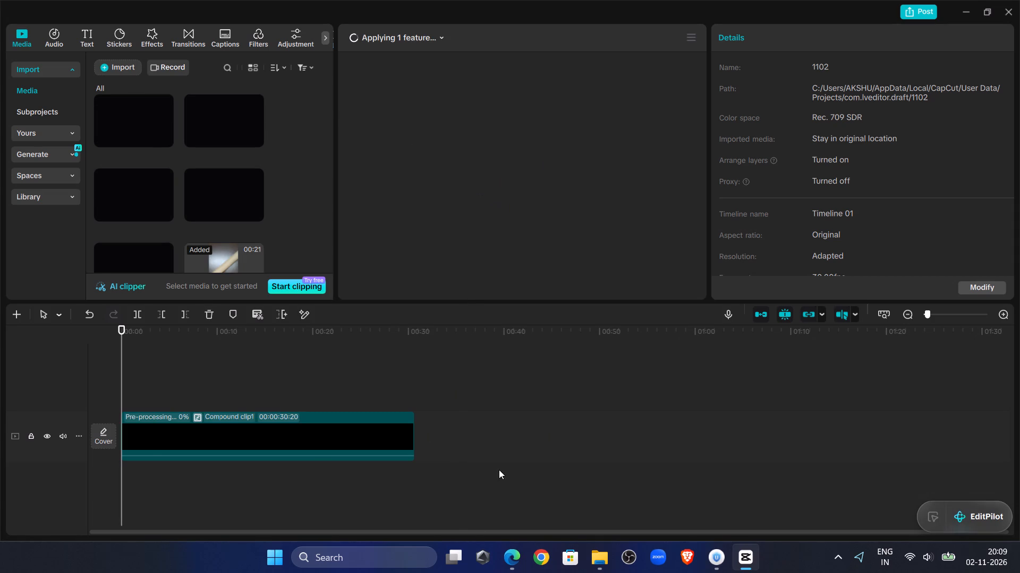
# Import the B83EEB64 _video.mp4 file from the combination folder in File Explorer into the CapCut project's media.
pyautogui.click(599, 559)
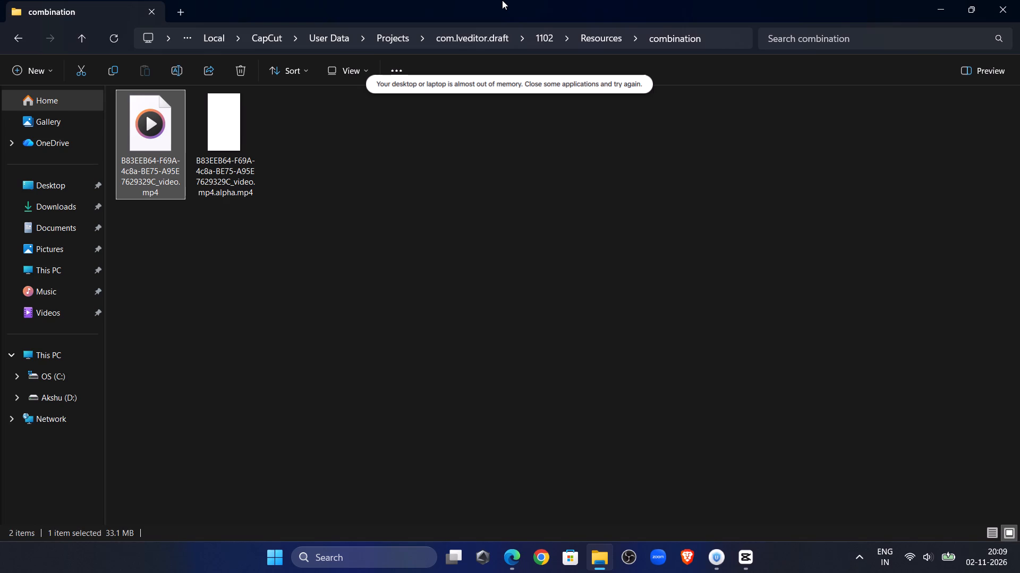
pyautogui.moveTo(503, 7); pyautogui.dragTo(912, 181)
pyautogui.moveTo(562, 306); pyautogui.dragTo(288, 213)
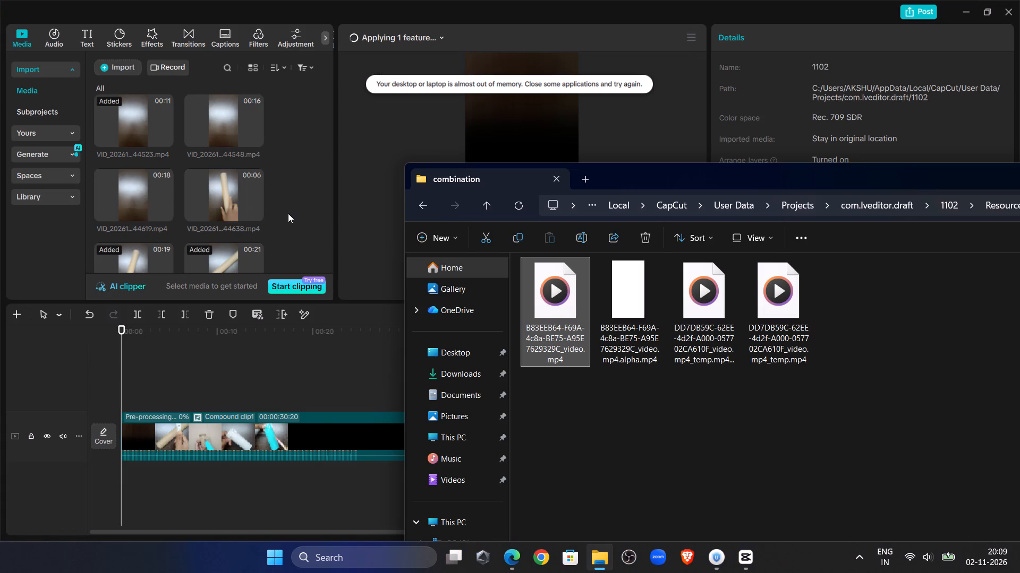
pyautogui.moveTo(288, 213); pyautogui.dragTo(234, 199)
# Replace the compound clip on the timeline with the imported B83EEB64 _video.mp4, keeping Use the original video effect enabled.
pyautogui.scroll(-2, 231, 199)
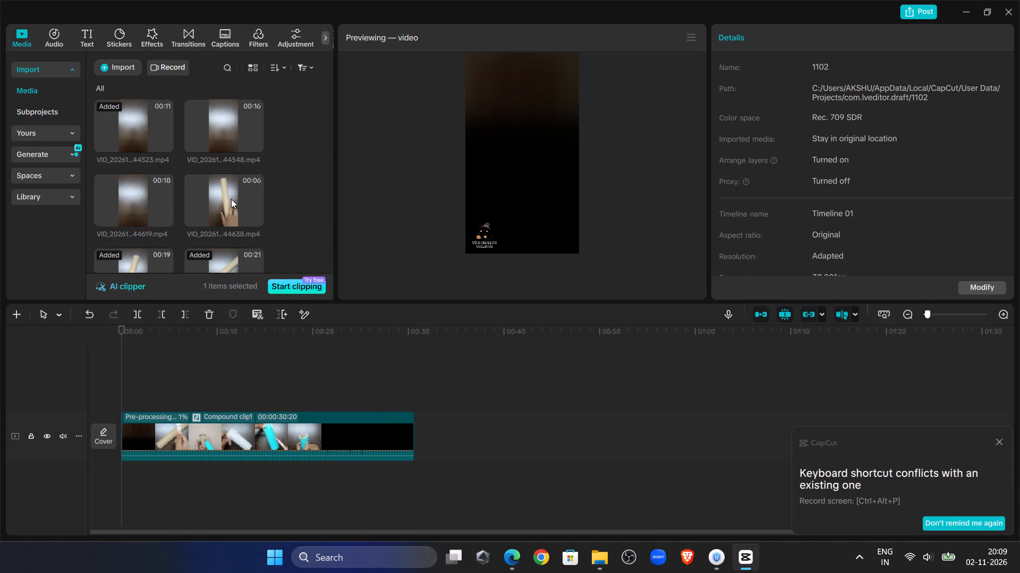
pyautogui.moveTo(219, 223); pyautogui.dragTo(287, 432)
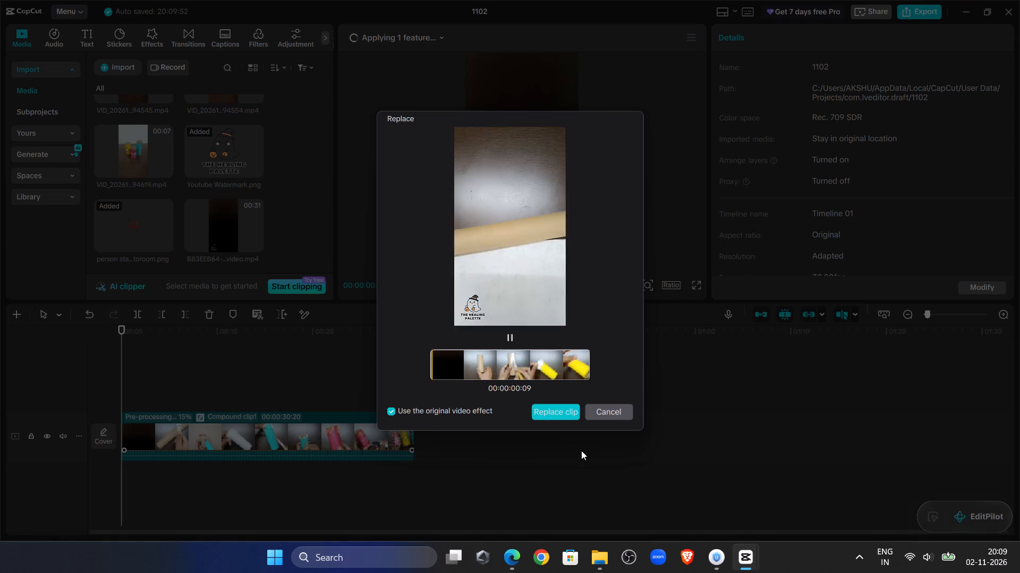
pyautogui.click(560, 411)
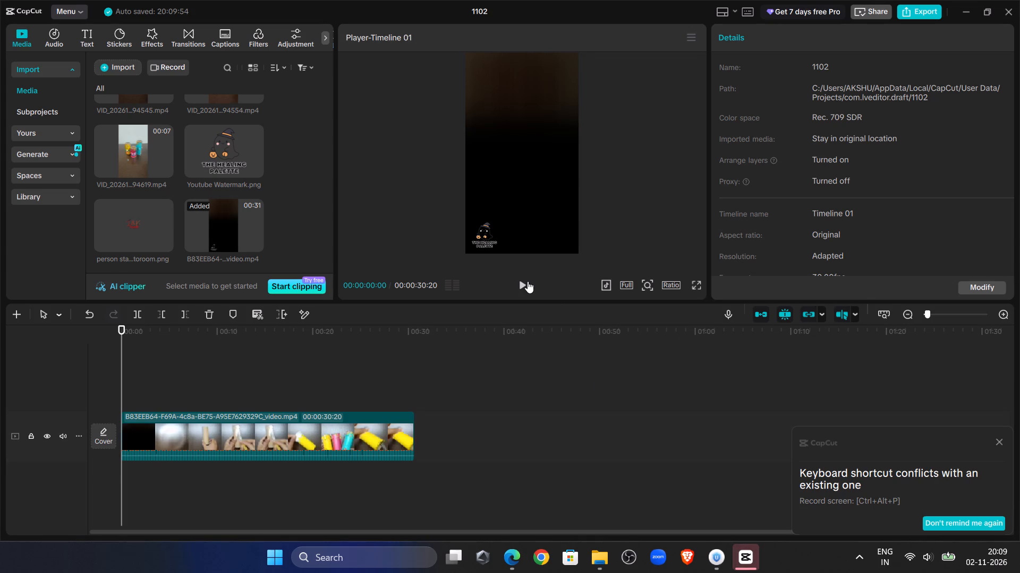
# Play the replaced clip from the start and from about 00:00:24 to check it.
pyautogui.click(528, 281)
pyautogui.click(358, 375)
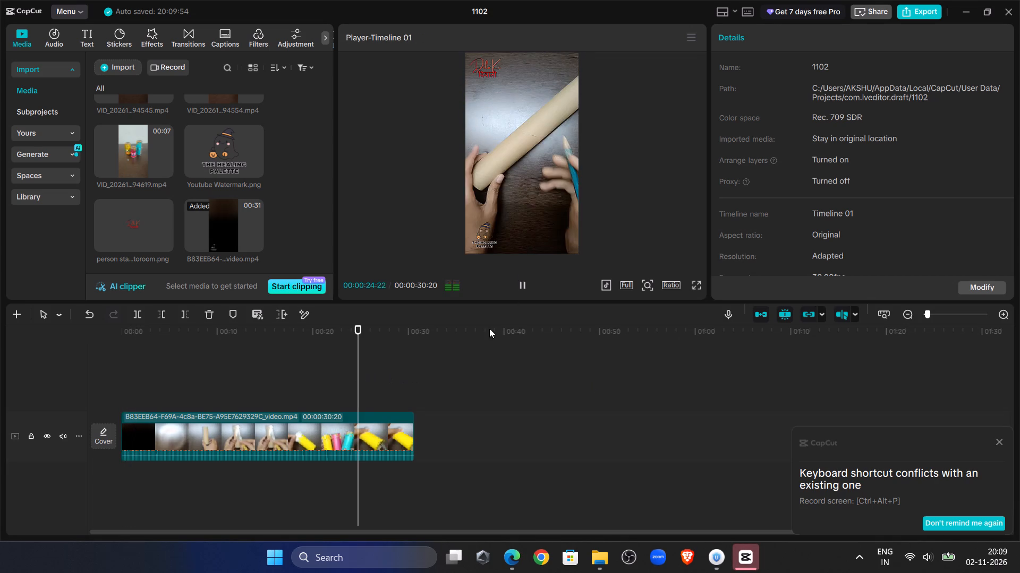
pyautogui.click(520, 288)
# Export the 1102 video with the current export settings and dismiss the sharing window without sharing it.
pyautogui.click(921, 5)
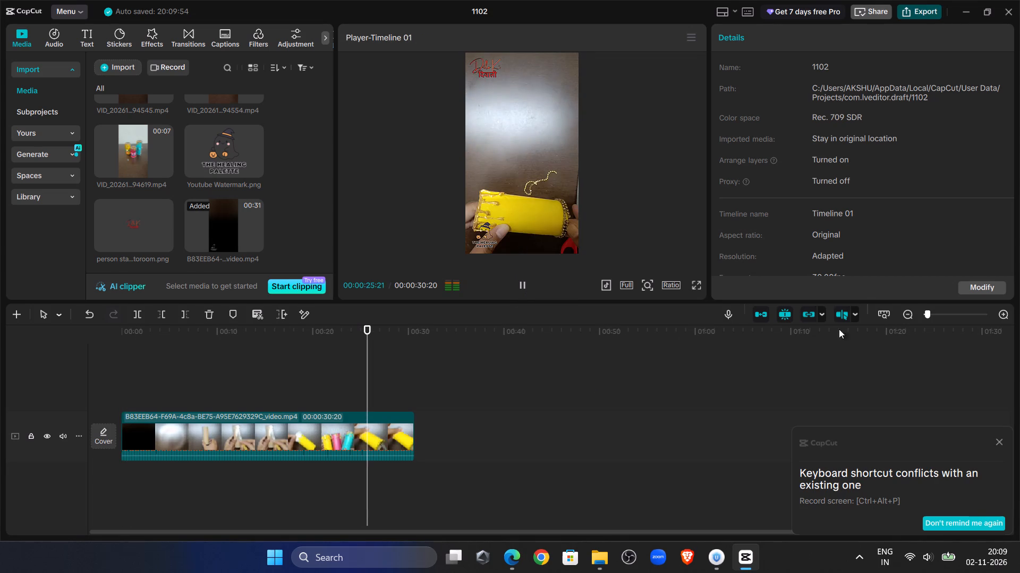
pyautogui.click(654, 471)
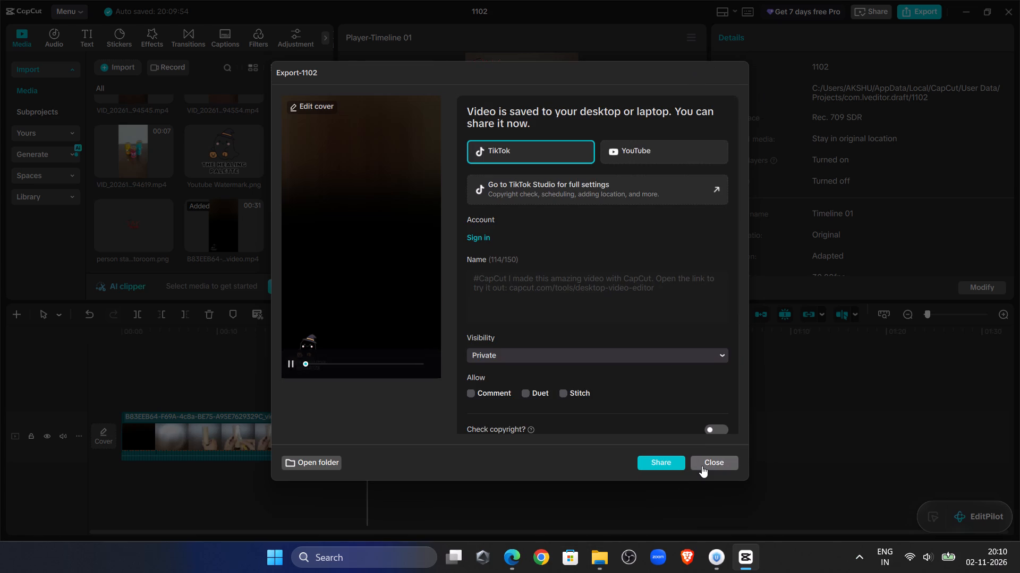
pyautogui.click(702, 466)
# Switch to File Explorer and open the THE HEALING PALETTE folder on drive D: in a new tab.
pyautogui.click(595, 565)
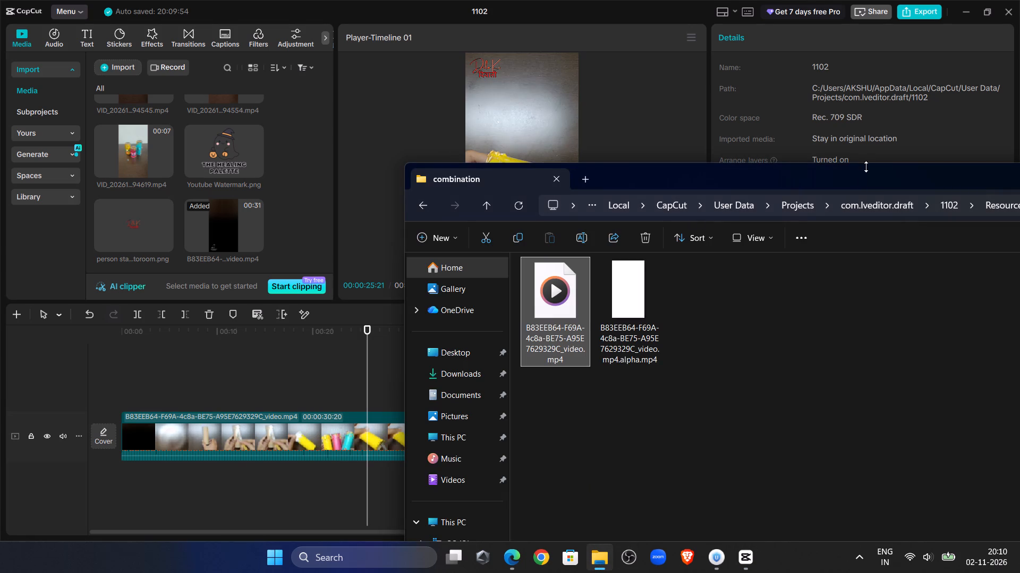
pyautogui.click(866, 167)
pyautogui.moveTo(869, 174); pyautogui.dragTo(467, 100)
pyautogui.click(977, 98)
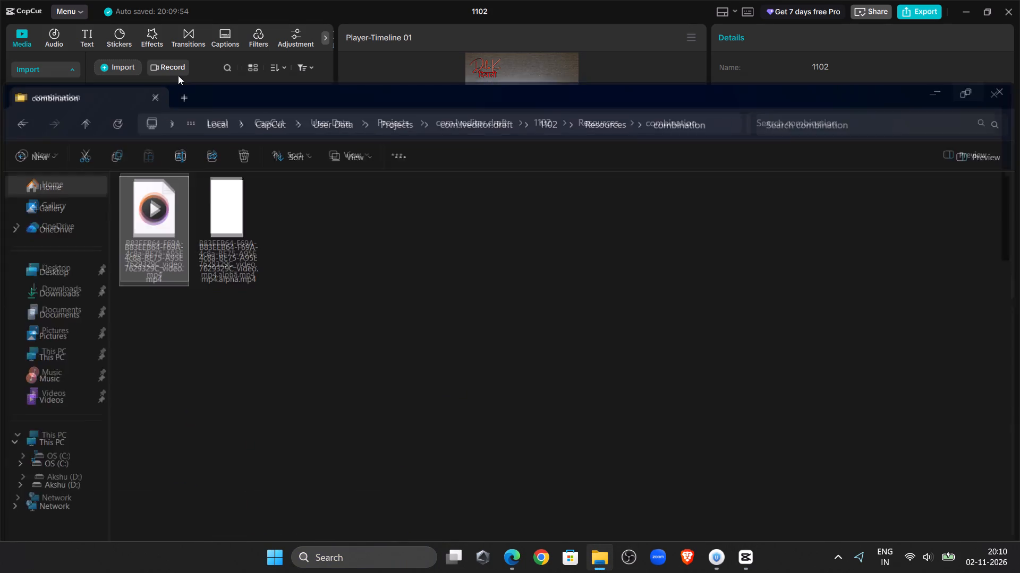
pyautogui.click(176, 8)
pyautogui.click(456, 129)
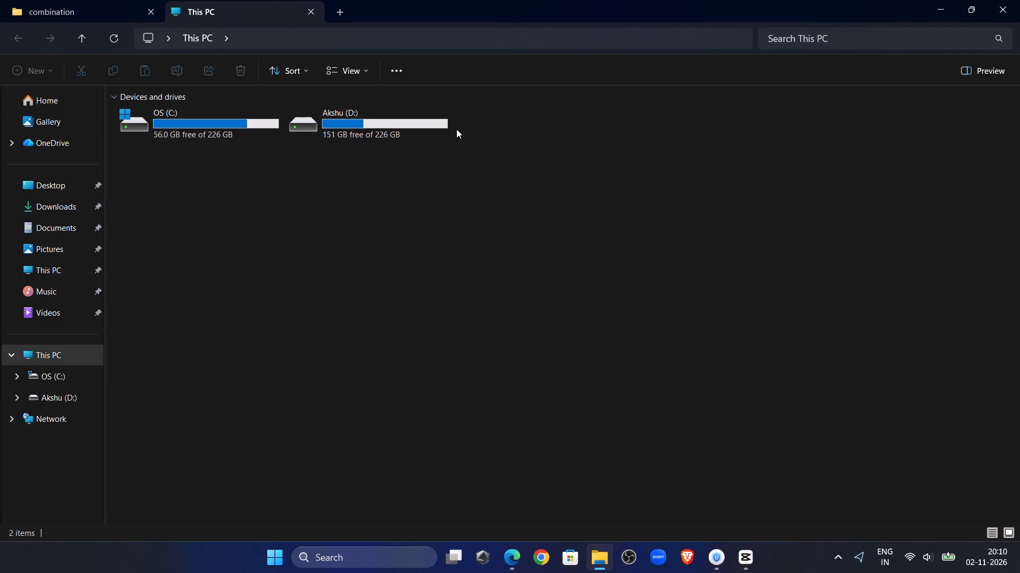
pyautogui.doubleClick(441, 127)
pyautogui.doubleClick(244, 135)
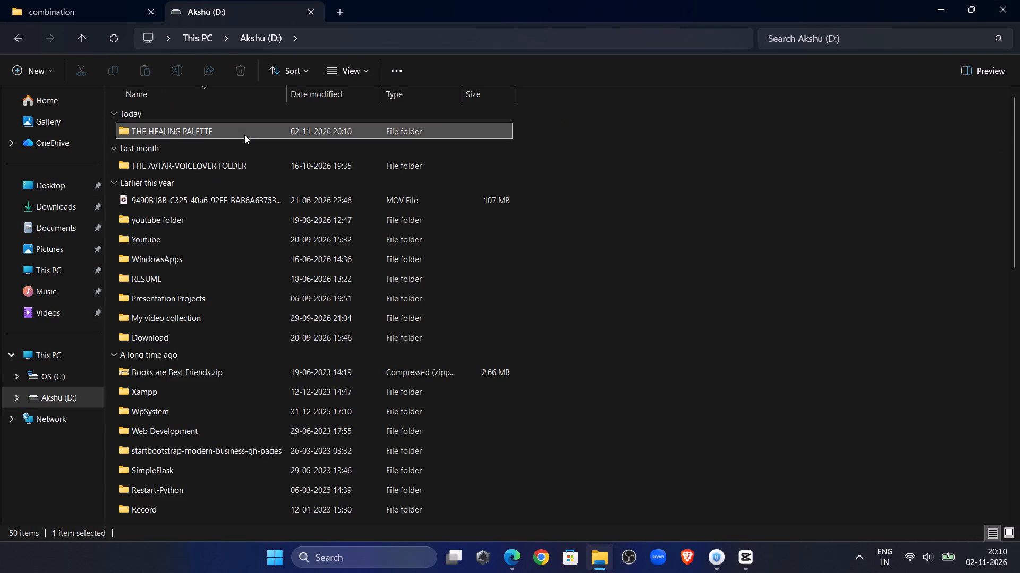
pyautogui.click(526, 159)
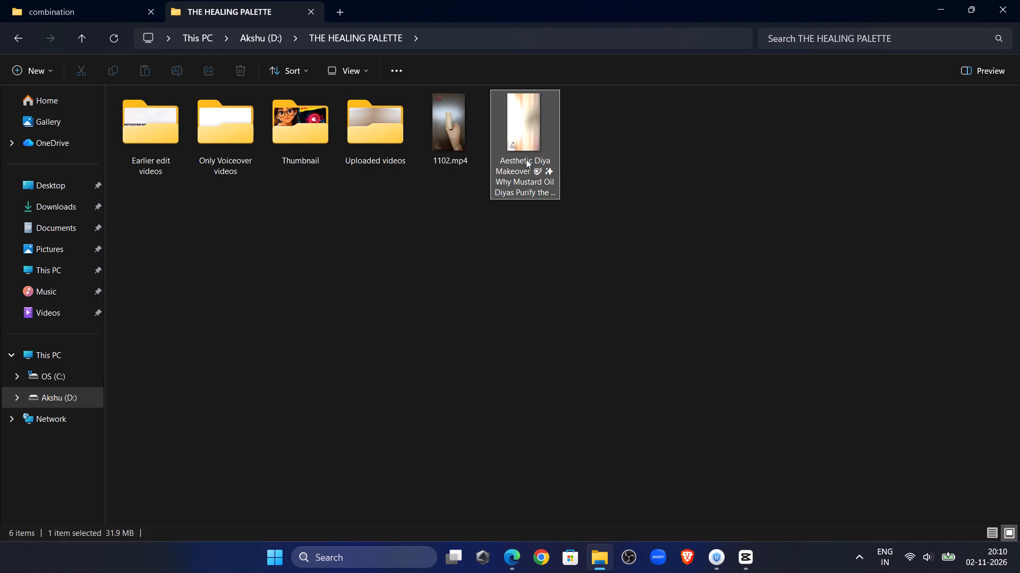
pyautogui.hotkey('ctrl', 'x')
pyautogui.doubleClick(386, 132)
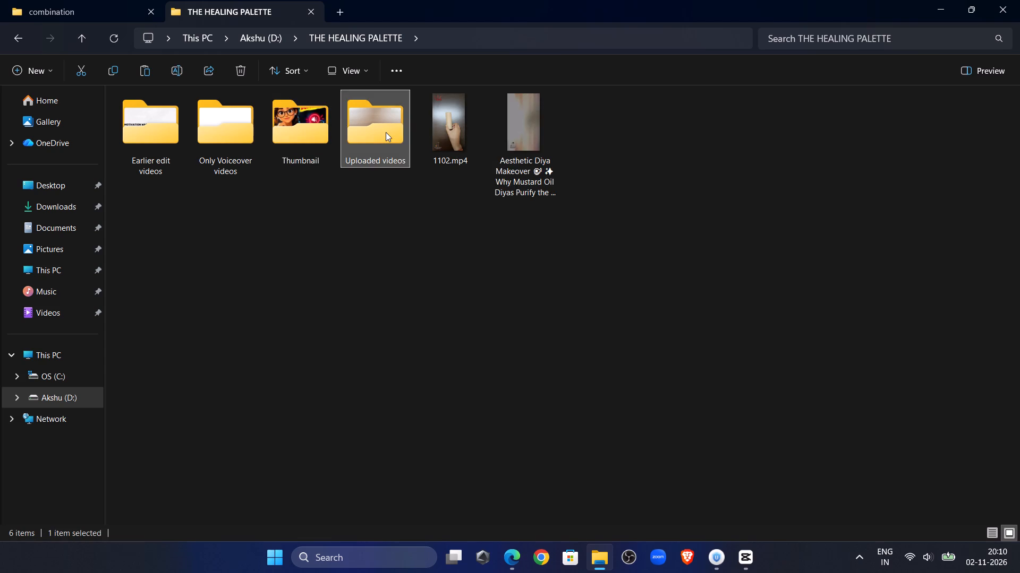
pyautogui.hotkey('ctrl', 'v')
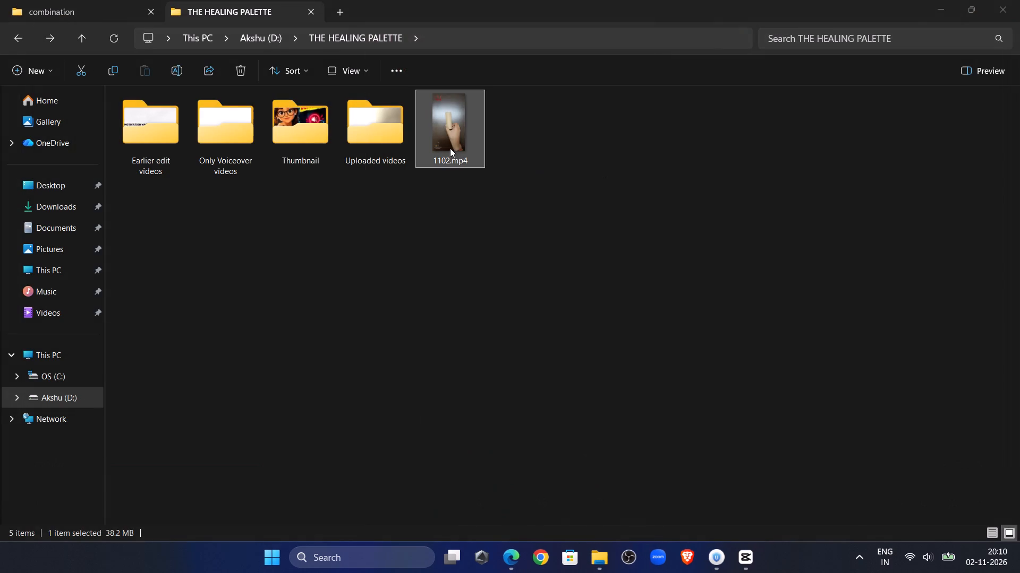
pyautogui.rightClick(450, 146)
pyautogui.click(551, 136)
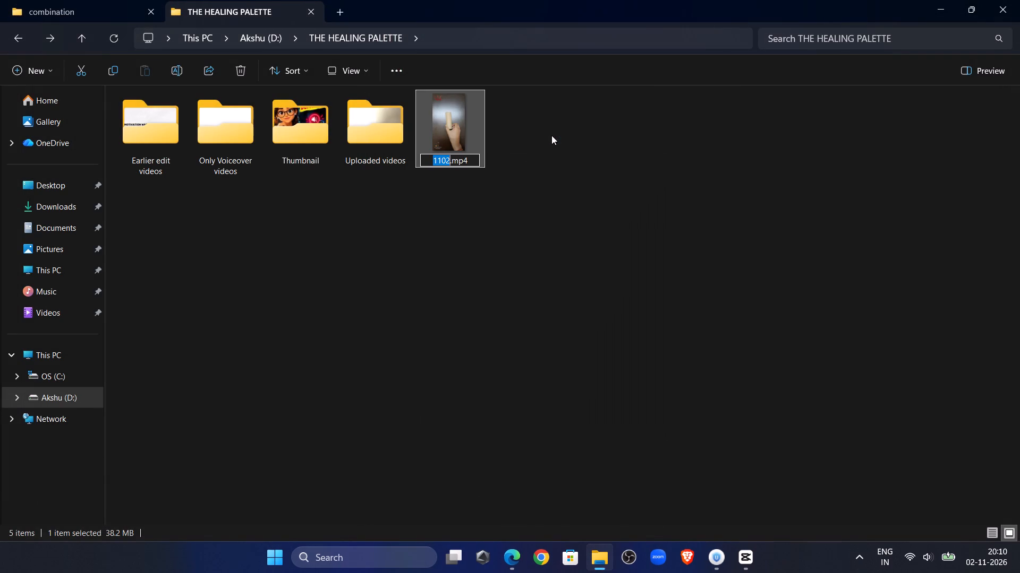
pyautogui.hotkey('ctrl', 'v')
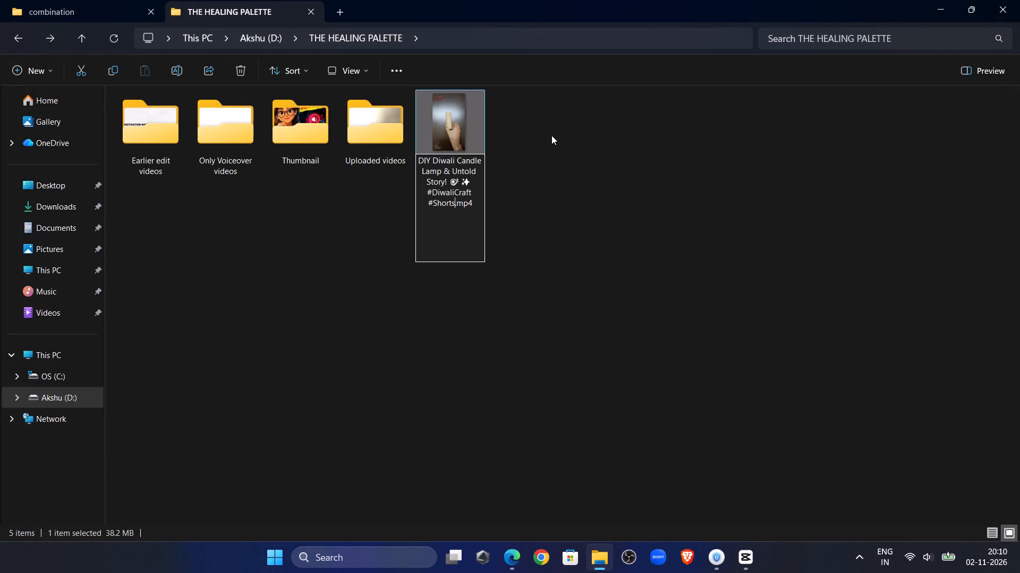
pyautogui.press('Return')
pyautogui.click(551, 135)
pyautogui.rightClick(551, 135)
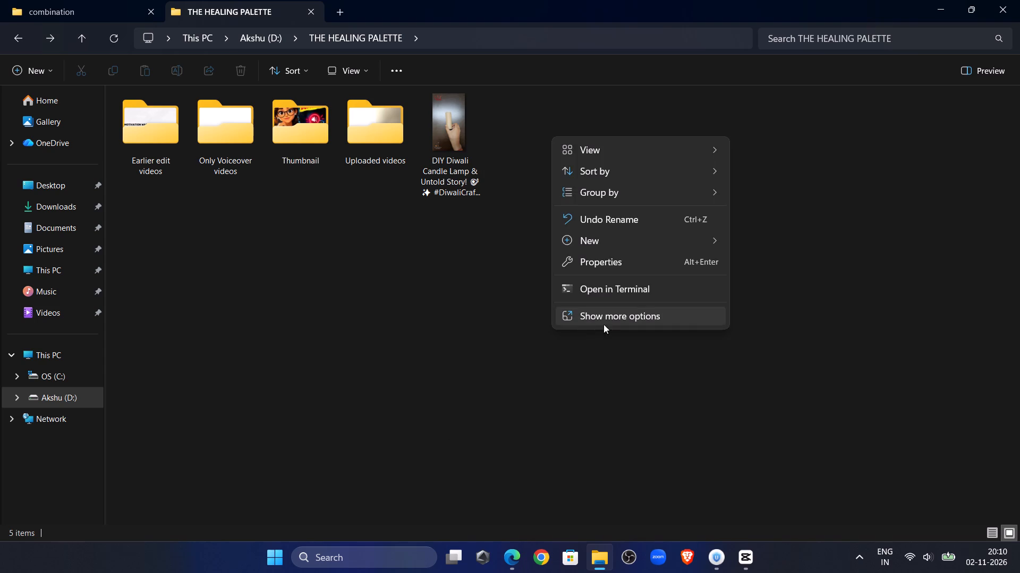
pyautogui.click(602, 316)
pyautogui.click(643, 201)
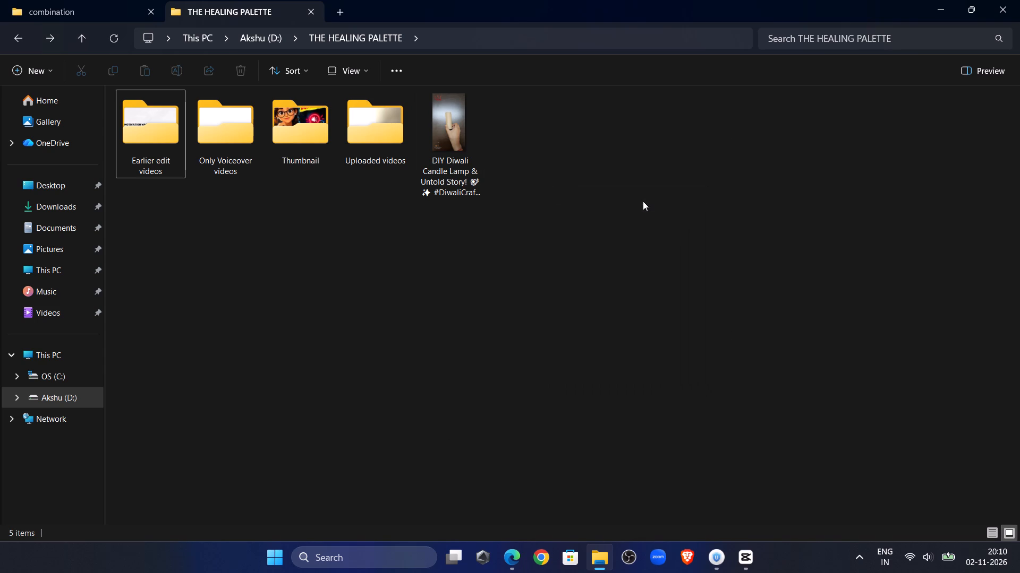
# Switch back to CapCut and close it.
pyautogui.click(747, 563)
pyautogui.click(1012, 0)
pyautogui.click(1012, 12)
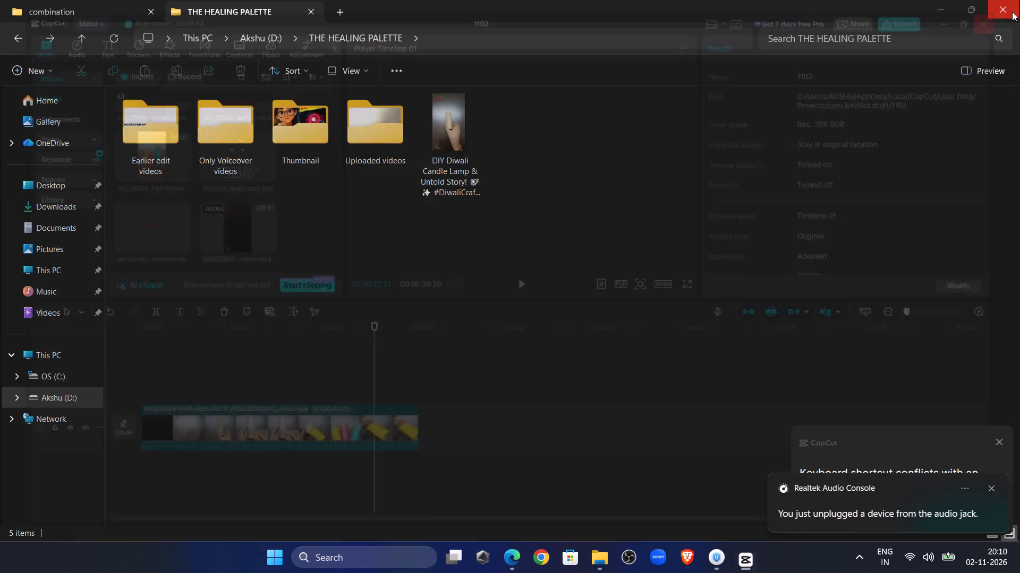
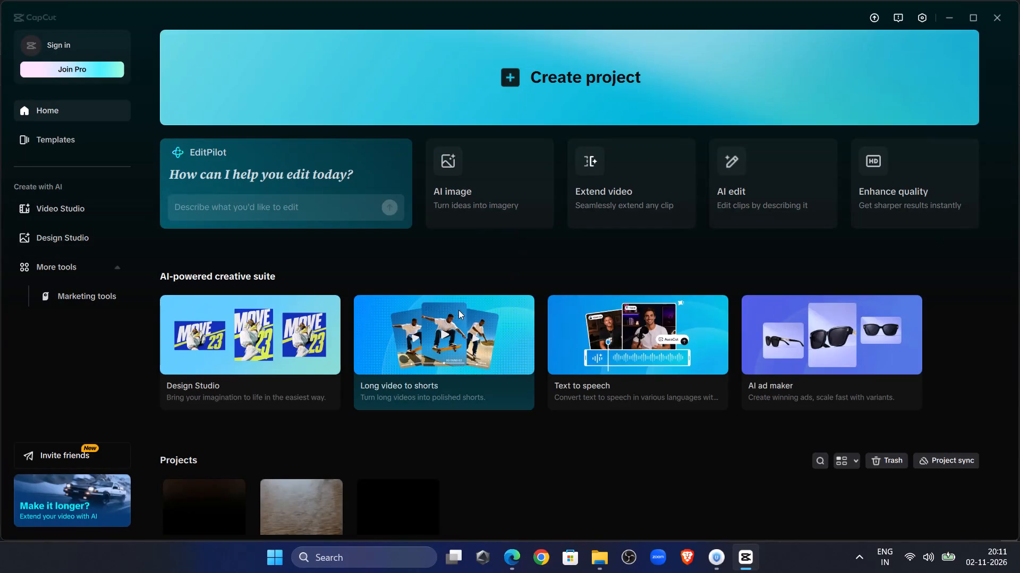
# Close CapCut from its home screen.
pyautogui.scroll(-6, 466, 313)
pyautogui.scroll(-6, 521, 391)
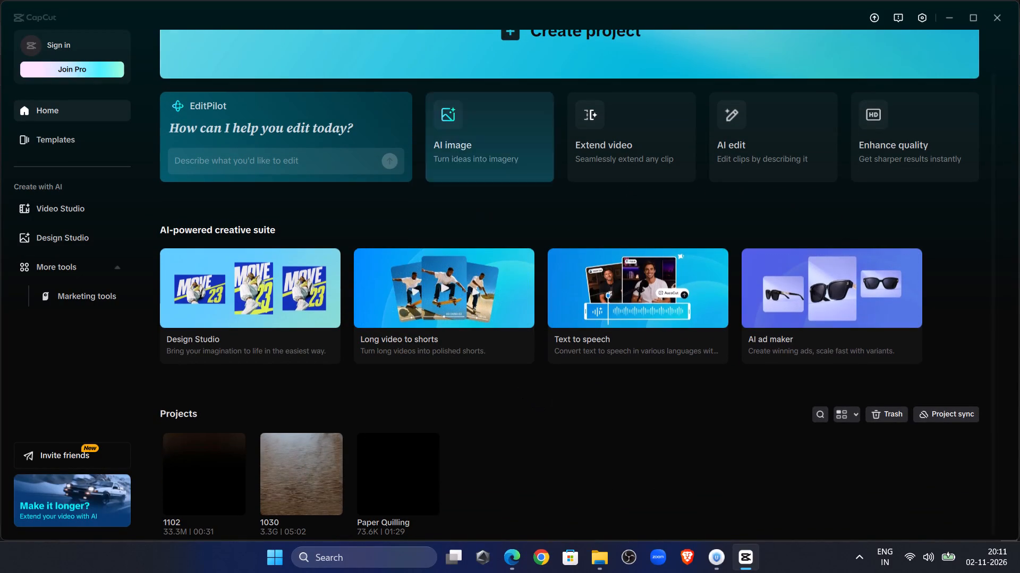
pyautogui.click(999, 20)
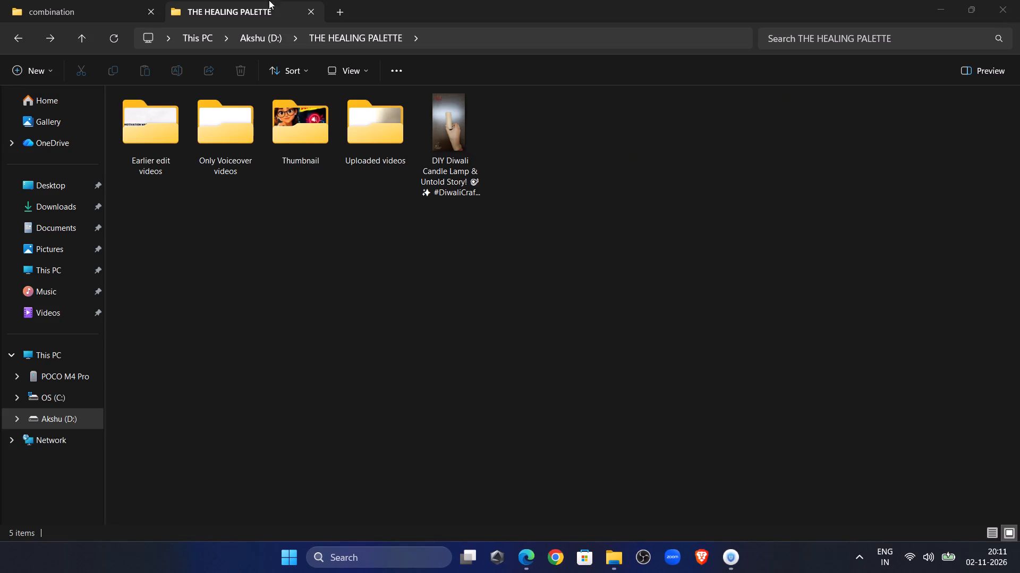
# Check the combination and THE HEALING PALETTE folders, and refresh the contents of THE HEALING PALETTE.
pyautogui.click(82, 6)
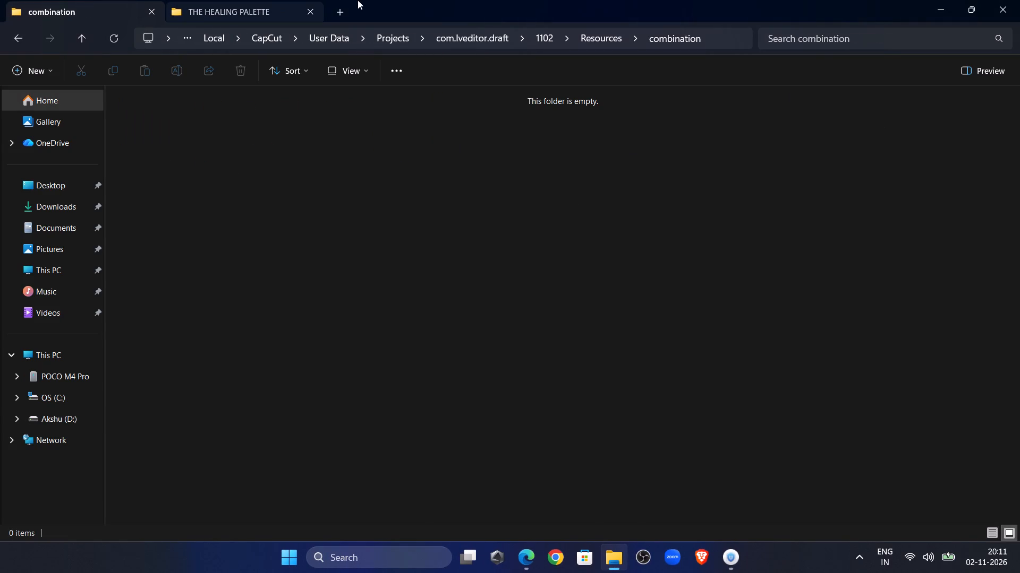
pyautogui.click(258, 13)
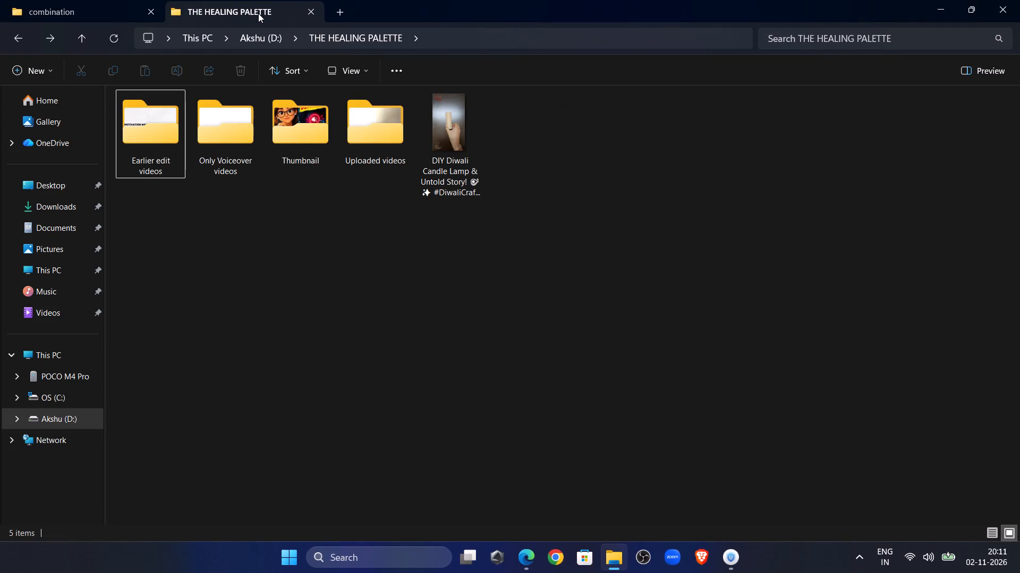
pyautogui.click(754, 270)
pyautogui.click(454, 186)
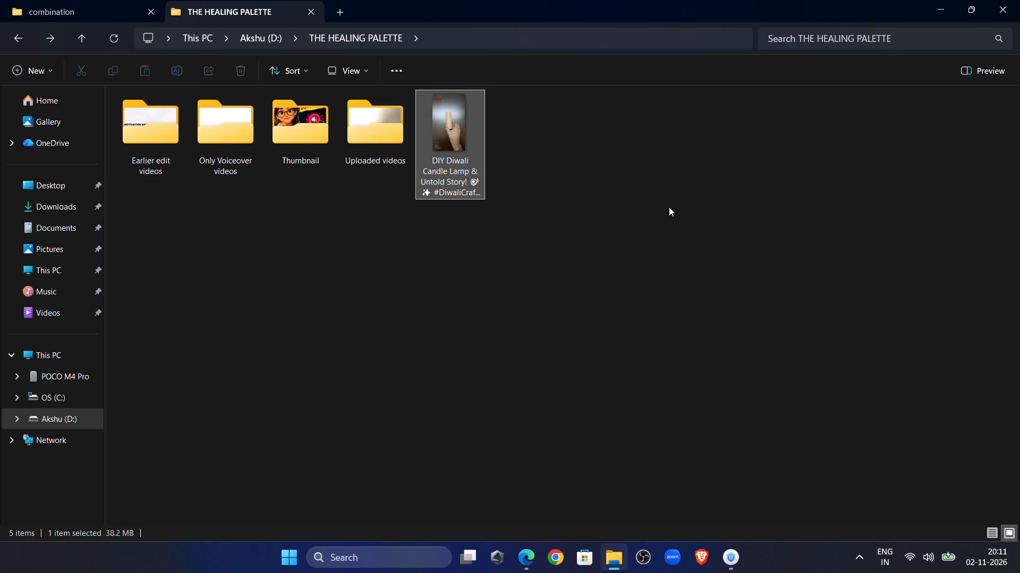
pyautogui.rightClick(737, 169)
pyautogui.click(771, 352)
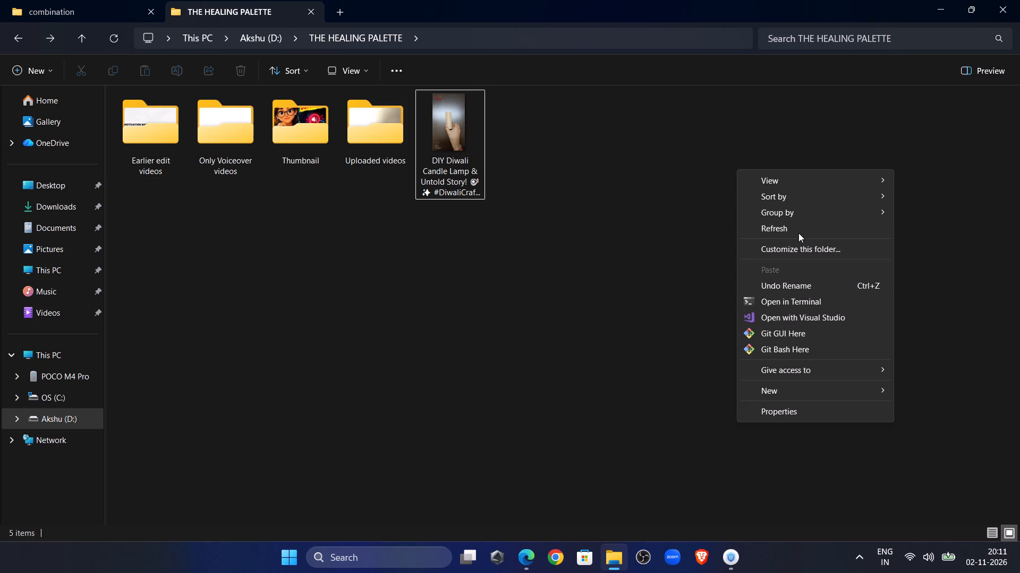
pyautogui.click(798, 232)
pyautogui.click(722, 155)
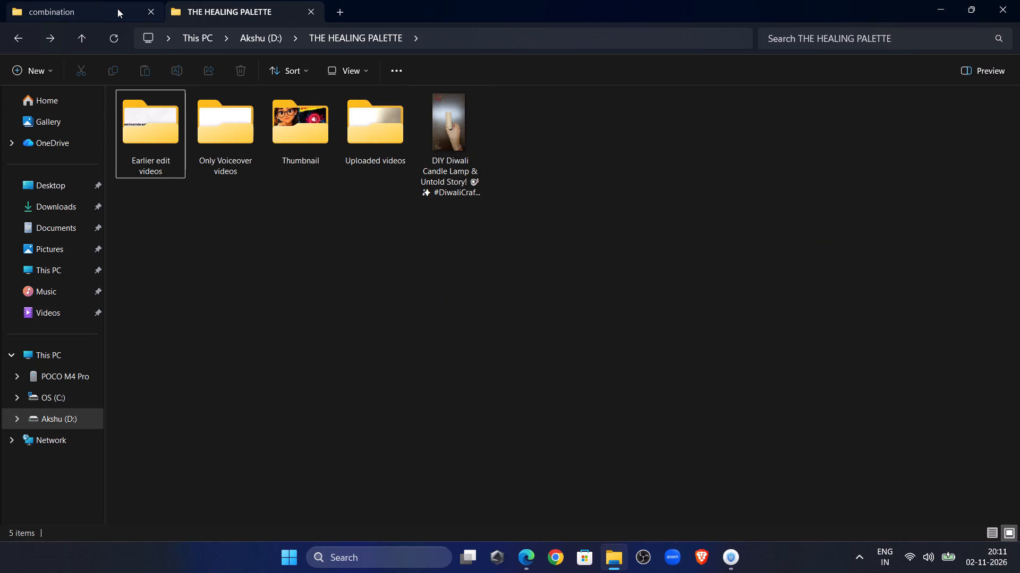
# Go back from the combination folder to the 1102 project folder and refresh its contents.
pyautogui.click(106, 11)
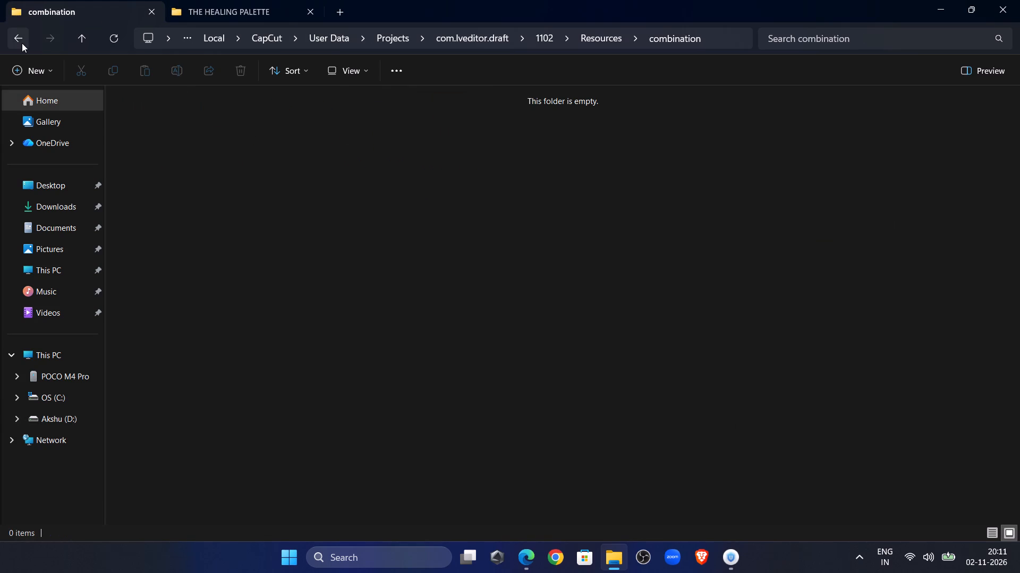
pyautogui.click(22, 43)
pyautogui.click(22, 43)
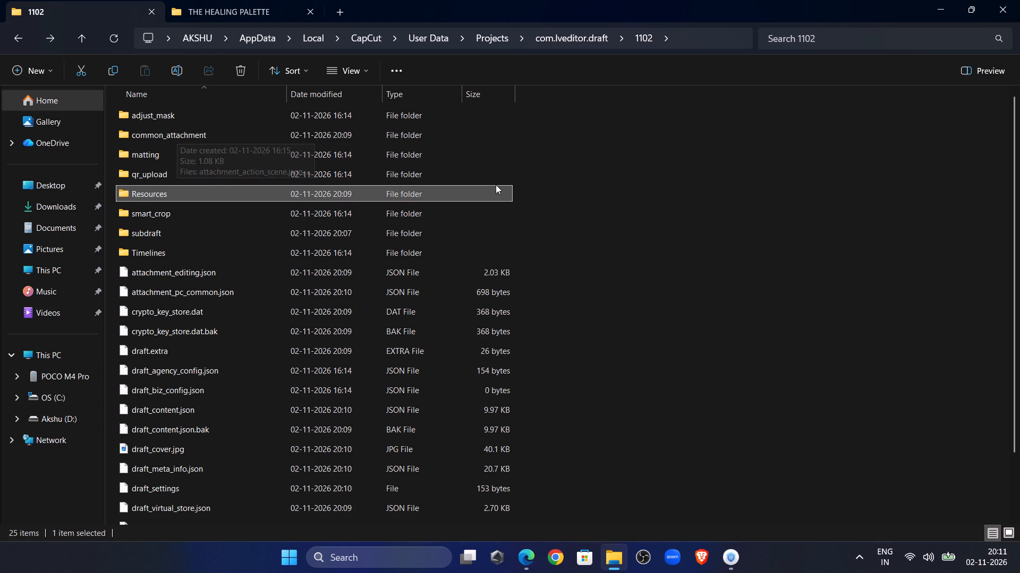
pyautogui.rightClick(647, 170)
pyautogui.click(710, 348)
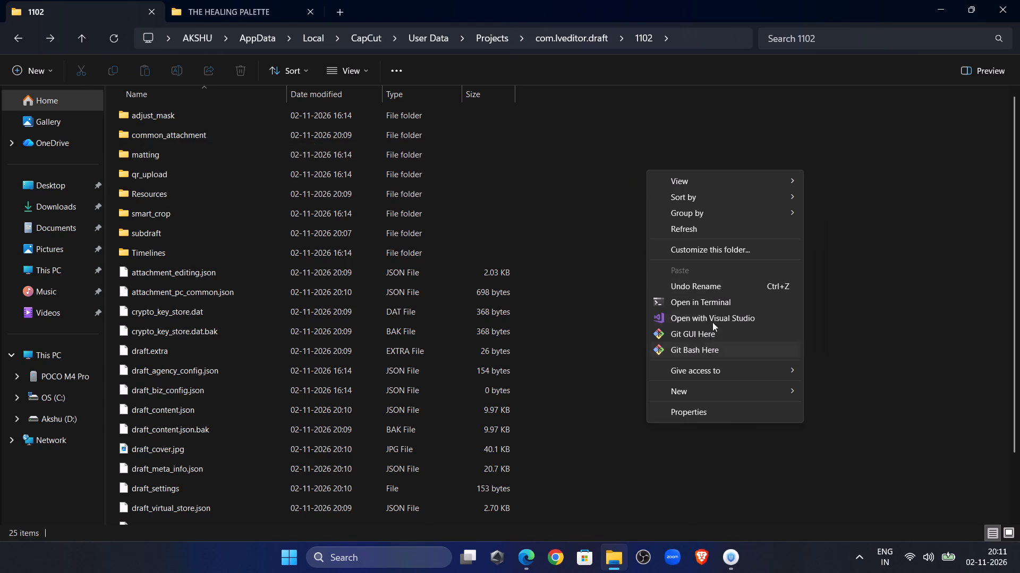
pyautogui.click(704, 231)
# Move the DIY Diwali Candle Lamp video from THE HEALING PALETTE folder to the Download folder in the POCO M4 Pro's internal shared storage.
pyautogui.click(204, 0)
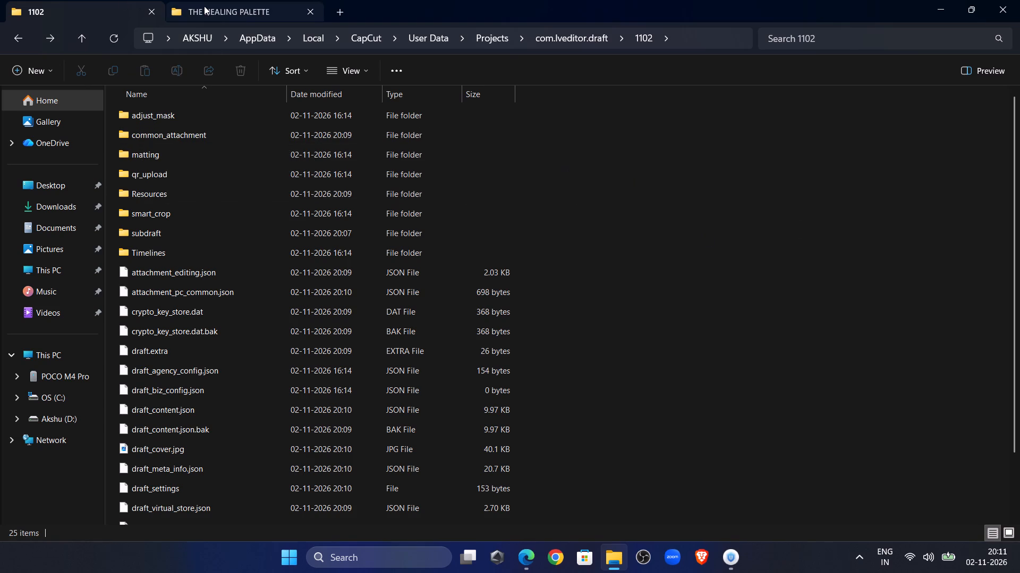
pyautogui.click(204, 6)
pyautogui.click(439, 173)
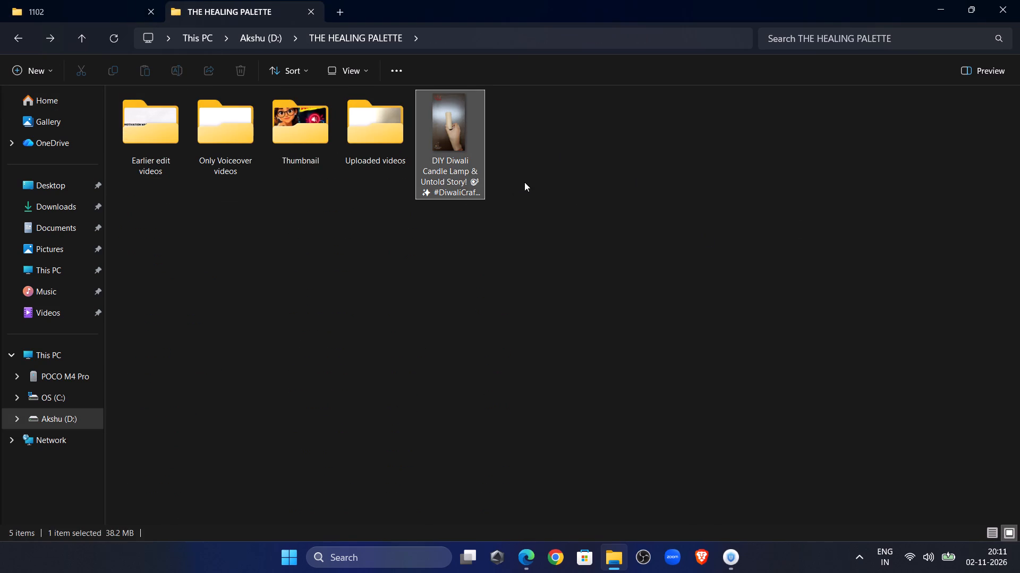
pyautogui.hotkey('ctrl', 'x')
pyautogui.click(49, 13)
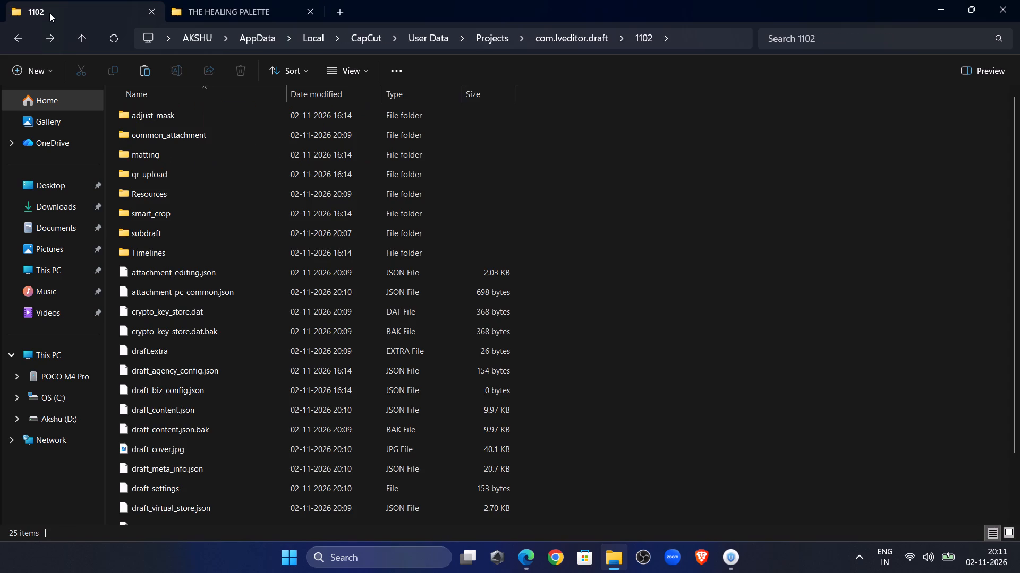
pyautogui.click(346, 9)
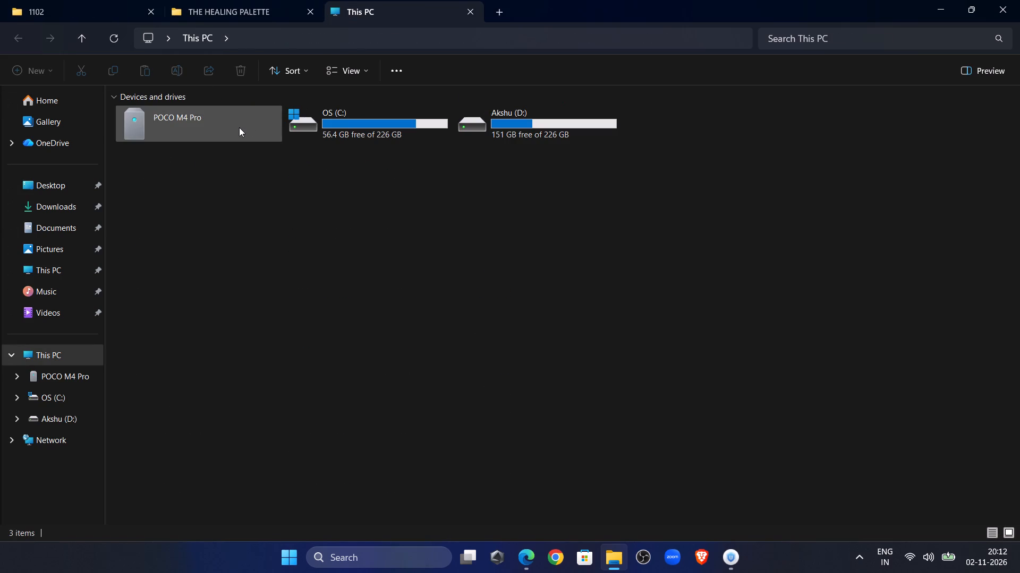
pyautogui.doubleClick(239, 127)
pyautogui.doubleClick(239, 107)
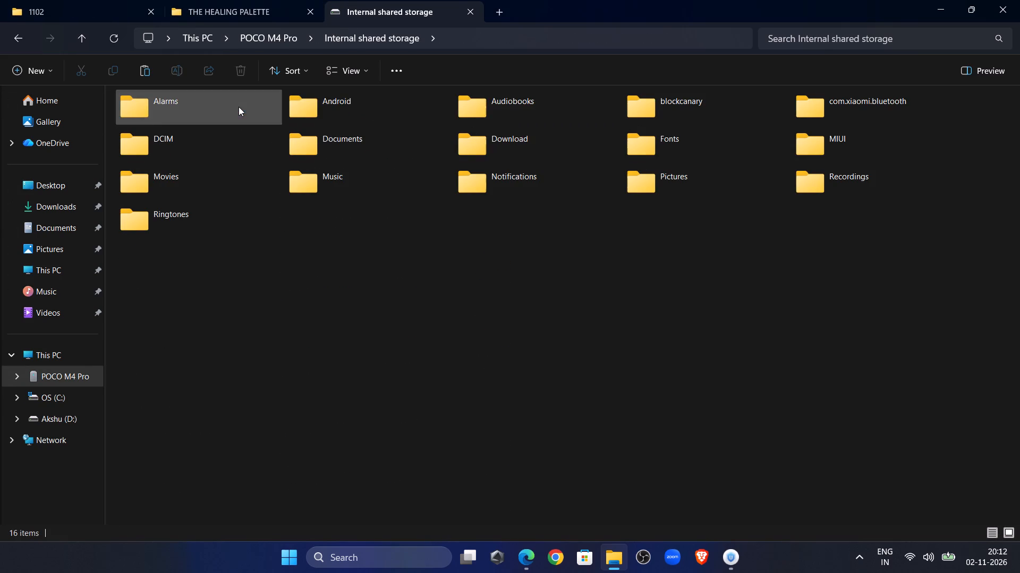
pyautogui.doubleClick(202, 129)
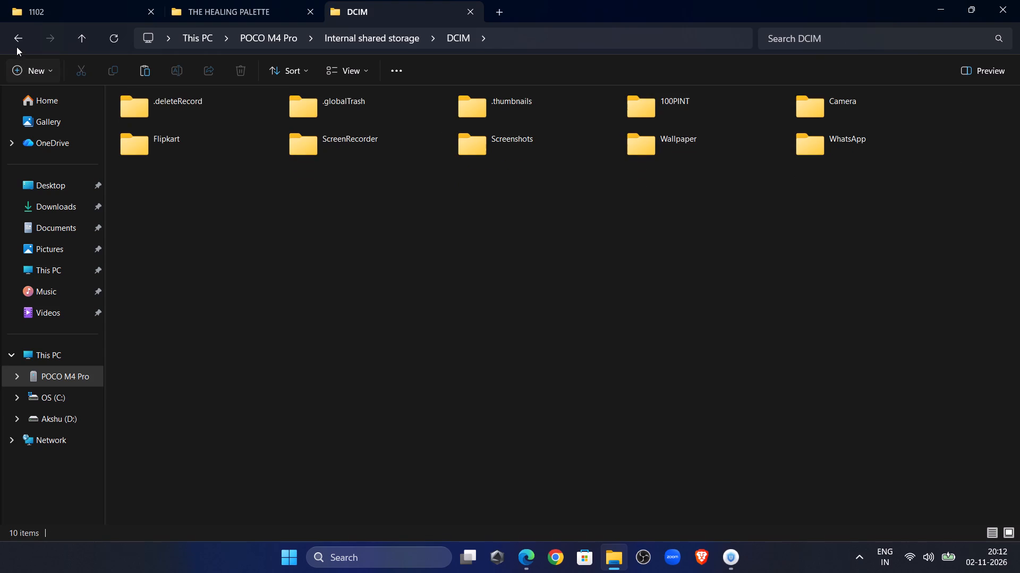
pyautogui.click(16, 47)
pyautogui.doubleClick(509, 153)
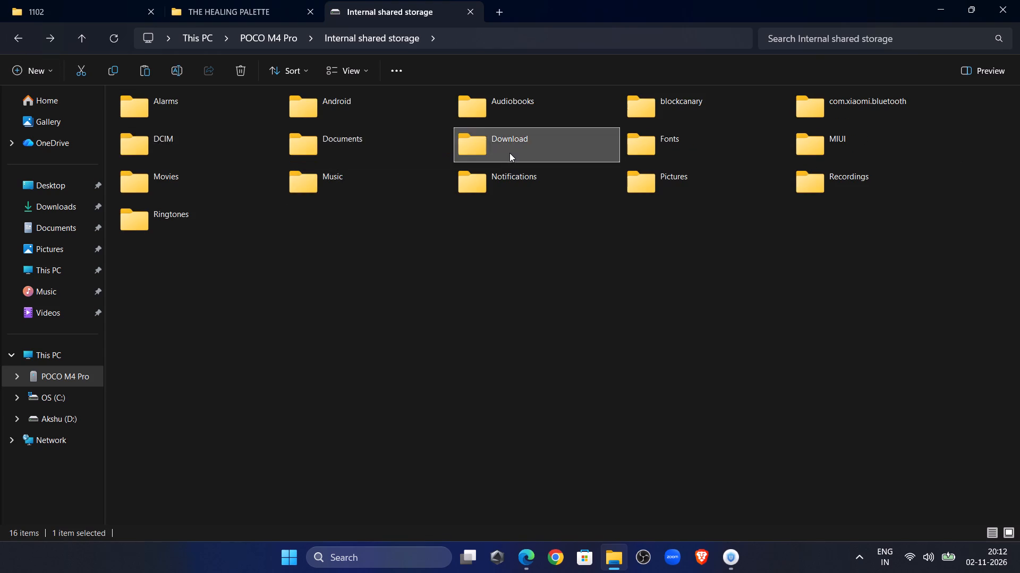
pyautogui.hotkey('ctrl', 'v')
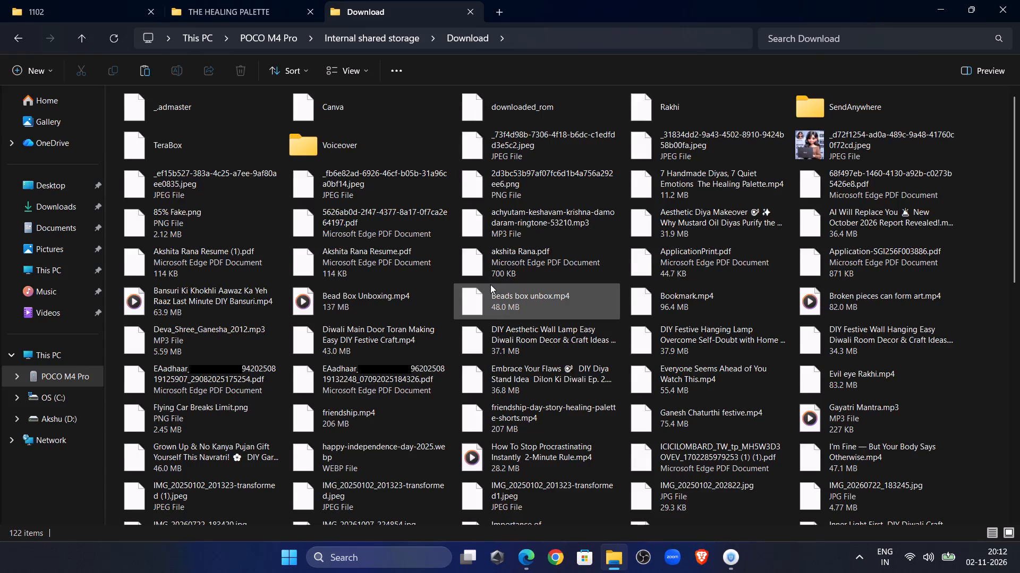
# Look through the end of the phone's Download folder for the moved Diwali Candle Lamp video.
pyautogui.scroll(-14, 523, 478)
pyautogui.scroll(-11, 597, 467)
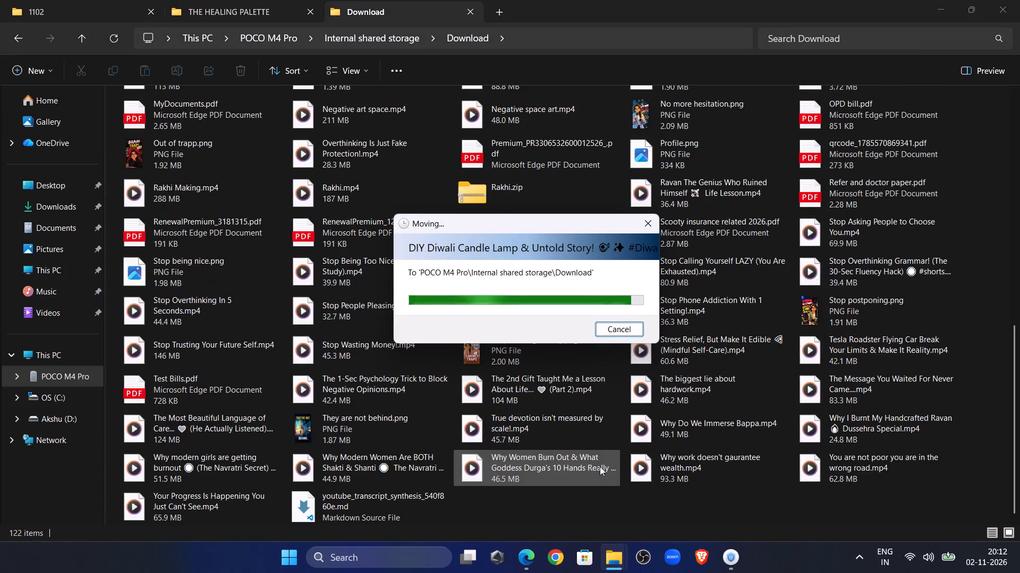
pyautogui.scroll(-19, 600, 466)
pyautogui.scroll(-6, 744, 520)
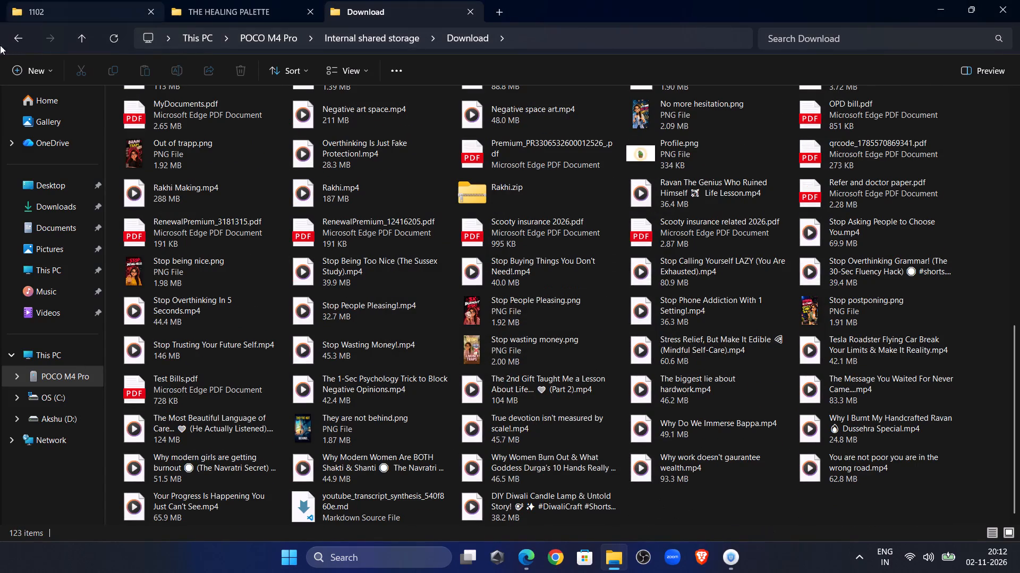
# Return from the phone's Download folder to This PC and refresh the list of devices and drives.
pyautogui.click(15, 29)
pyautogui.click(15, 29)
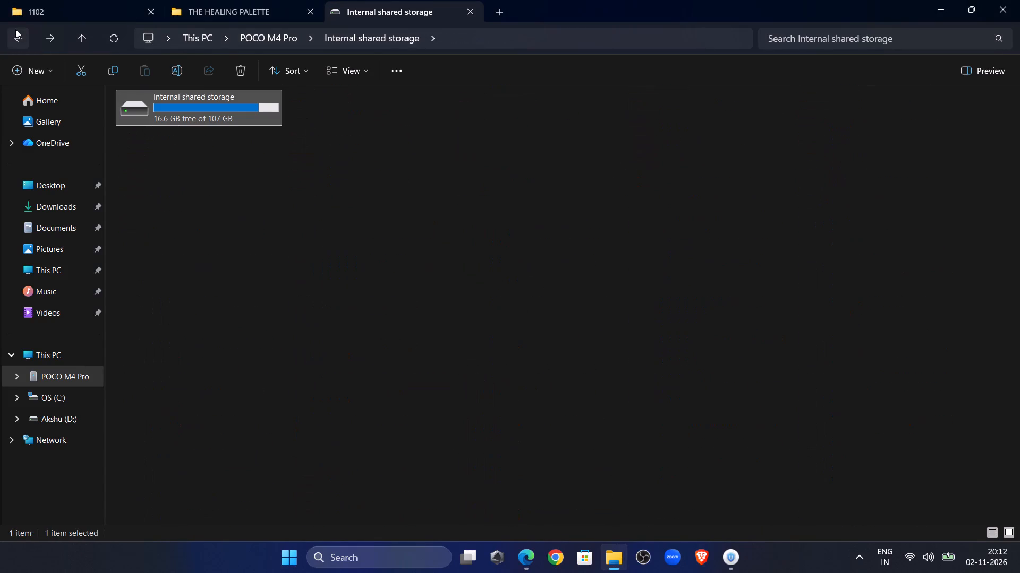
pyautogui.click(15, 30)
pyautogui.rightClick(491, 294)
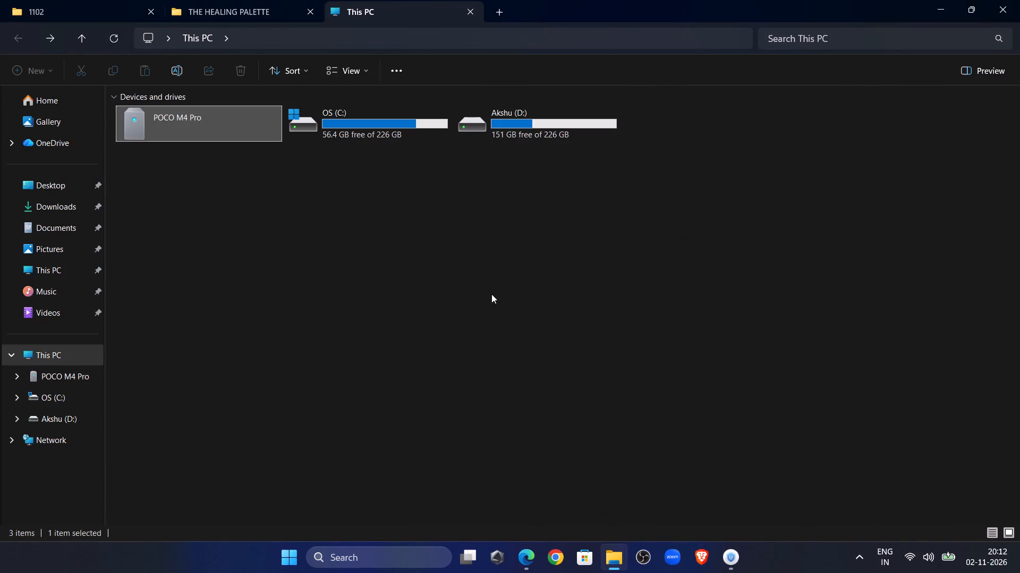
pyautogui.click(542, 436)
pyautogui.click(541, 442)
pyautogui.click(531, 353)
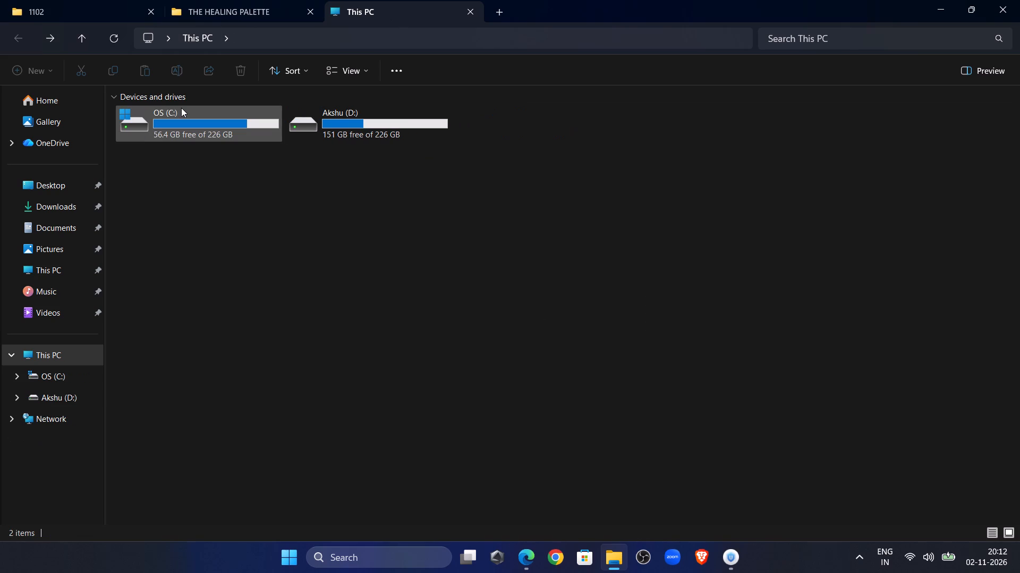
pyautogui.rightClick(310, 213)
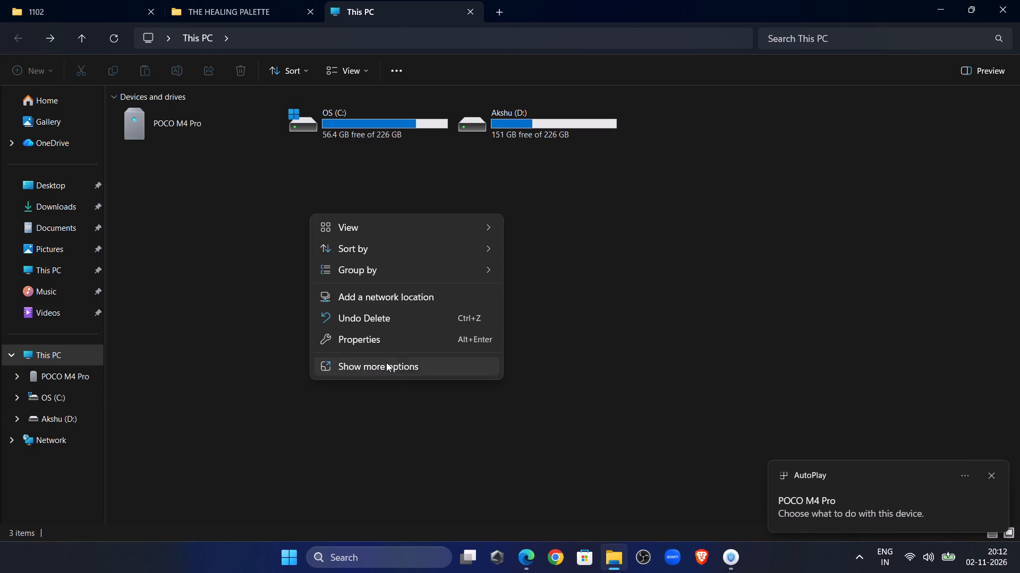
pyautogui.click(386, 362)
pyautogui.click(384, 274)
# Close the open THE HEALING PALETTE and 1102 folders, leaving This PC open.
pyautogui.click(27, 11)
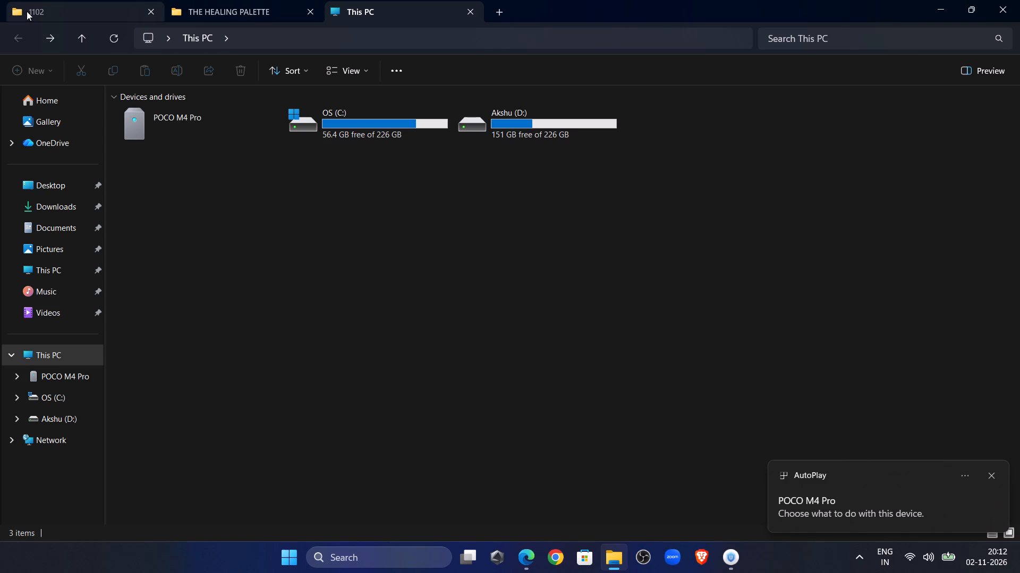
pyautogui.click(233, 5)
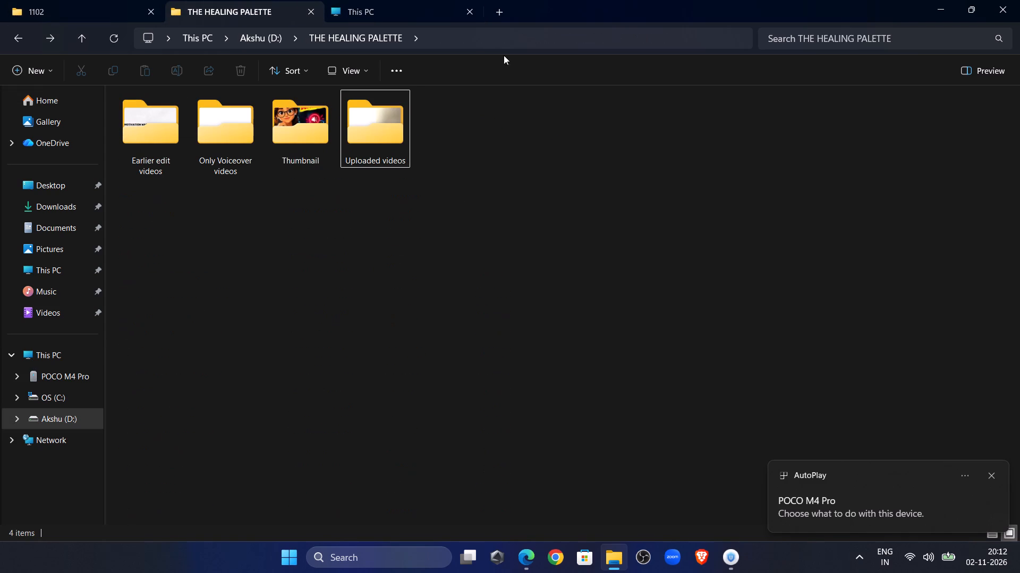
pyautogui.click(309, 9)
pyautogui.click(139, 0)
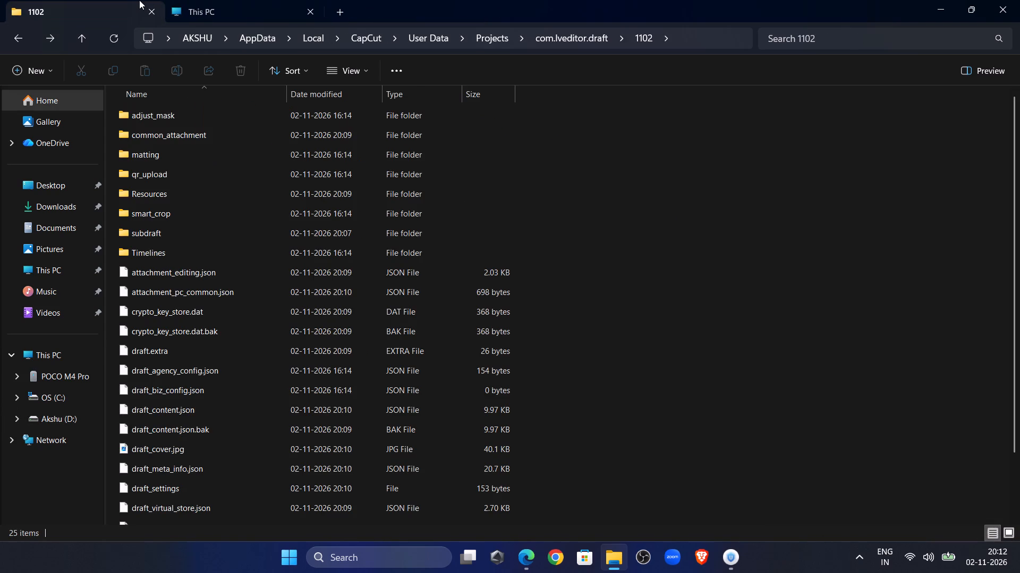
pyautogui.click(152, 14)
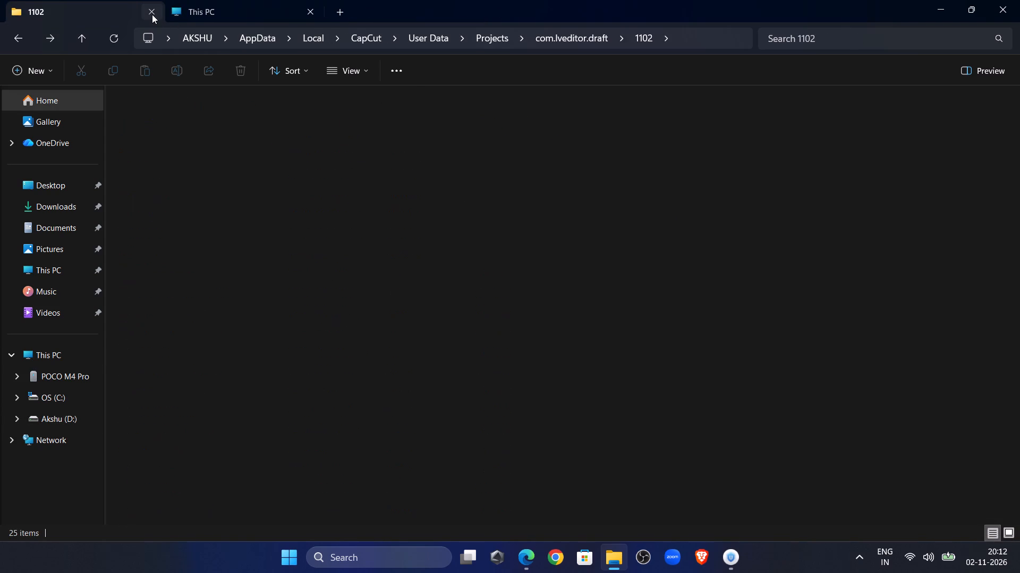